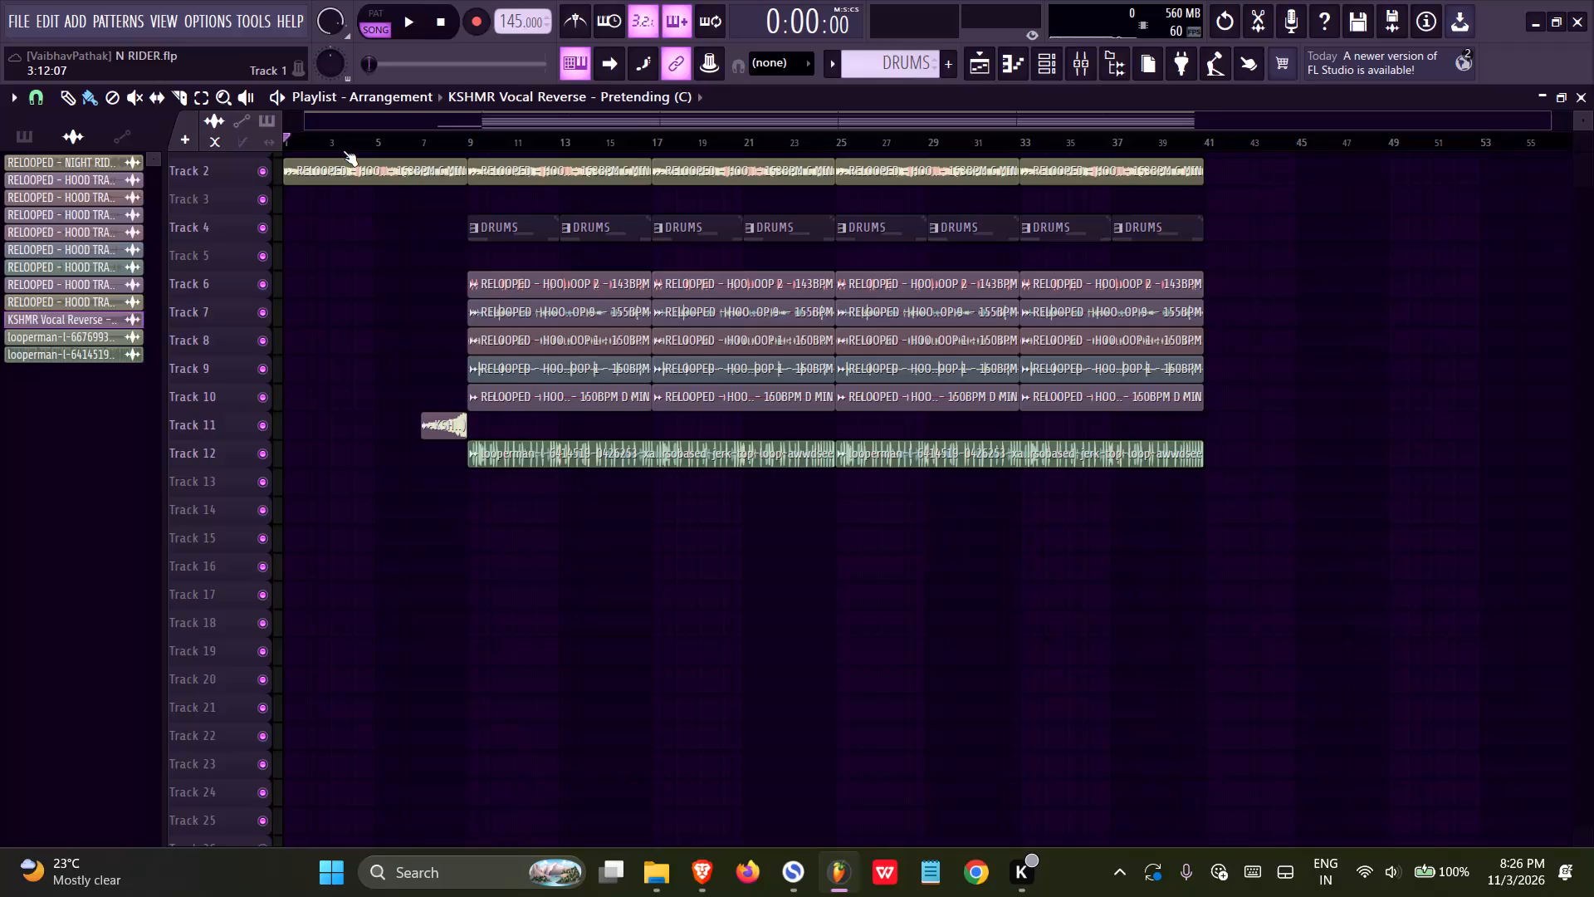
Play the arrangement from the beginning and save the N RIDER.flp project.
left_click_drag(325, 142, 164, 145)
key("space")
key("ctrl+s")
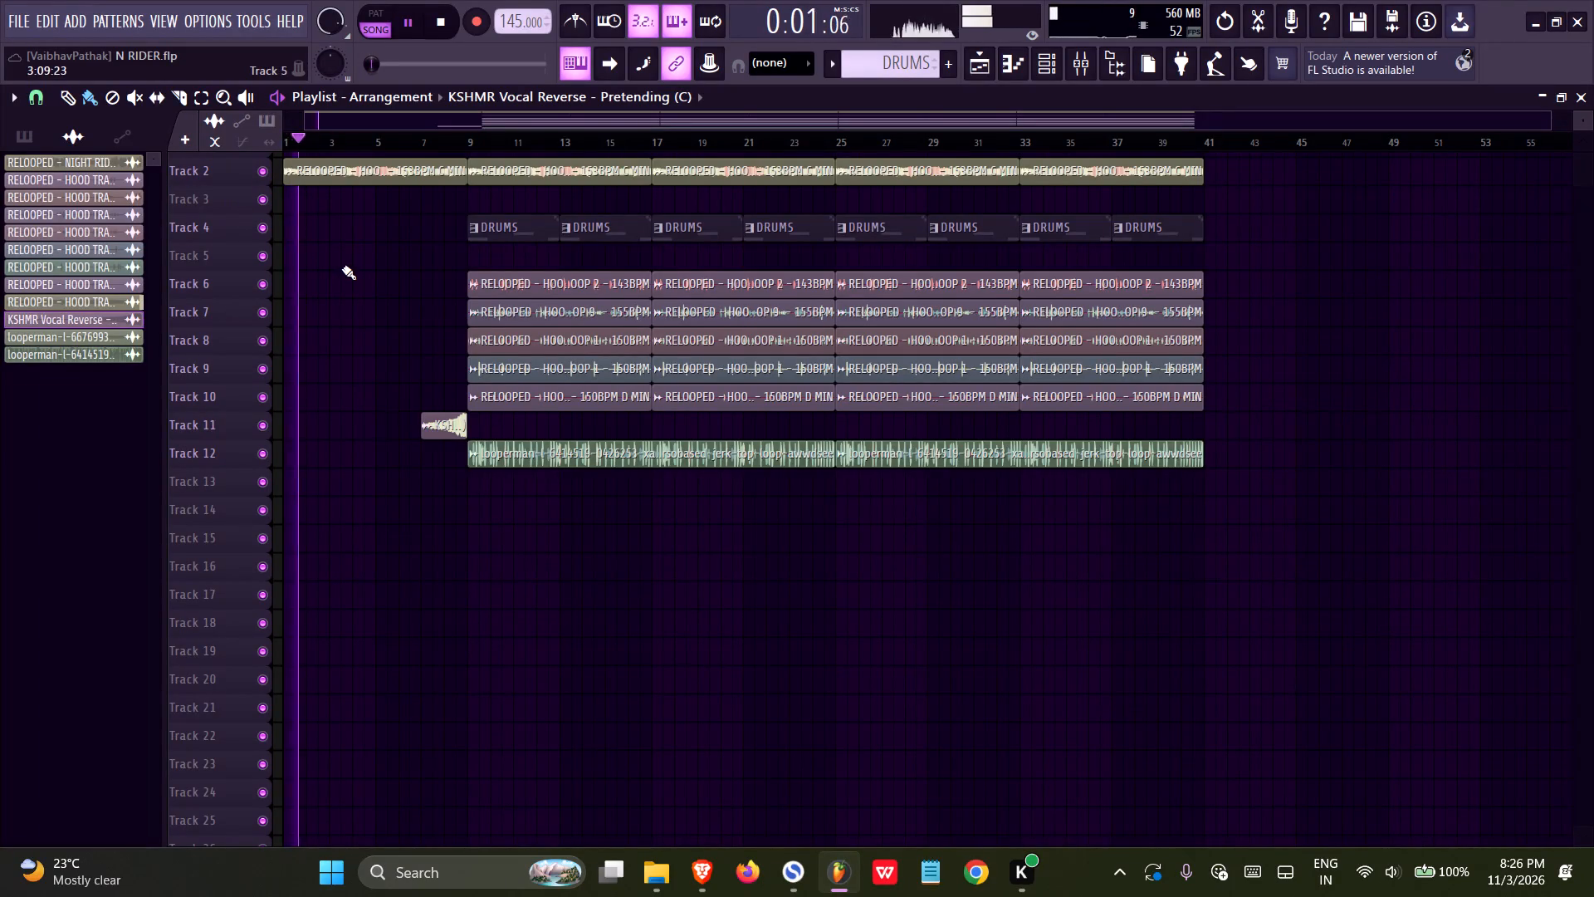
Replay the beat from the start while reading the lyrics note in Simplenote, and stop playback in FL Studio.
key("space")
key("space")
key("space")
key("space")
key("space")
key("space")
key("space")
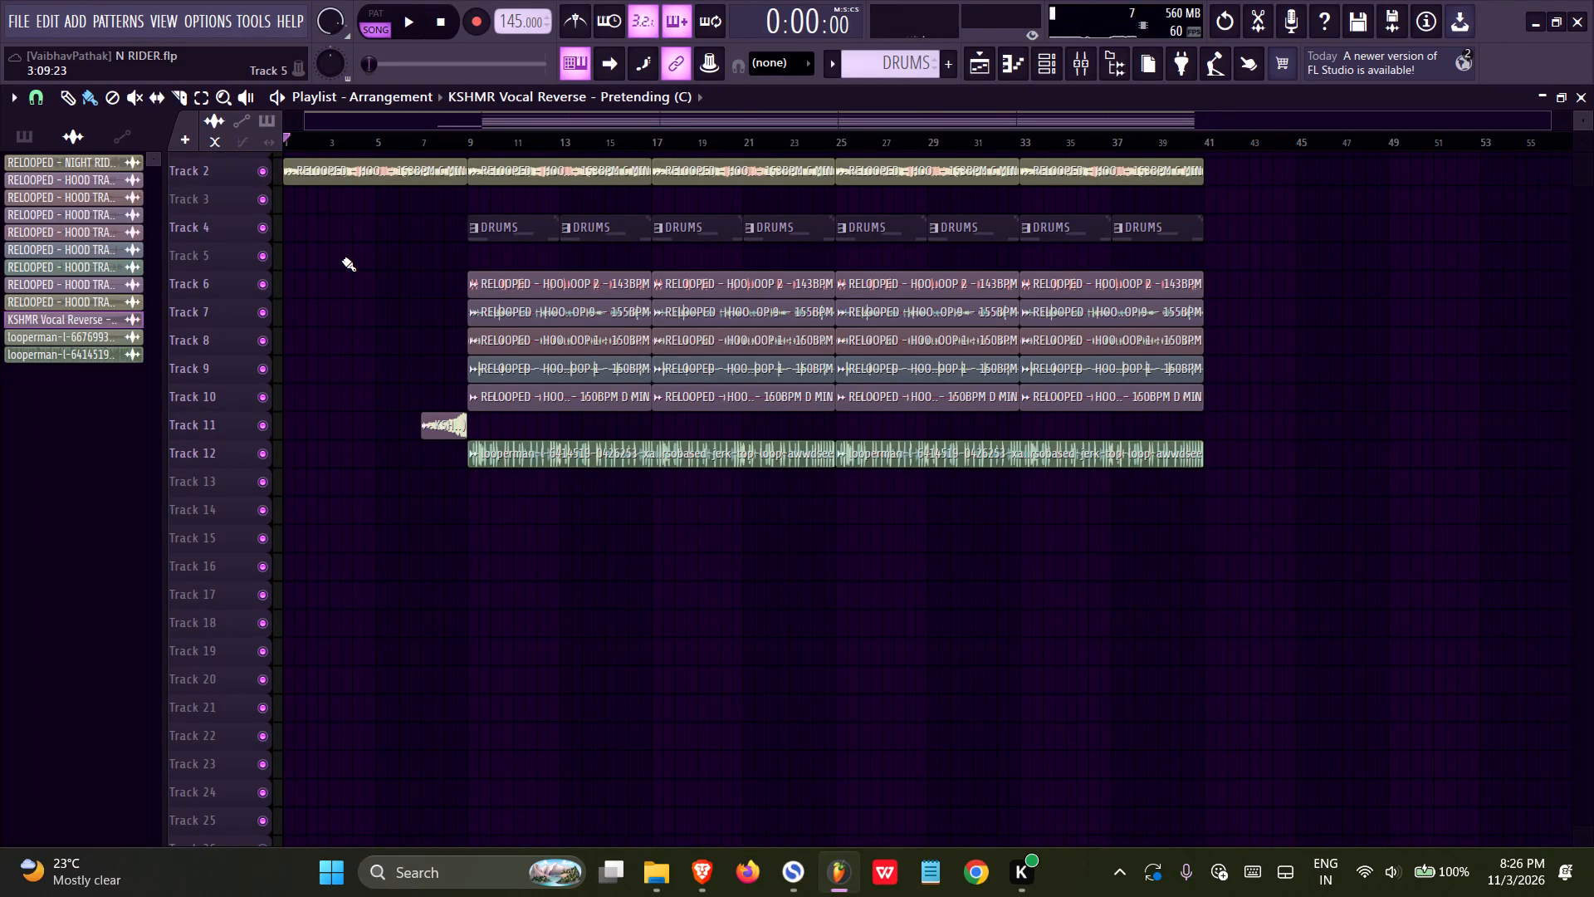
key("space")
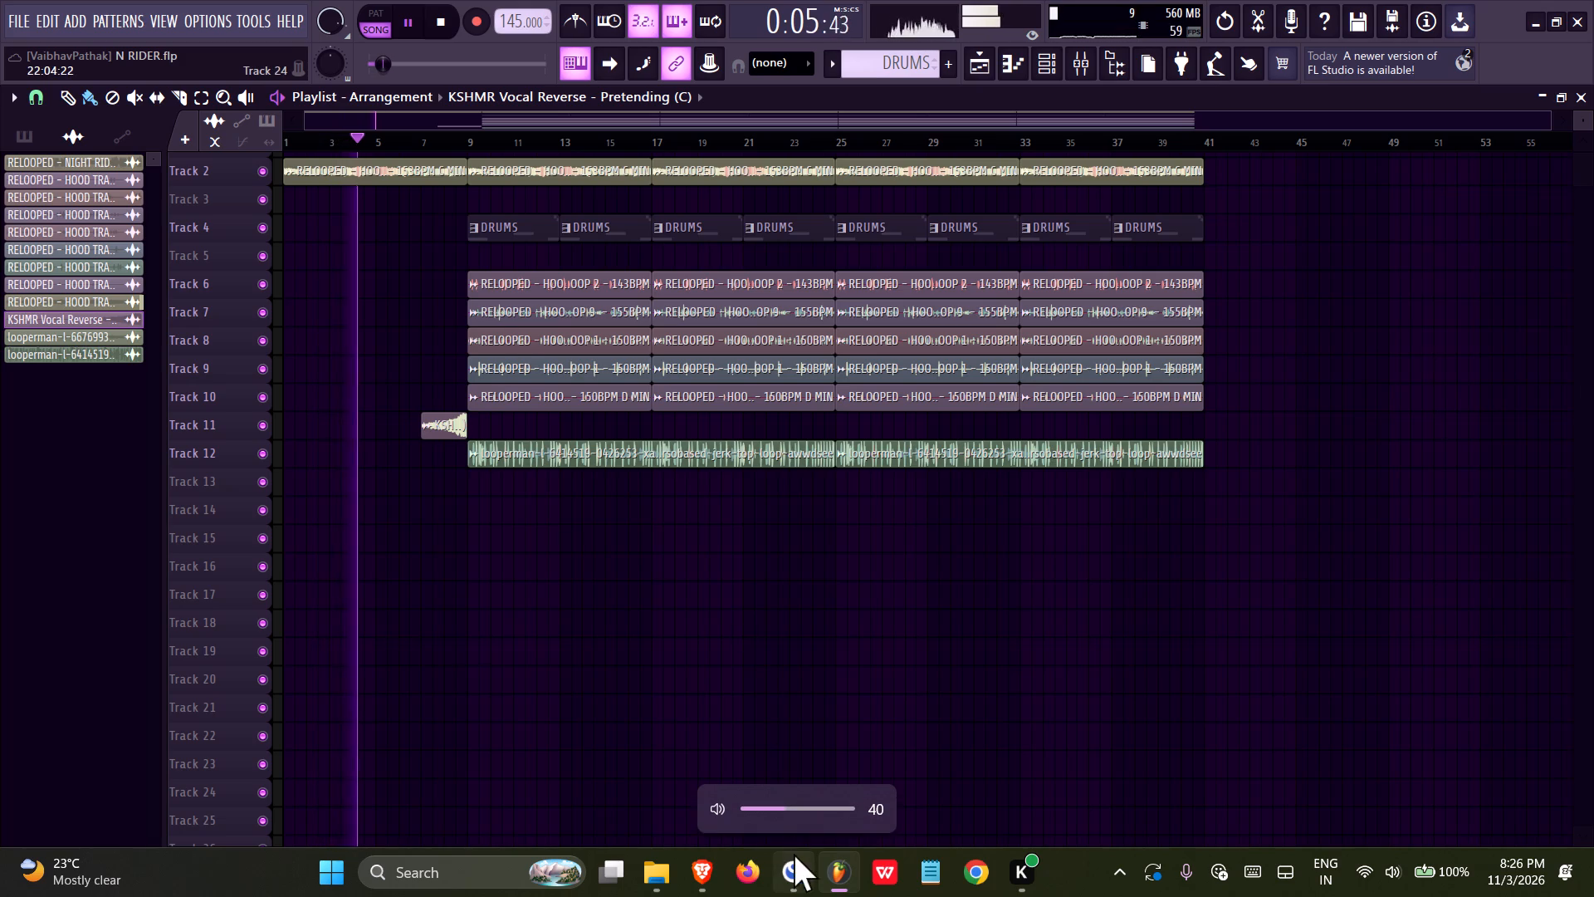
left_click(794, 854)
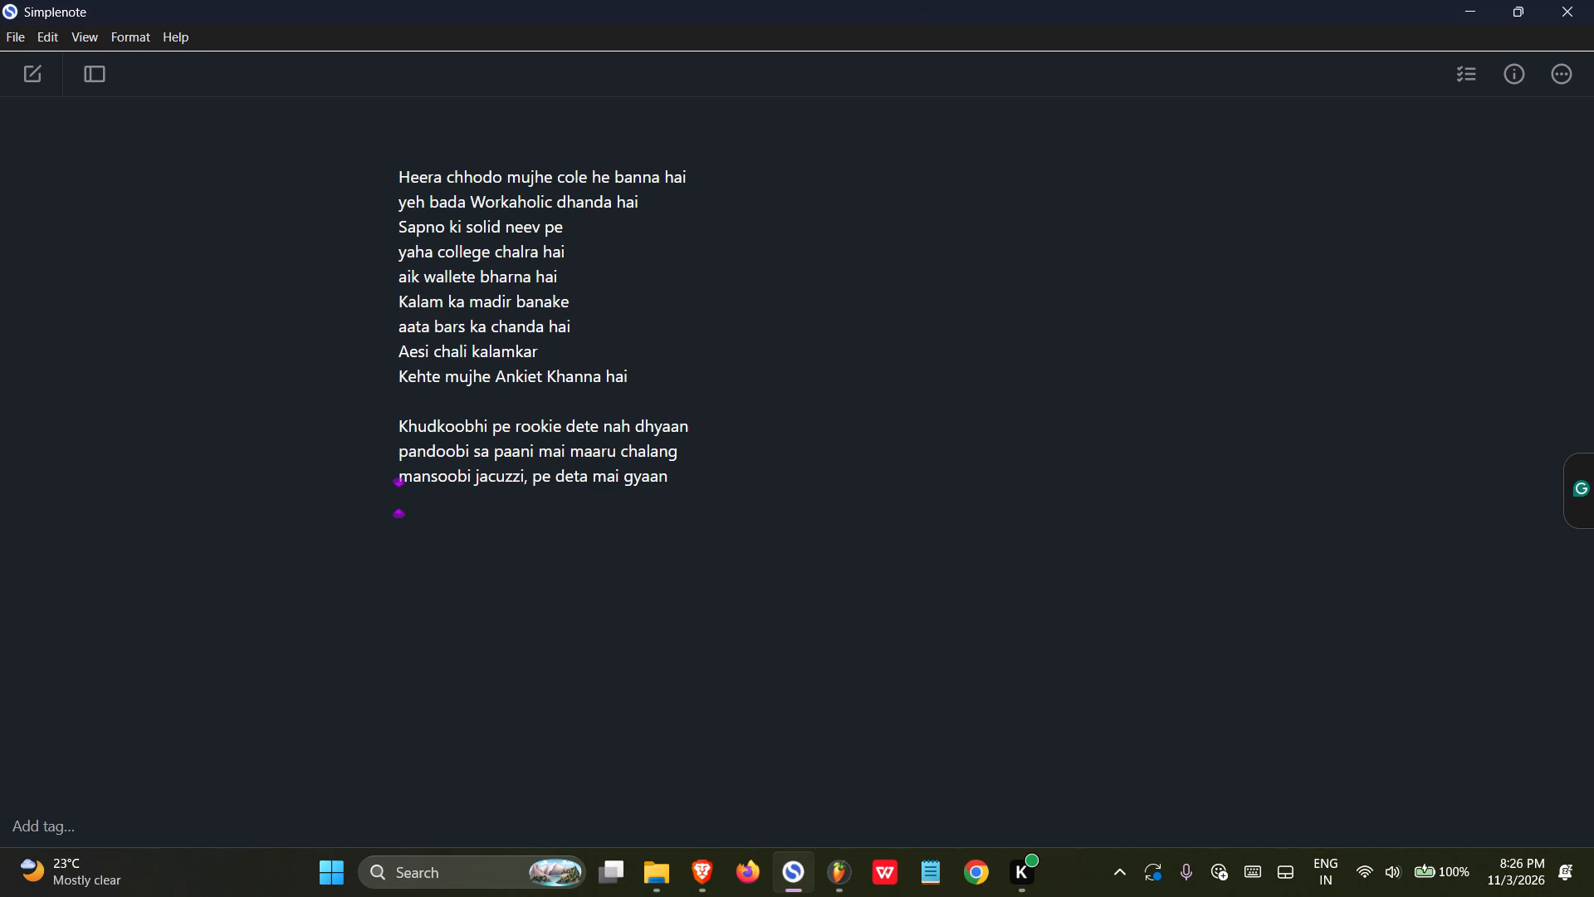
left_click(823, 864)
key("space")
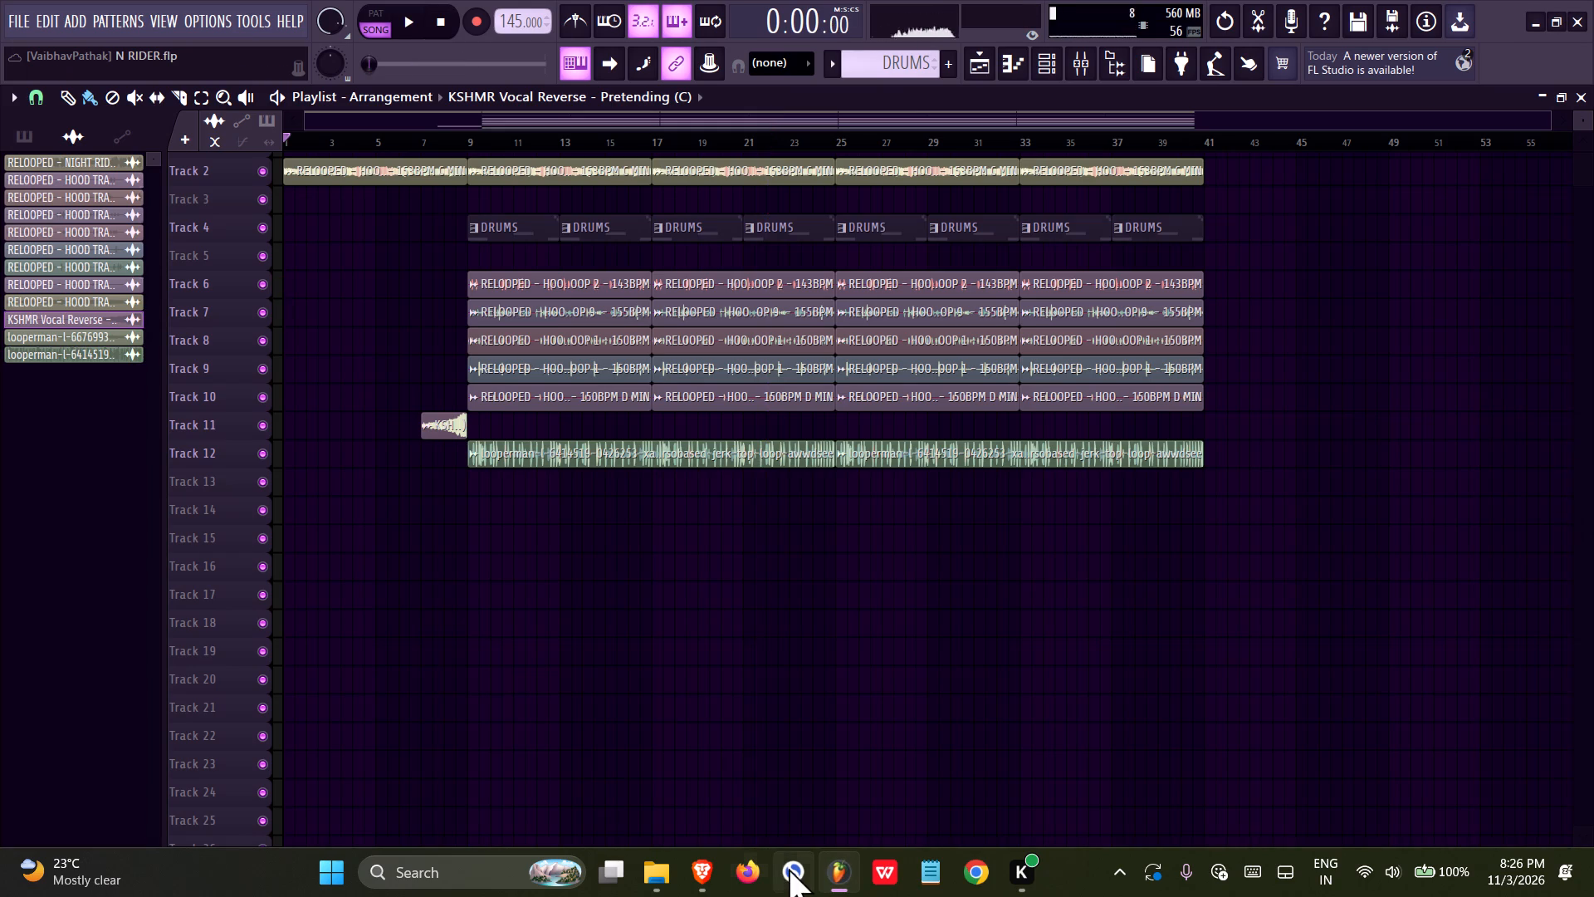
In Simplenote, add the lyric line "Sounding scooby par kare courage kaam" at the end of the second verse.
left_click(790, 862)
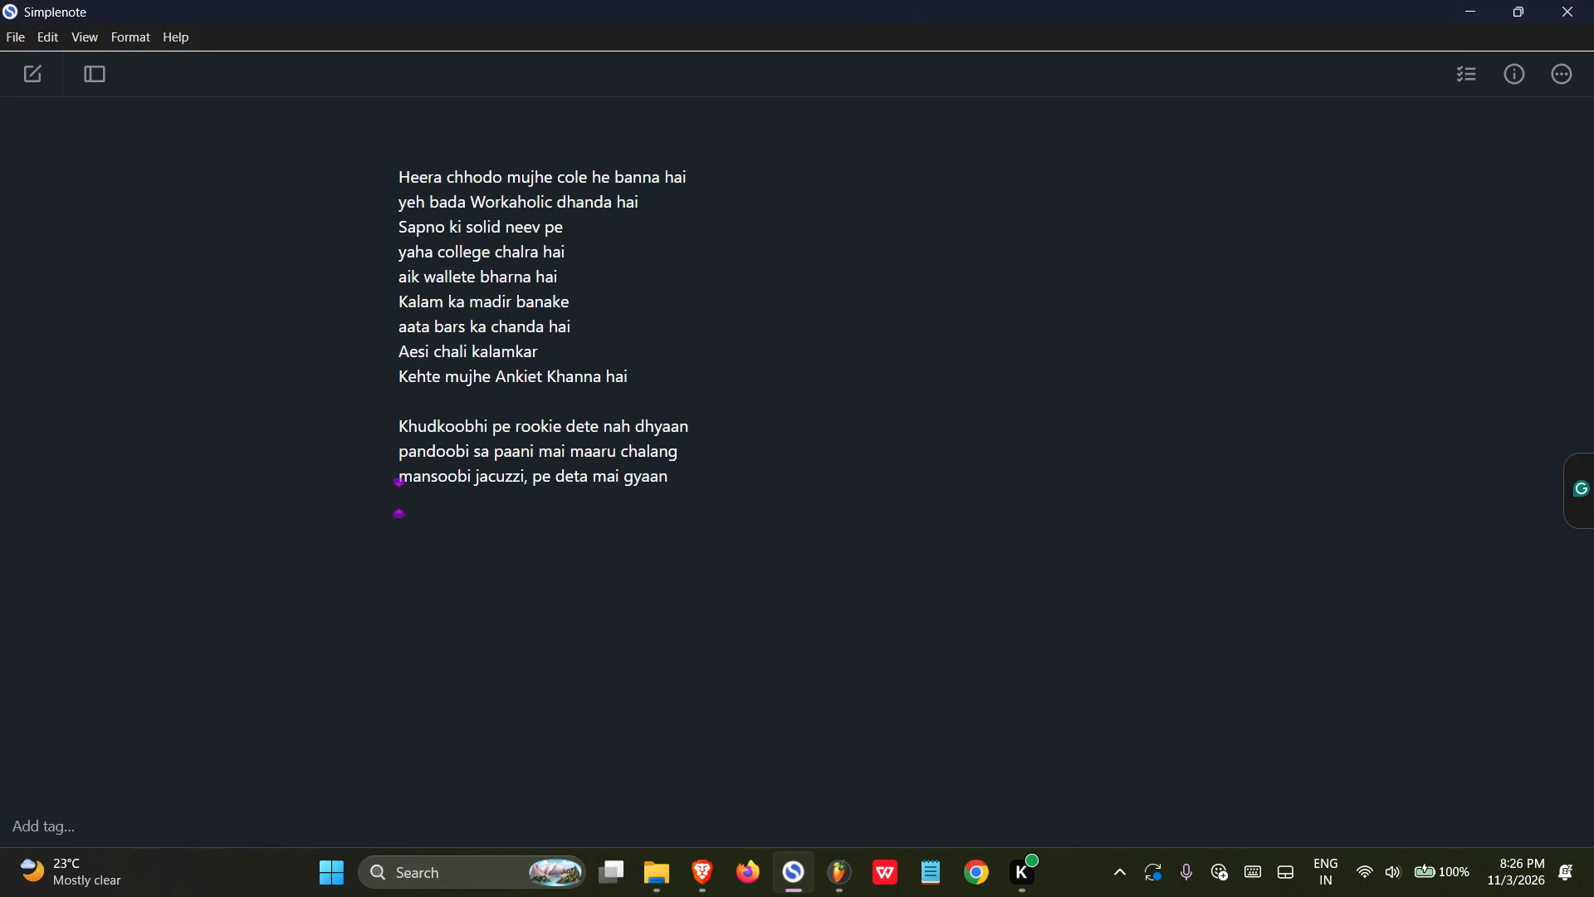
type("ounding scooby par courge")
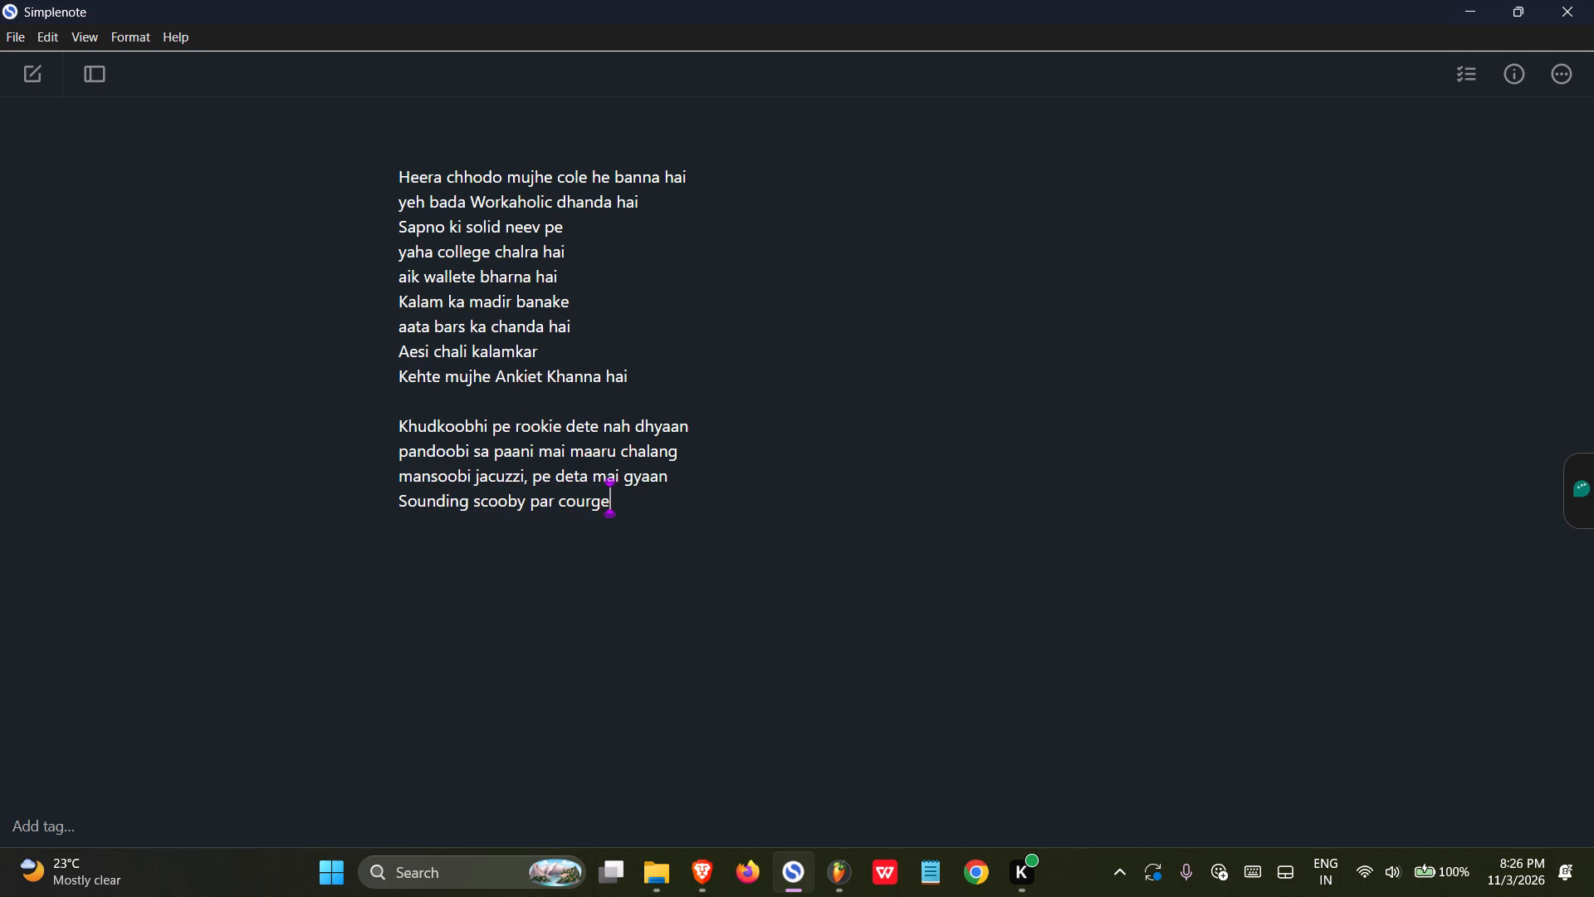
key("BackSpace")
key("BackSpace")
key("BackSpace")
key("BackSpace")
key("BackSpace")
key("BackSpace")
type("kare courage")
key("space")
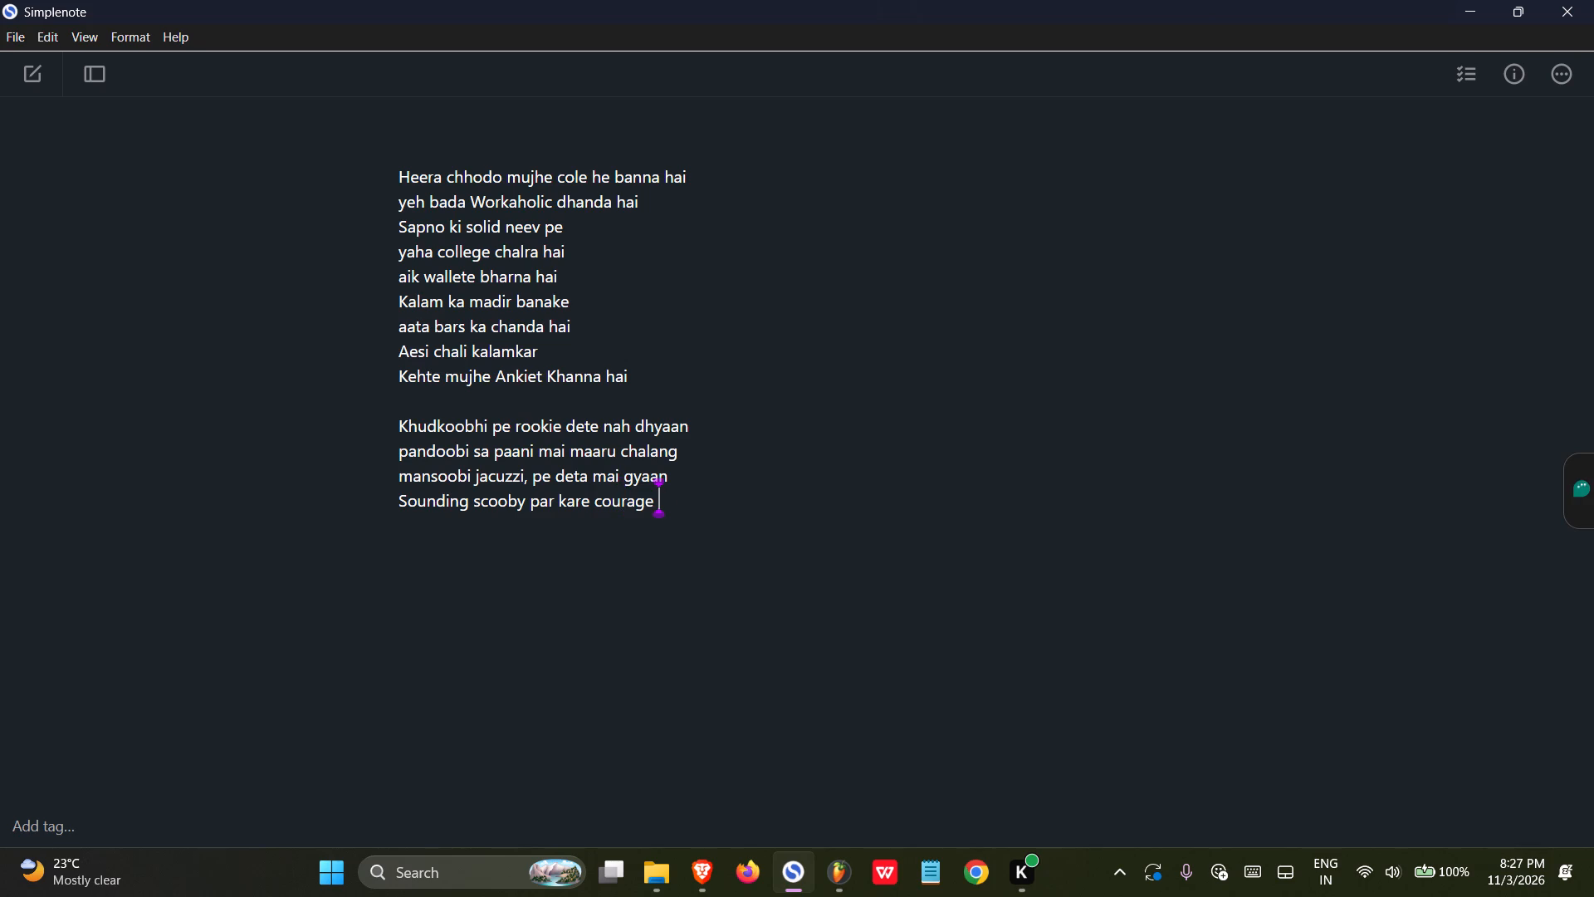
type("kaam")
key("Return")
Play the beat in FL Studio while reviewing the last lyric line in Simplenote, and stop playback.
left_click(823, 861)
key("space")
left_click(806, 861)
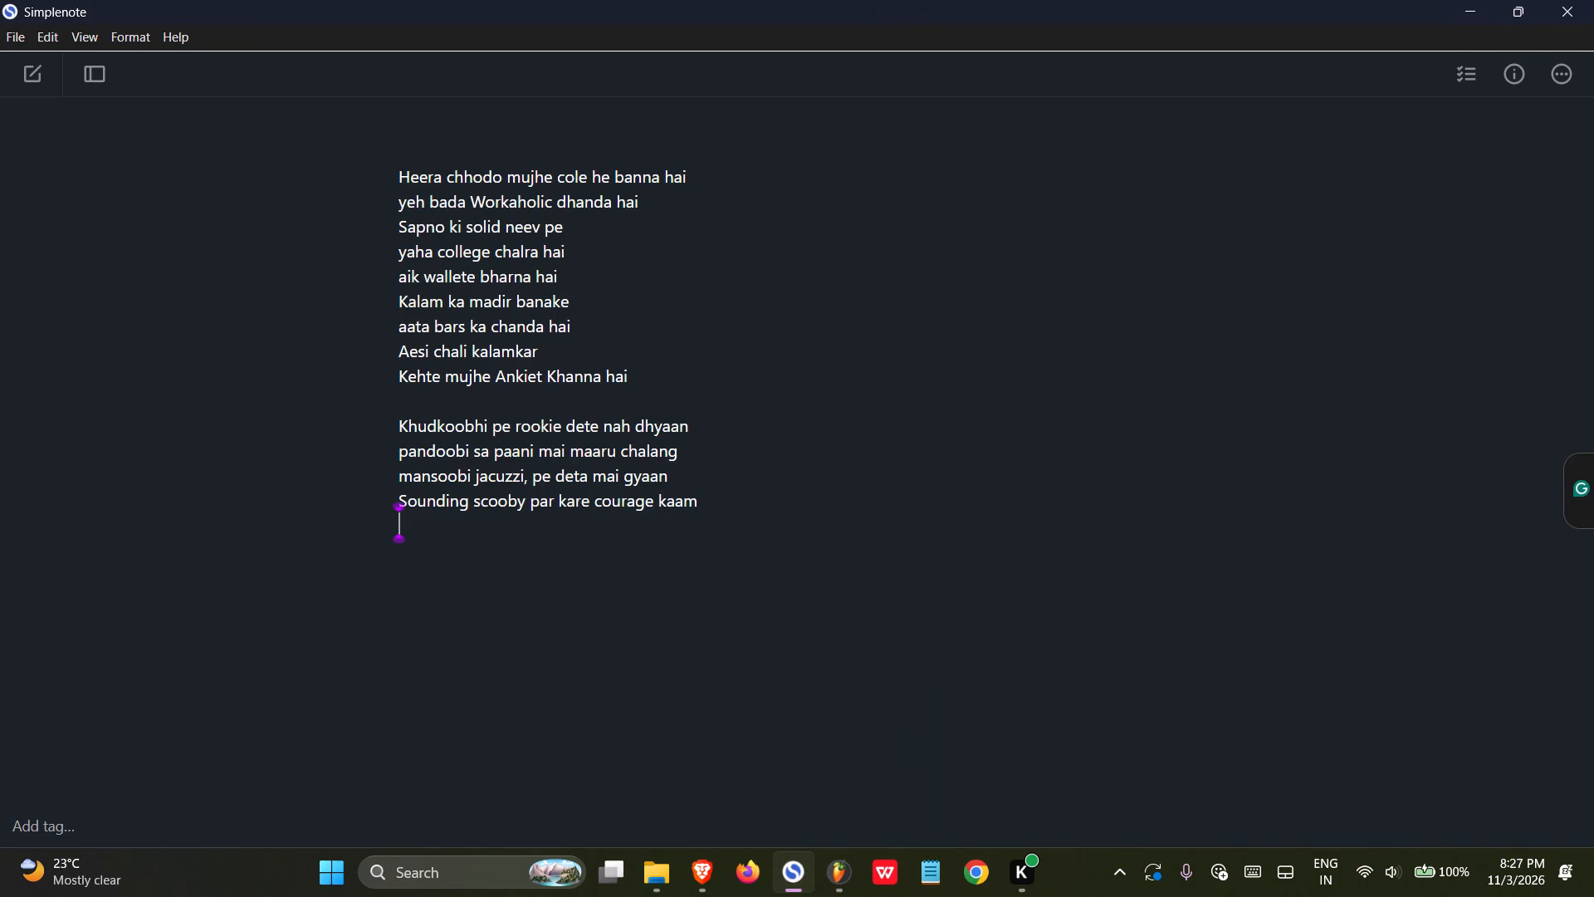
left_click(561, 498)
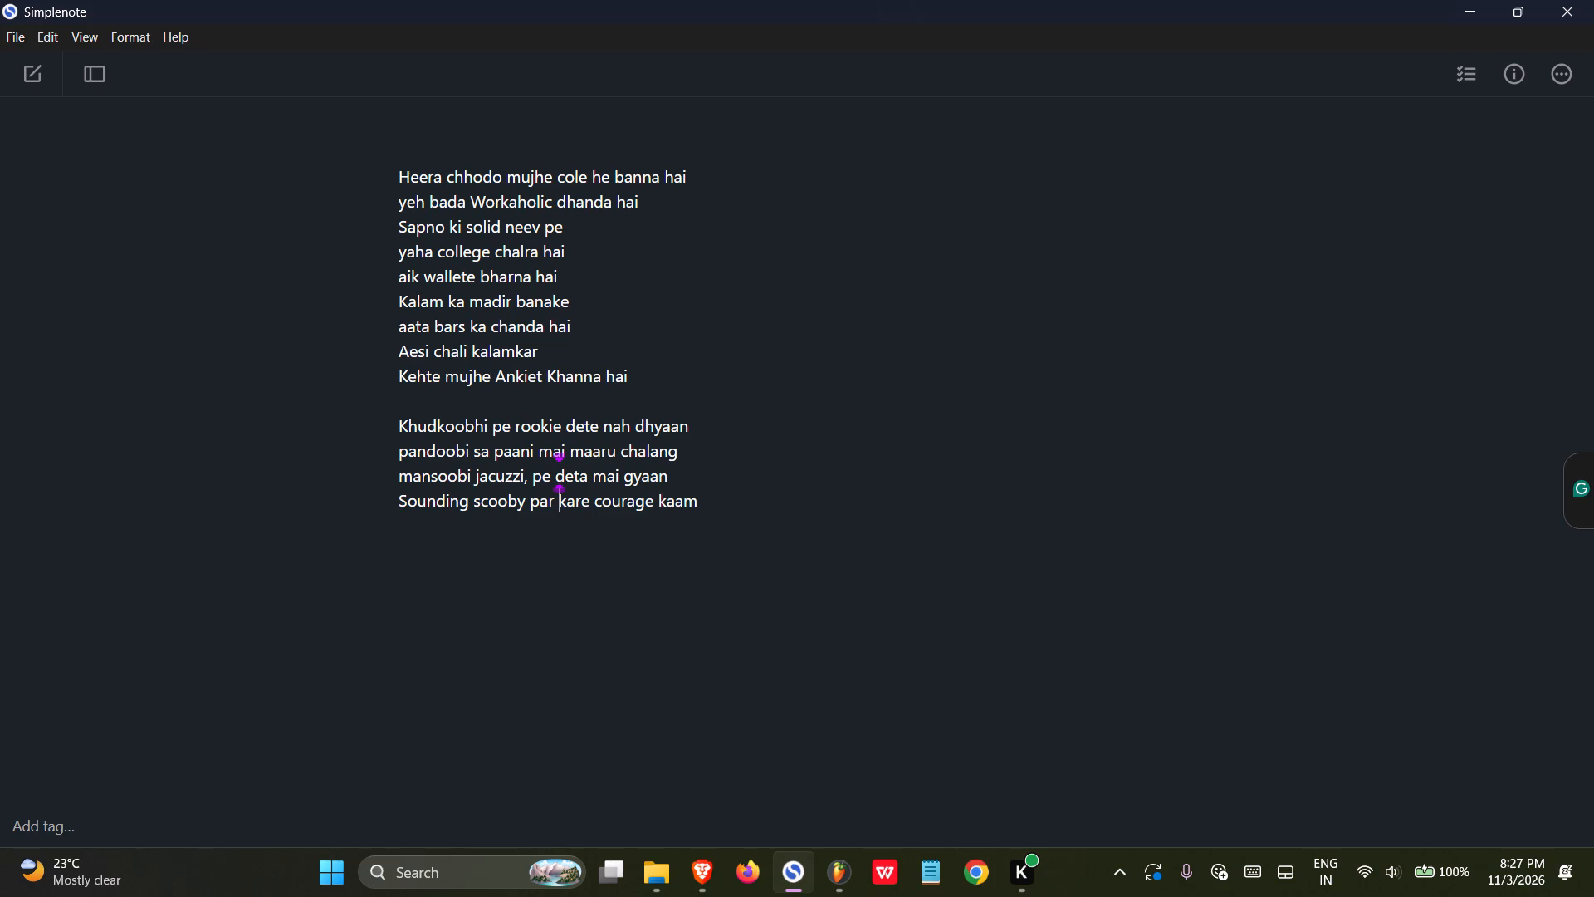
left_click(715, 500)
left_click(837, 865)
key("space")
In Simplenote, reword the last lyric line as "Sounding scooby but I just do-do my kaam".
left_click(794, 870)
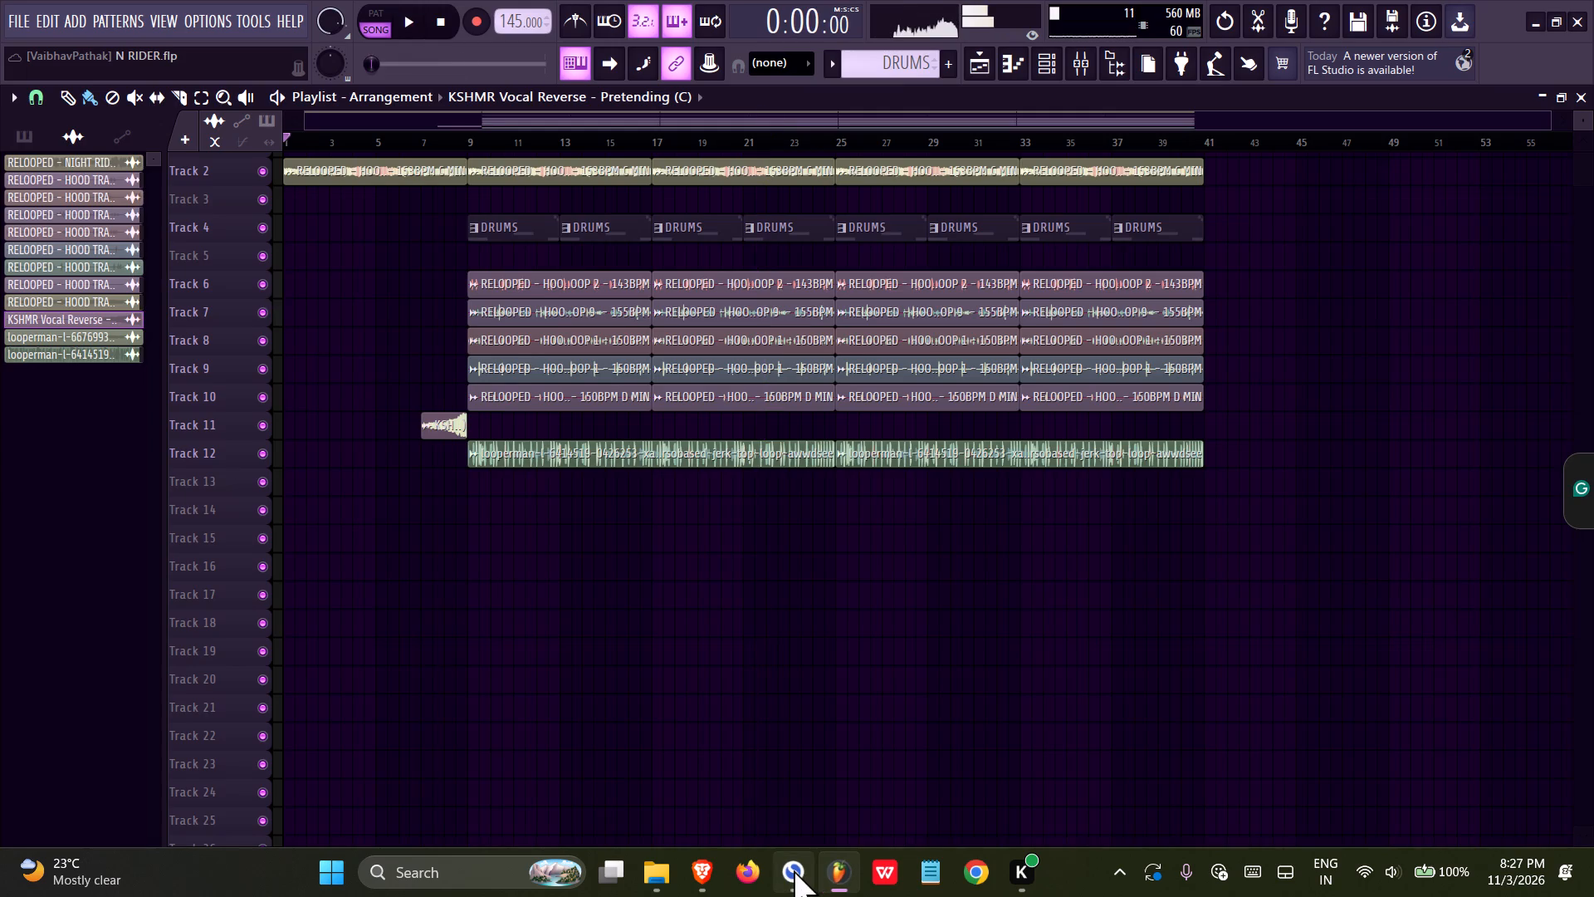
left_click(595, 499)
key("BackSpace")
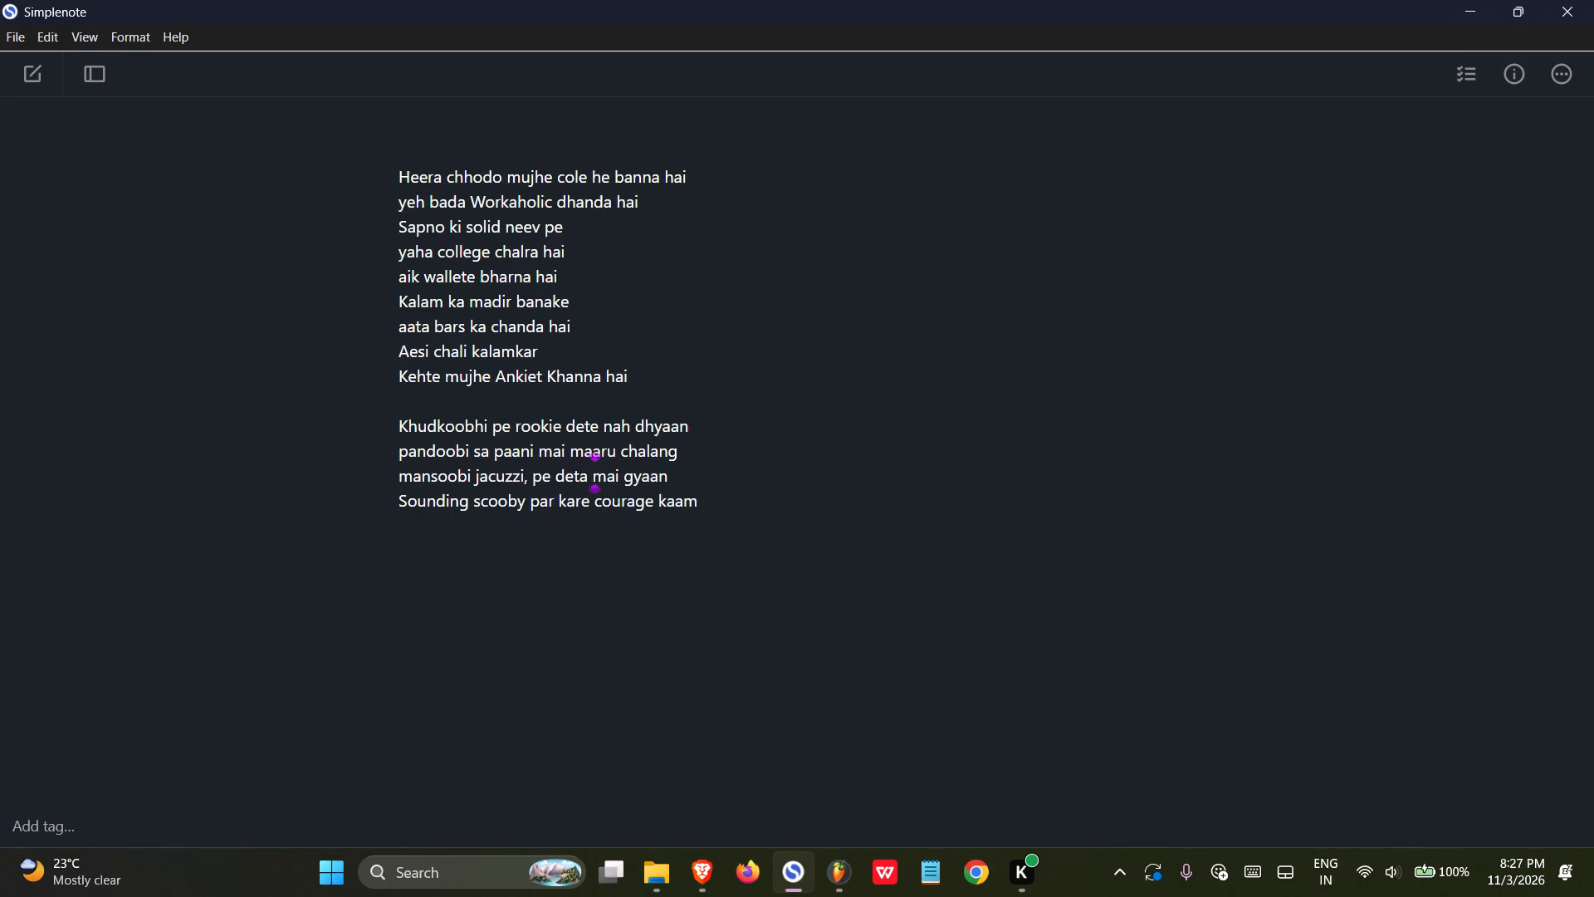
key("BackSpace")
key("BackSpace")
key("BackSpace")
key("BackSpace")
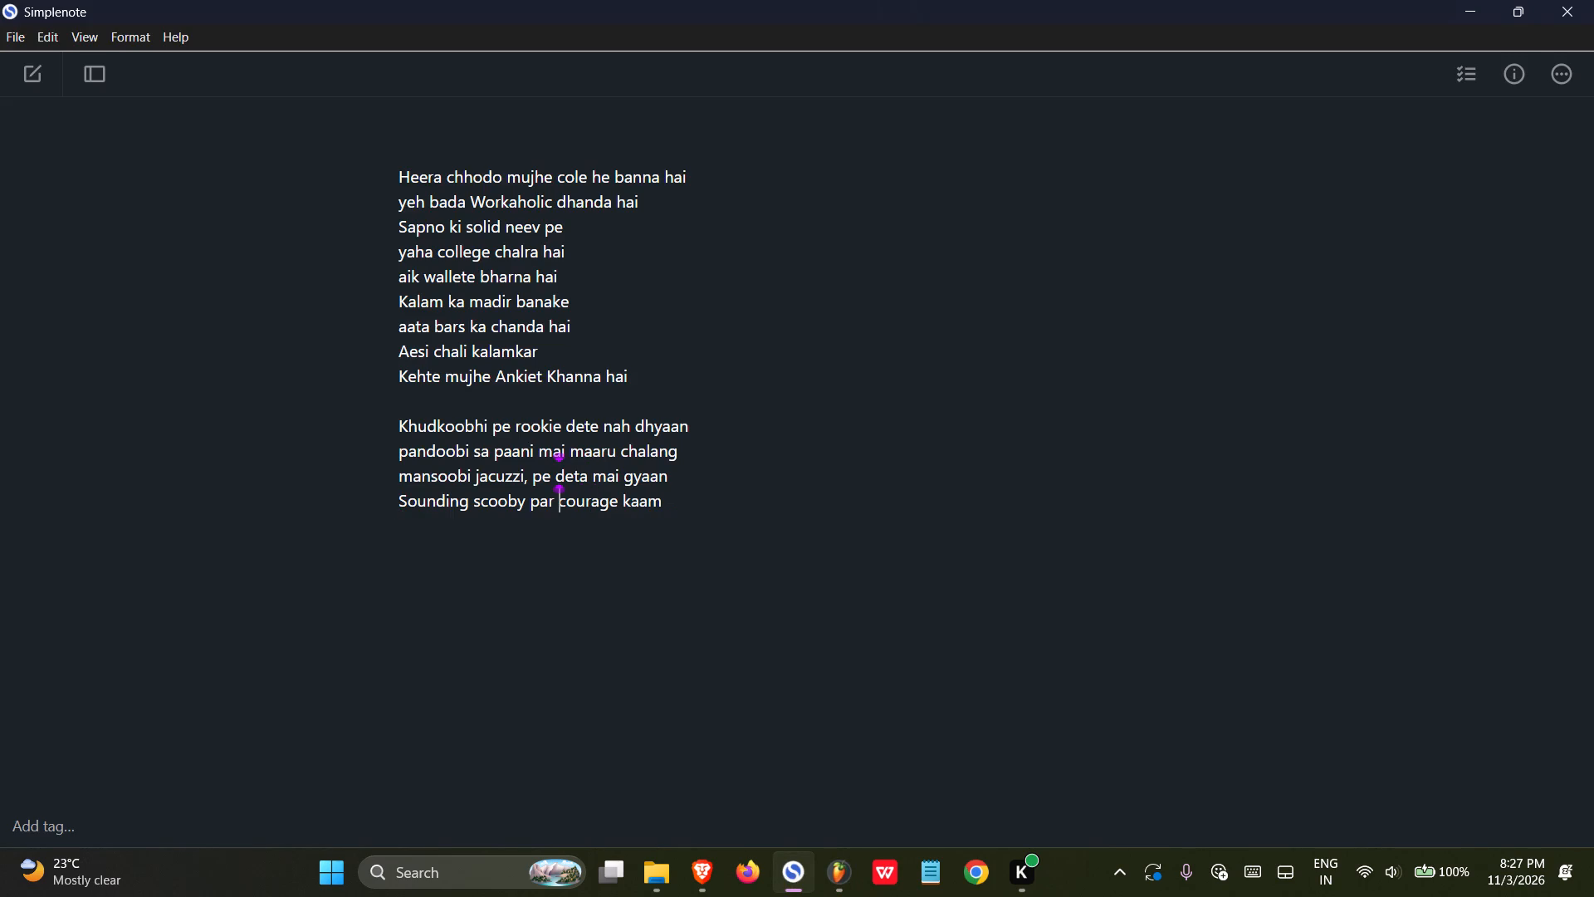
left_click_drag(663, 506, 534, 505)
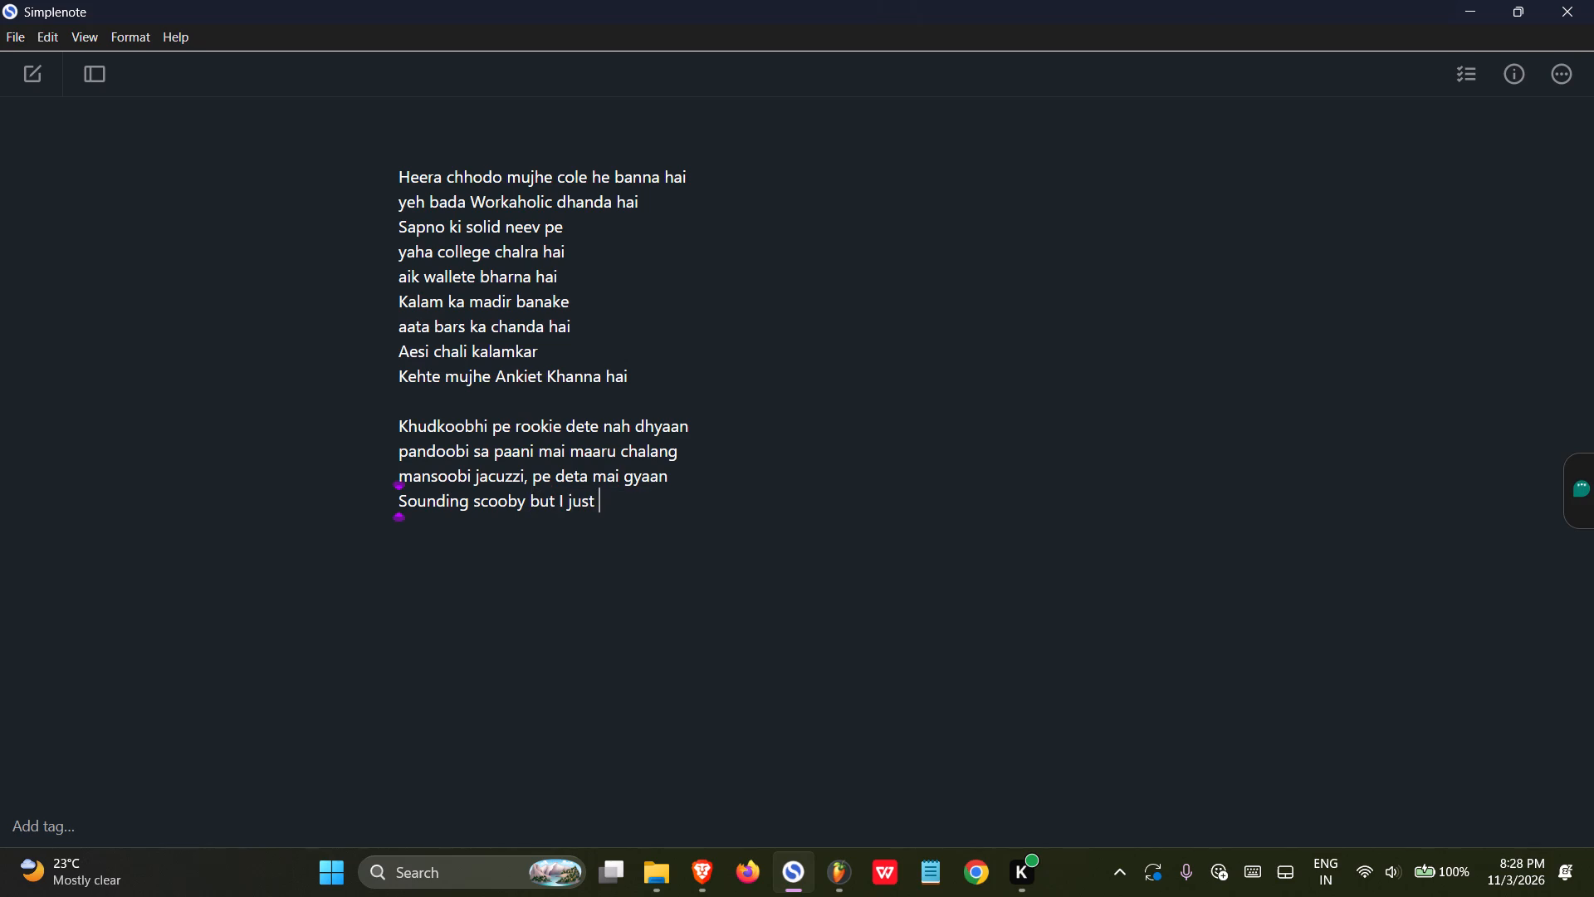
key("BackSpace")
type("-do my kaam")
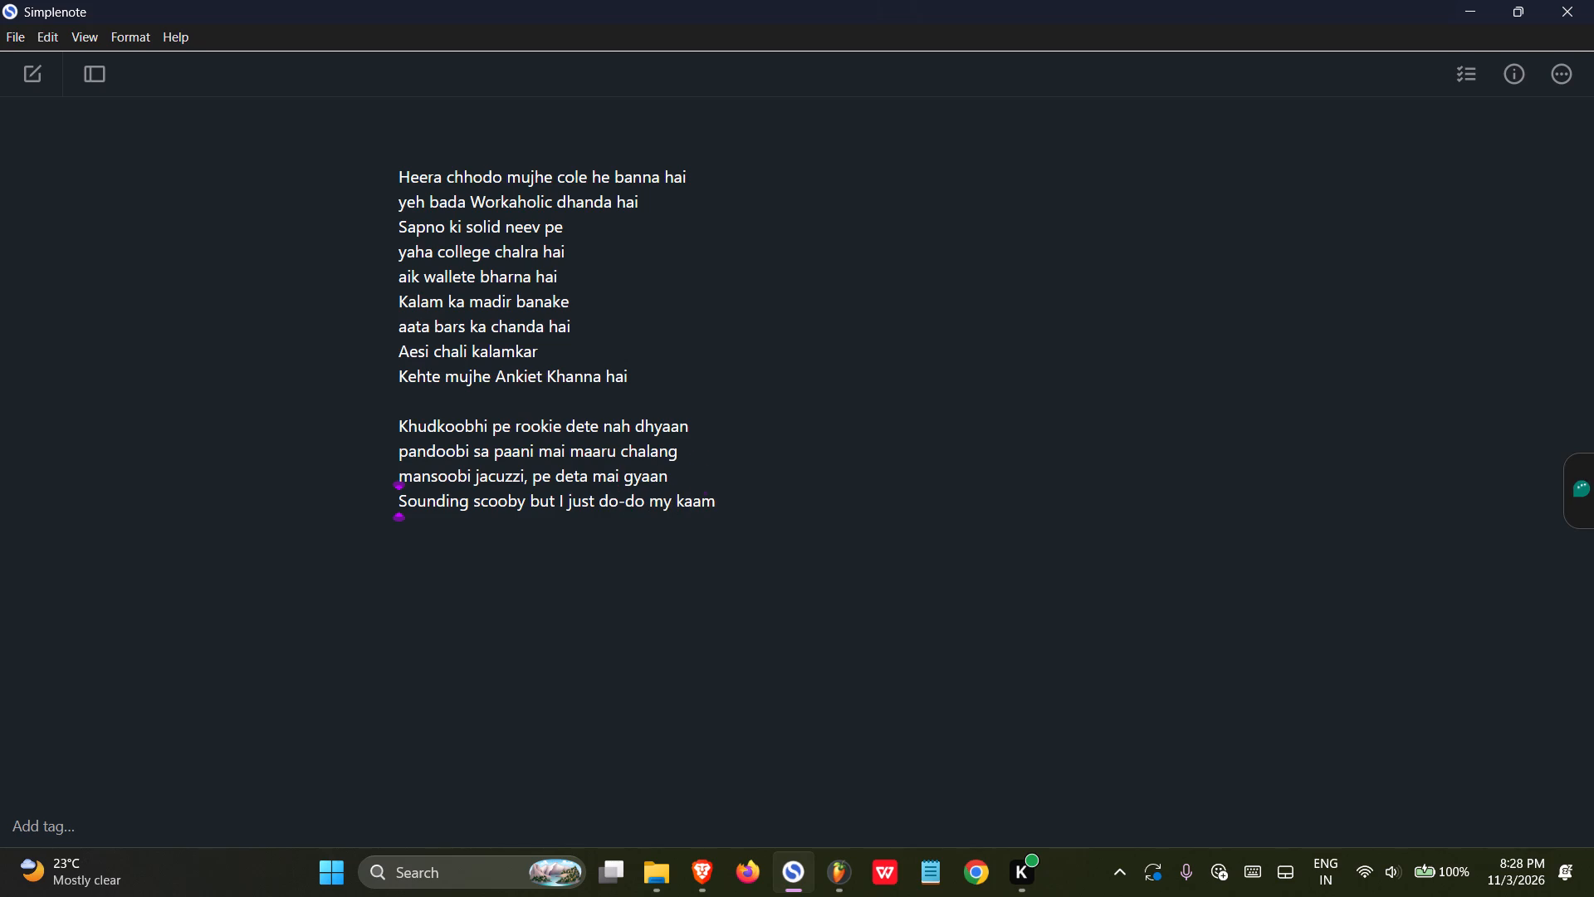
Remove the word "just" from the last lyric line.
key("Left")
key("Left")
key("Left")
key("Left")
key("Left")
key("Left")
key("Left")
key("Left")
key("Left")
key("Left")
key("Left")
key("Left")
key("Left")
key("BackSpace")
key("BackSpace")
key("BackSpace")
key("BackSpace")
key("BackSpace")
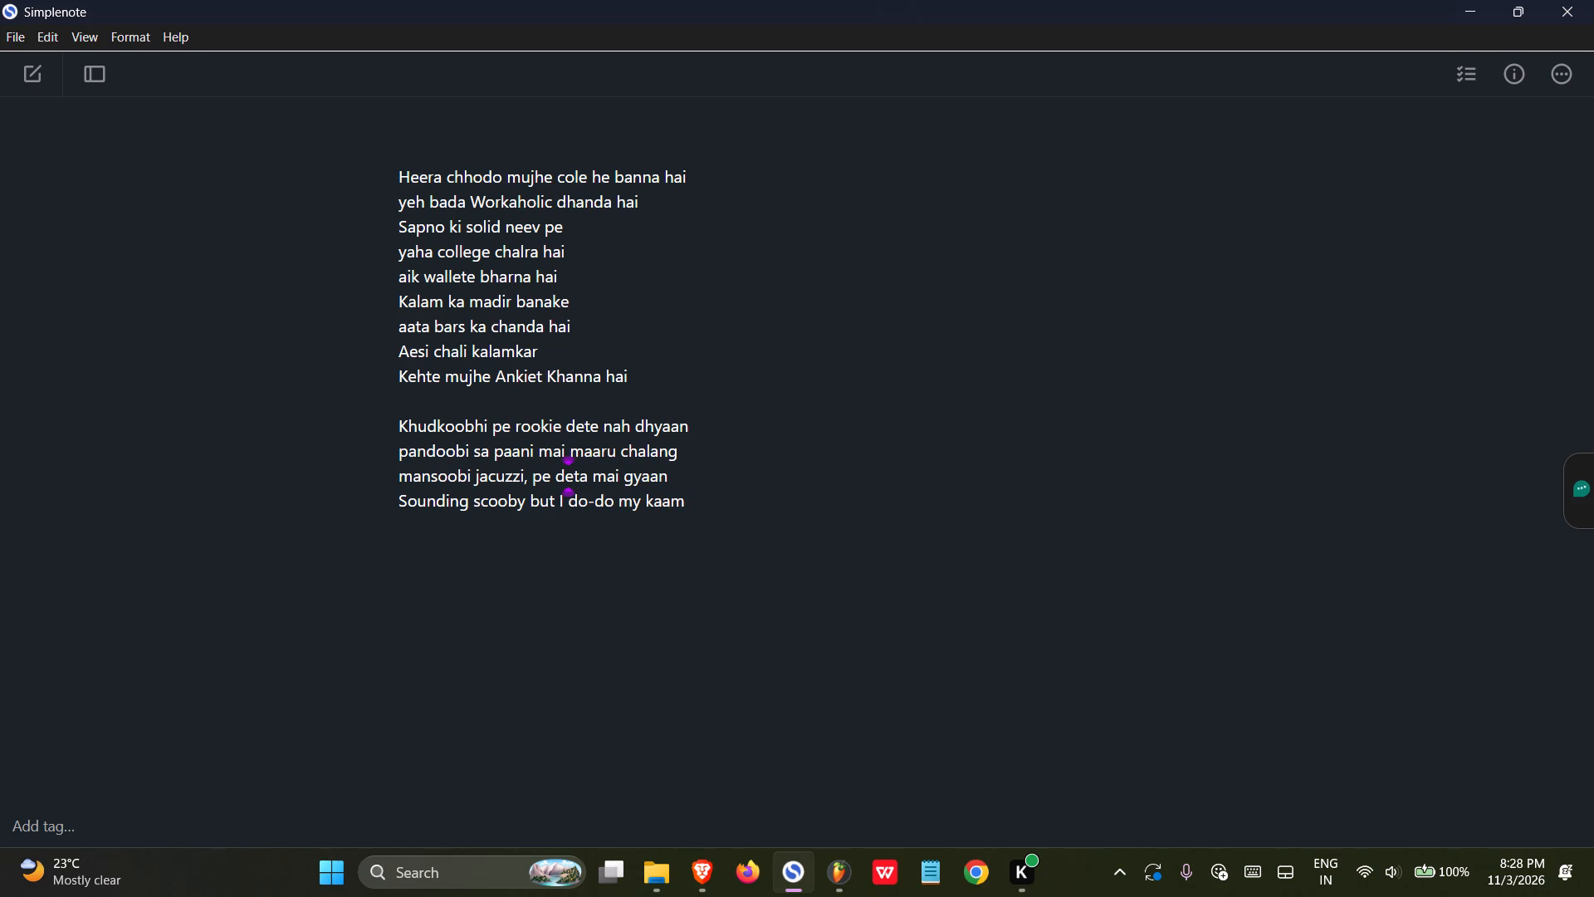
Reword the line after "aata bars ka chanda hai" as "Chalri aese kalamkaar".
left_click(474, 349)
key("BackSpace")
key("BackSpace")
key("BackSpace")
key("BackSpace")
key("BackSpace")
key("BackSpace")
key("BackSpace")
key("BackSpace")
key("BackSpace")
key("BackSpace")
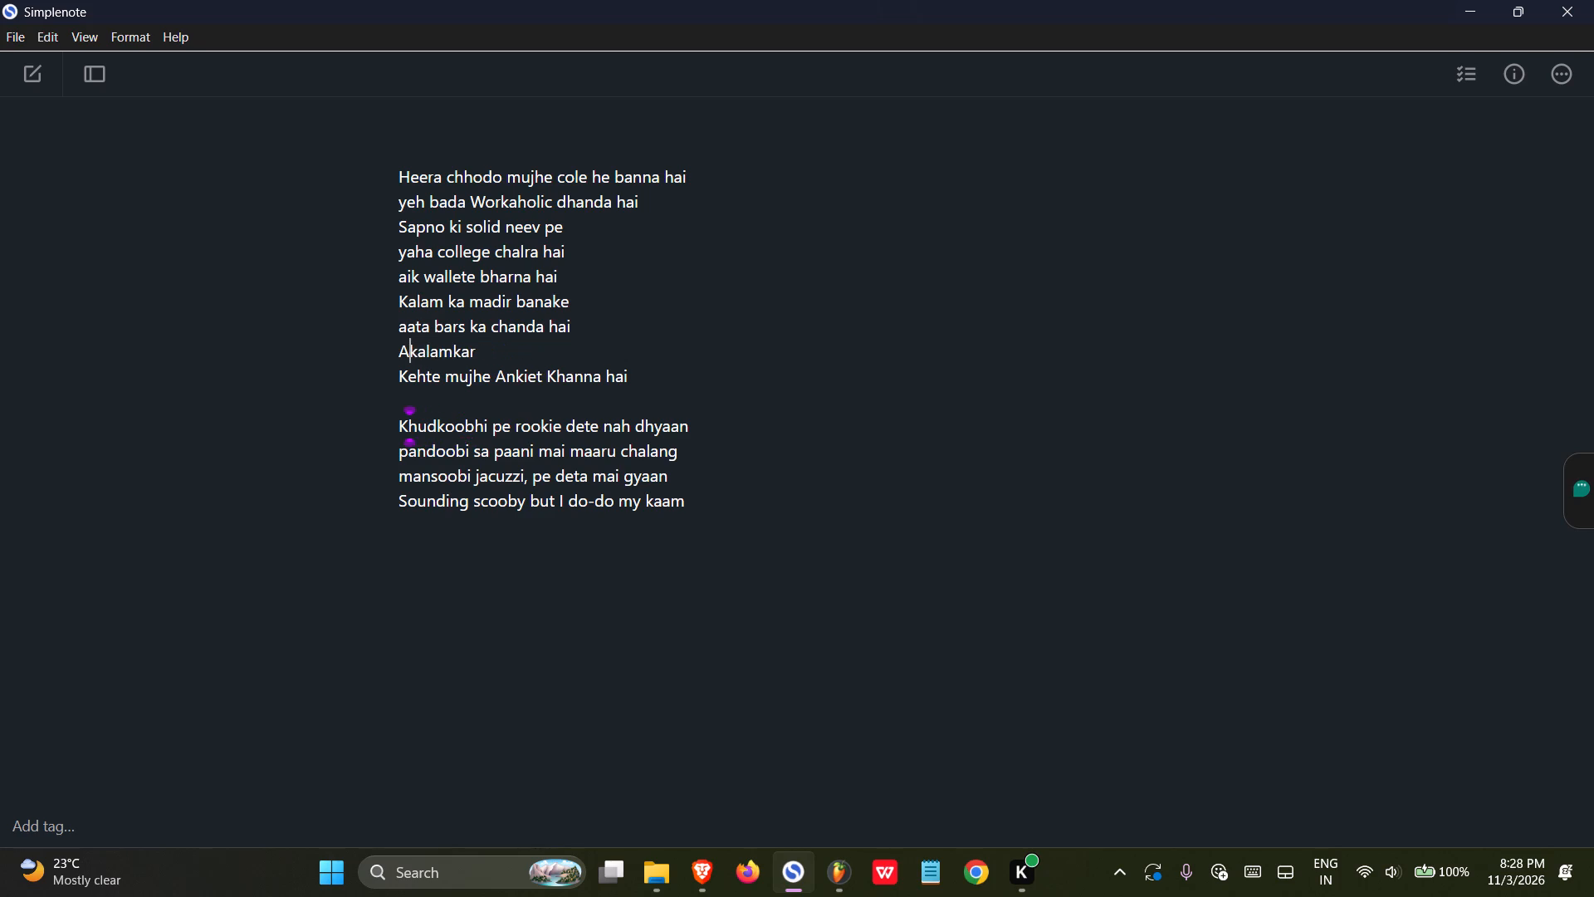
key("BackSpace")
key("Return")
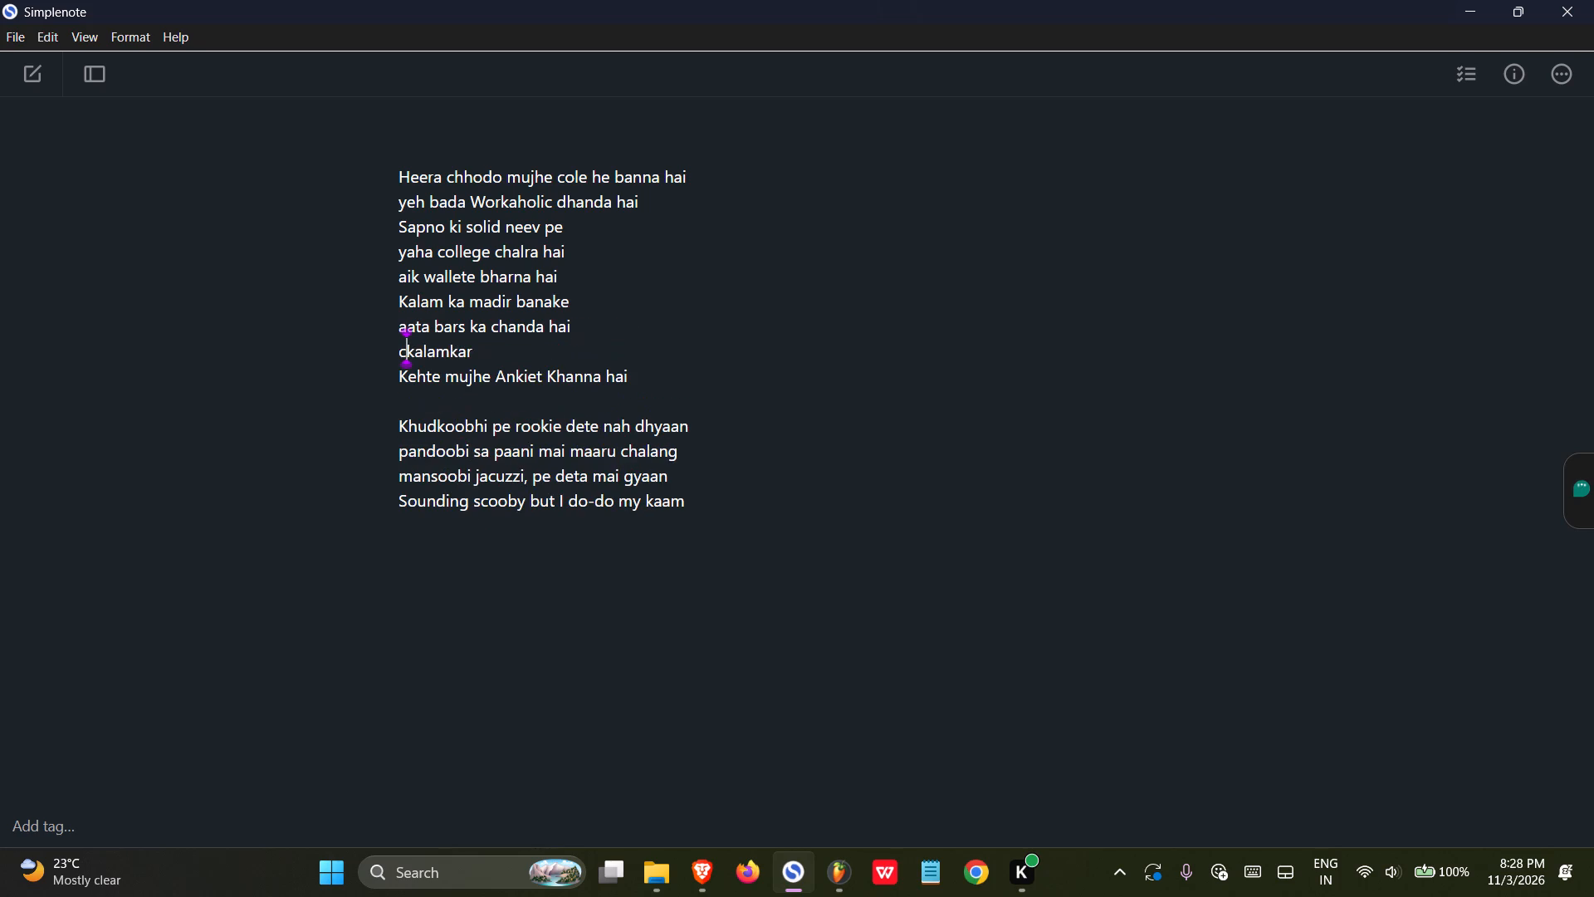
key("BackSpace")
key("BackSpace")
key("BackSpace")
key("BackSpace")
key("BackSpace")
key("BackSpace")
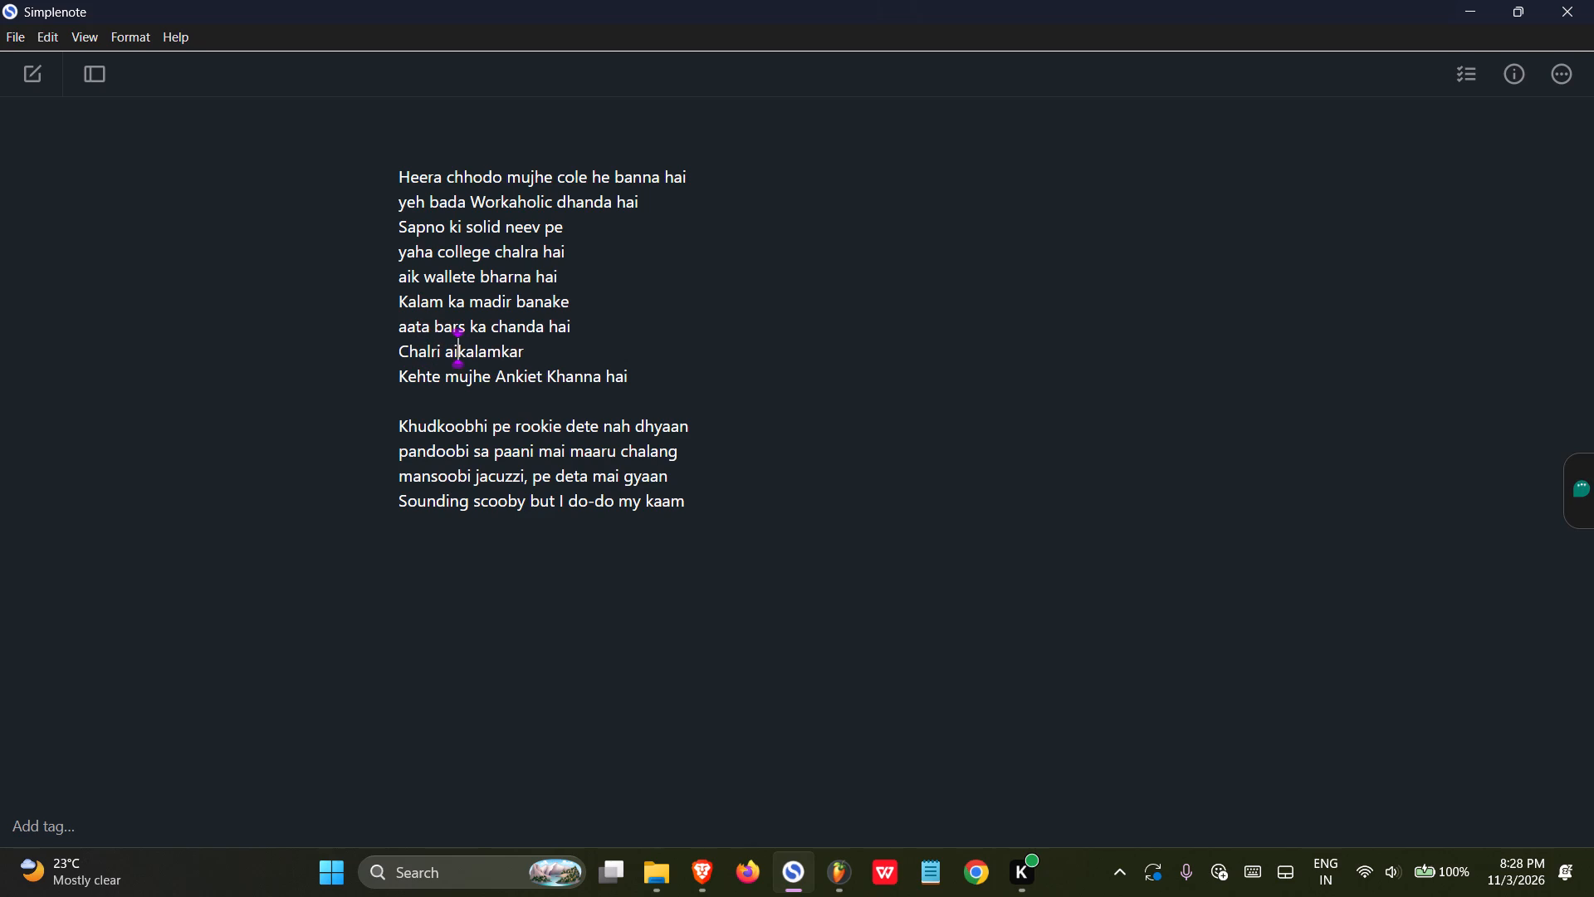
key("BackSpace")
type("ese")
key("space")
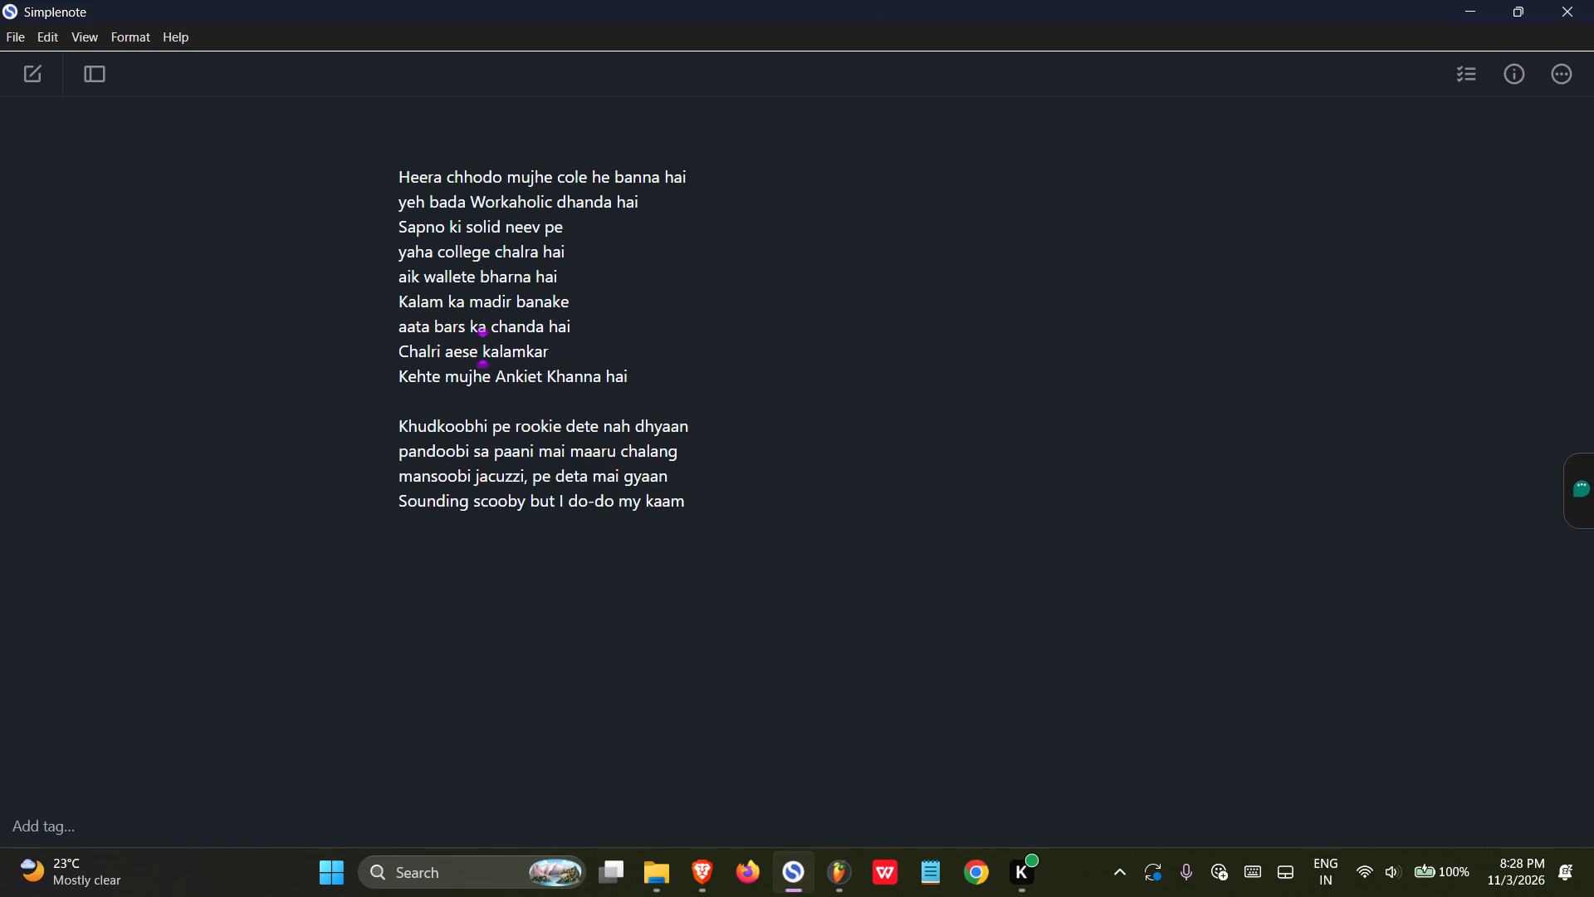
left_click(539, 358)
key("a")
Replace the first word of the "ka madir banake" line with "Rap".
left_click(442, 301)
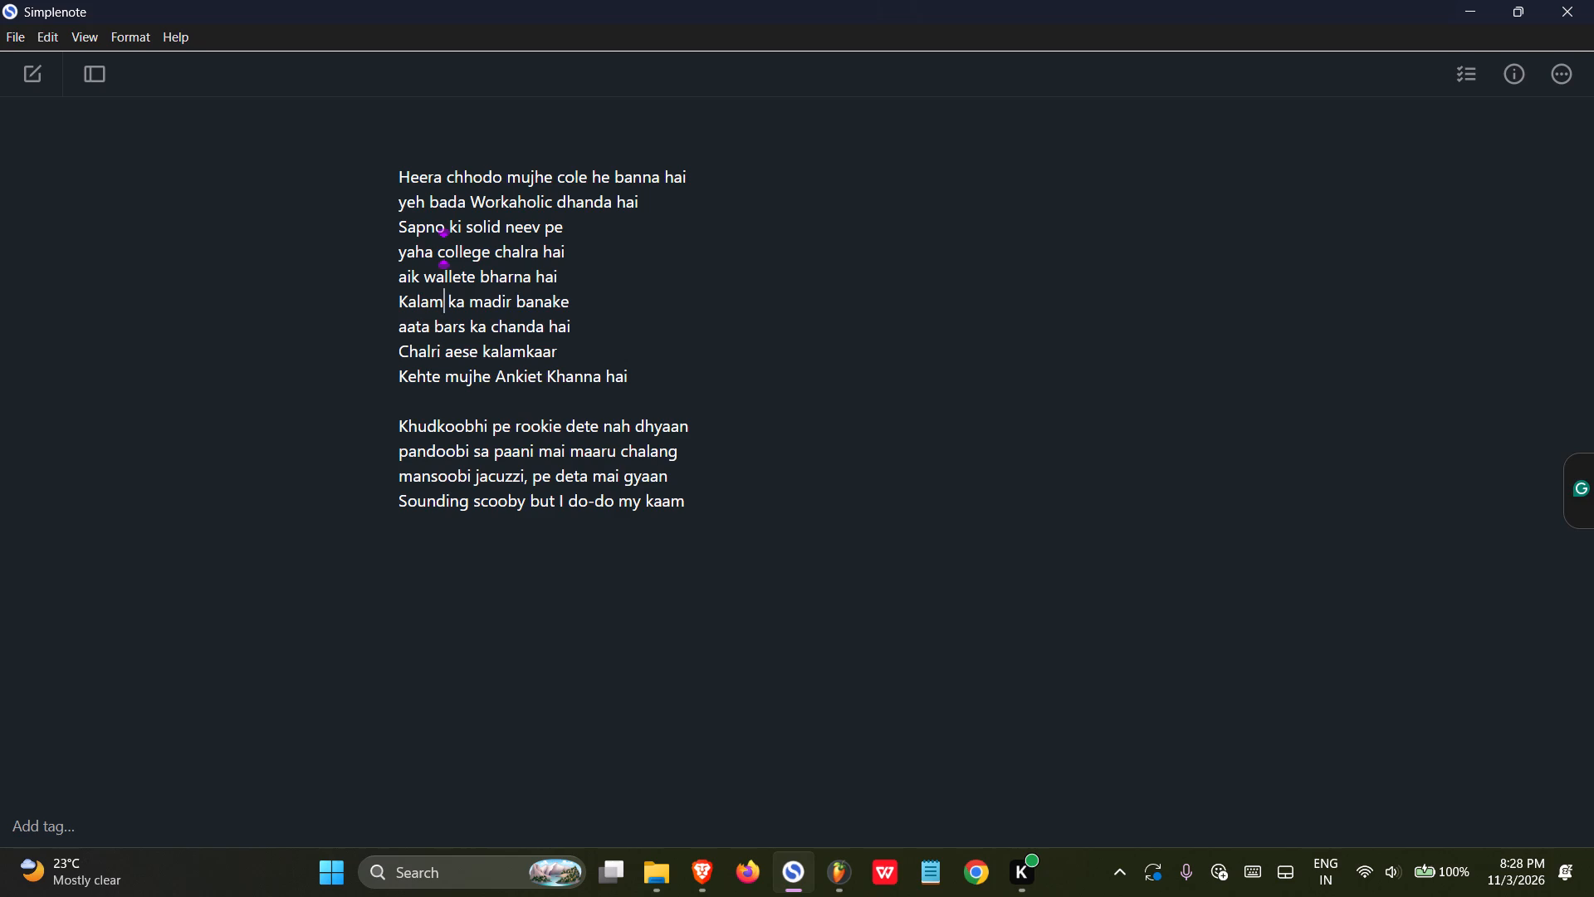
key("BackSpace")
key("BackSpace")
key("BackSpace")
key("BackSpace")
key("BackSpace")
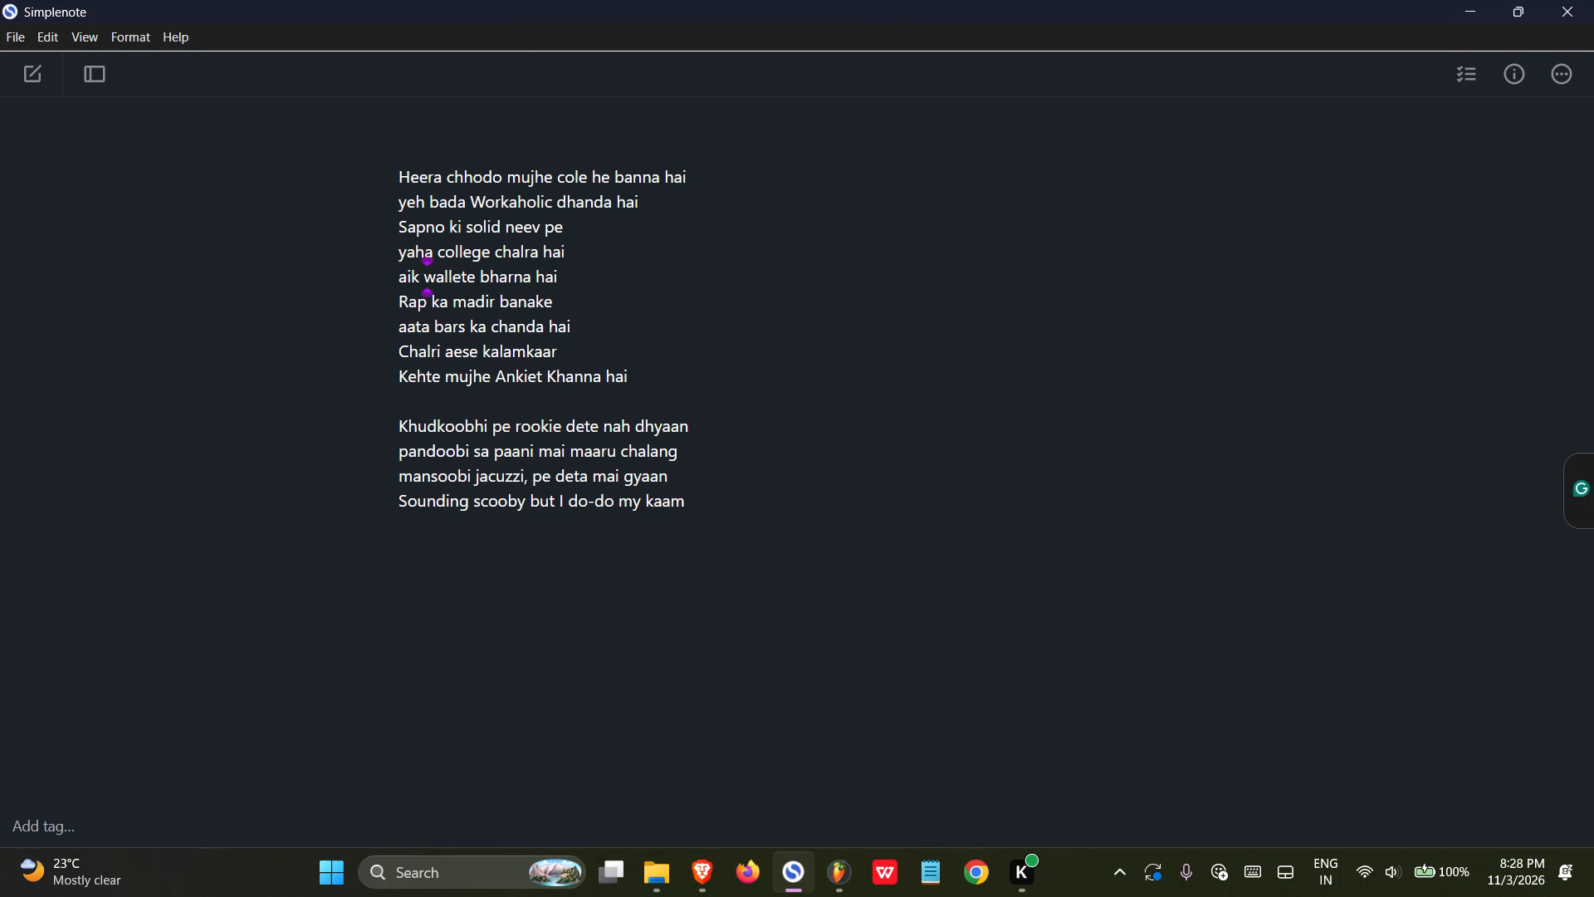
Start the beat in FL Studio and return to Simplenote to review the revised lyrics against it.
left_click(842, 896)
key("space")
left_click(799, 875)
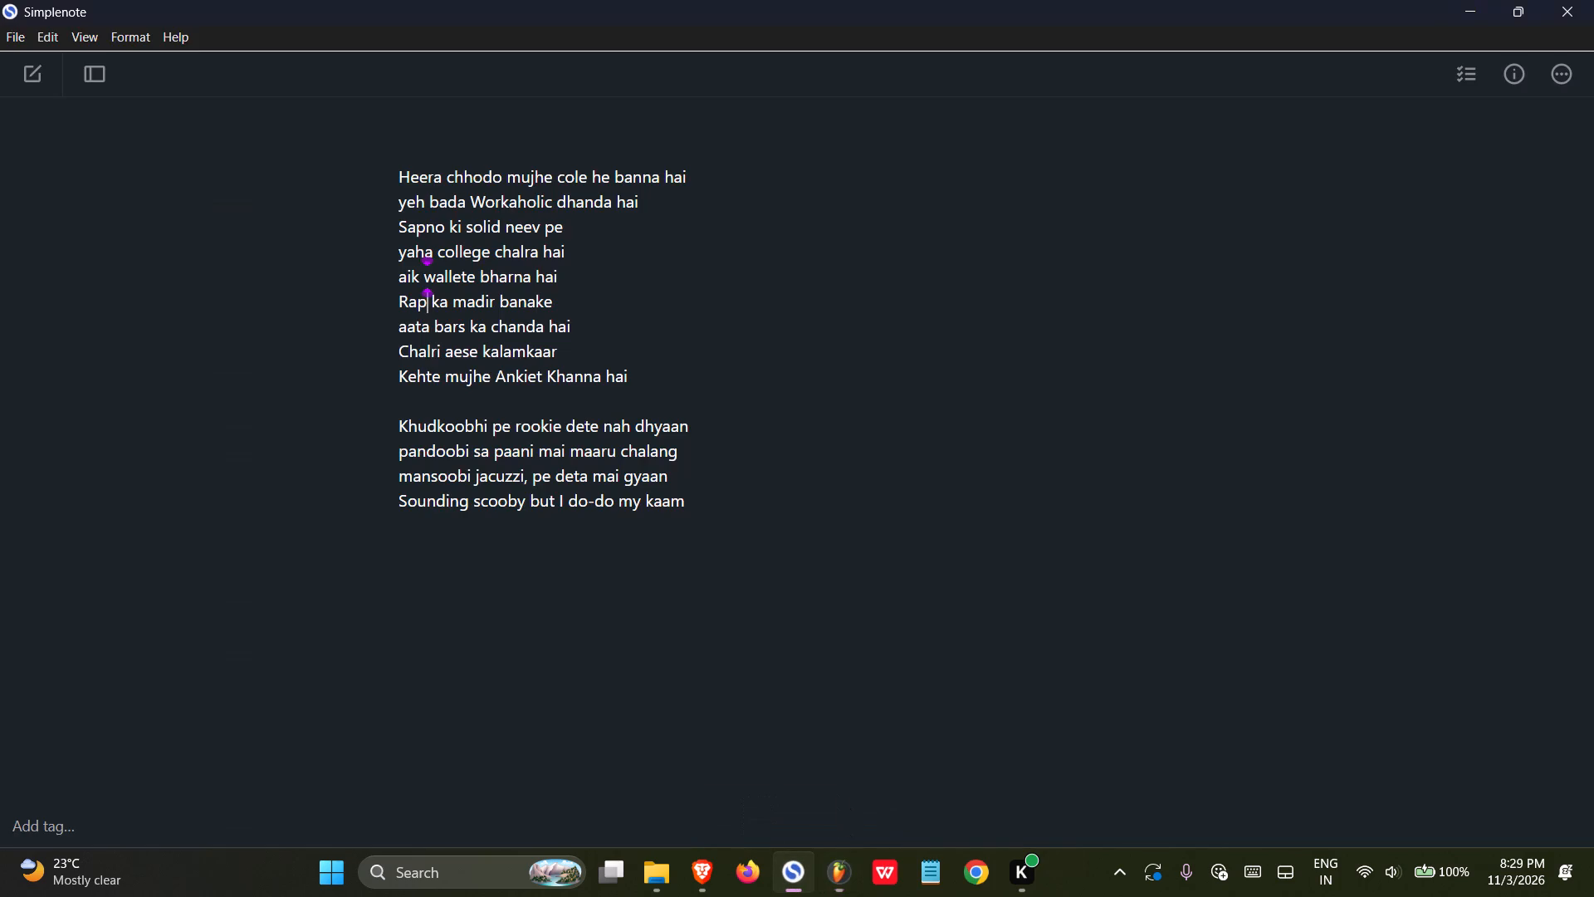
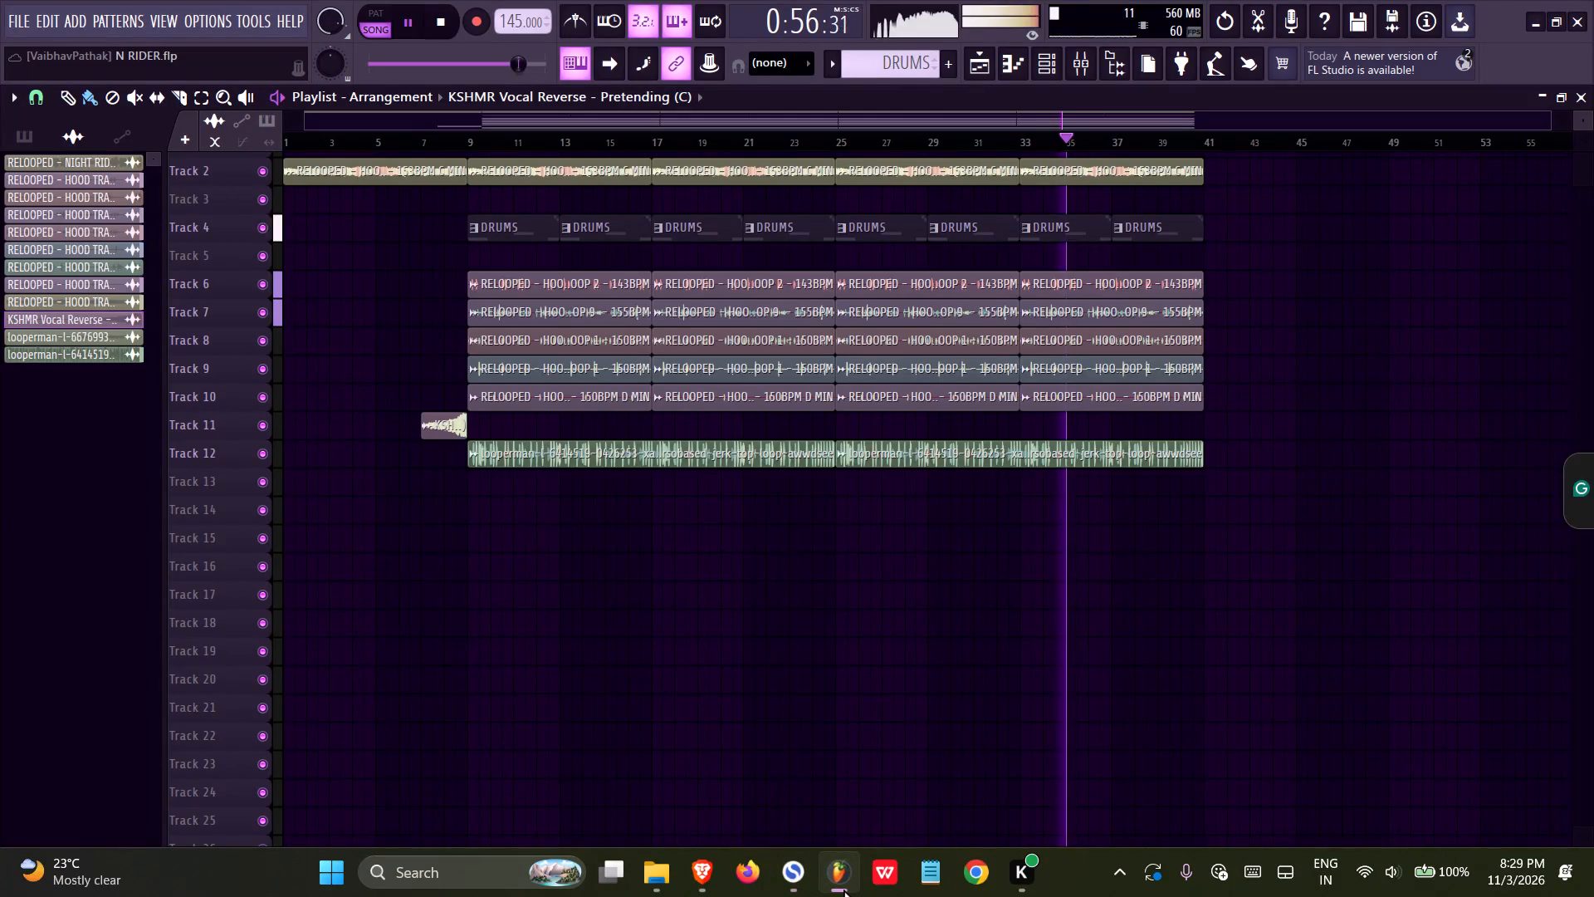
Restart the beat in FL Studio, review the lyrics in Simplenote against it, and stop playback.
key("space")
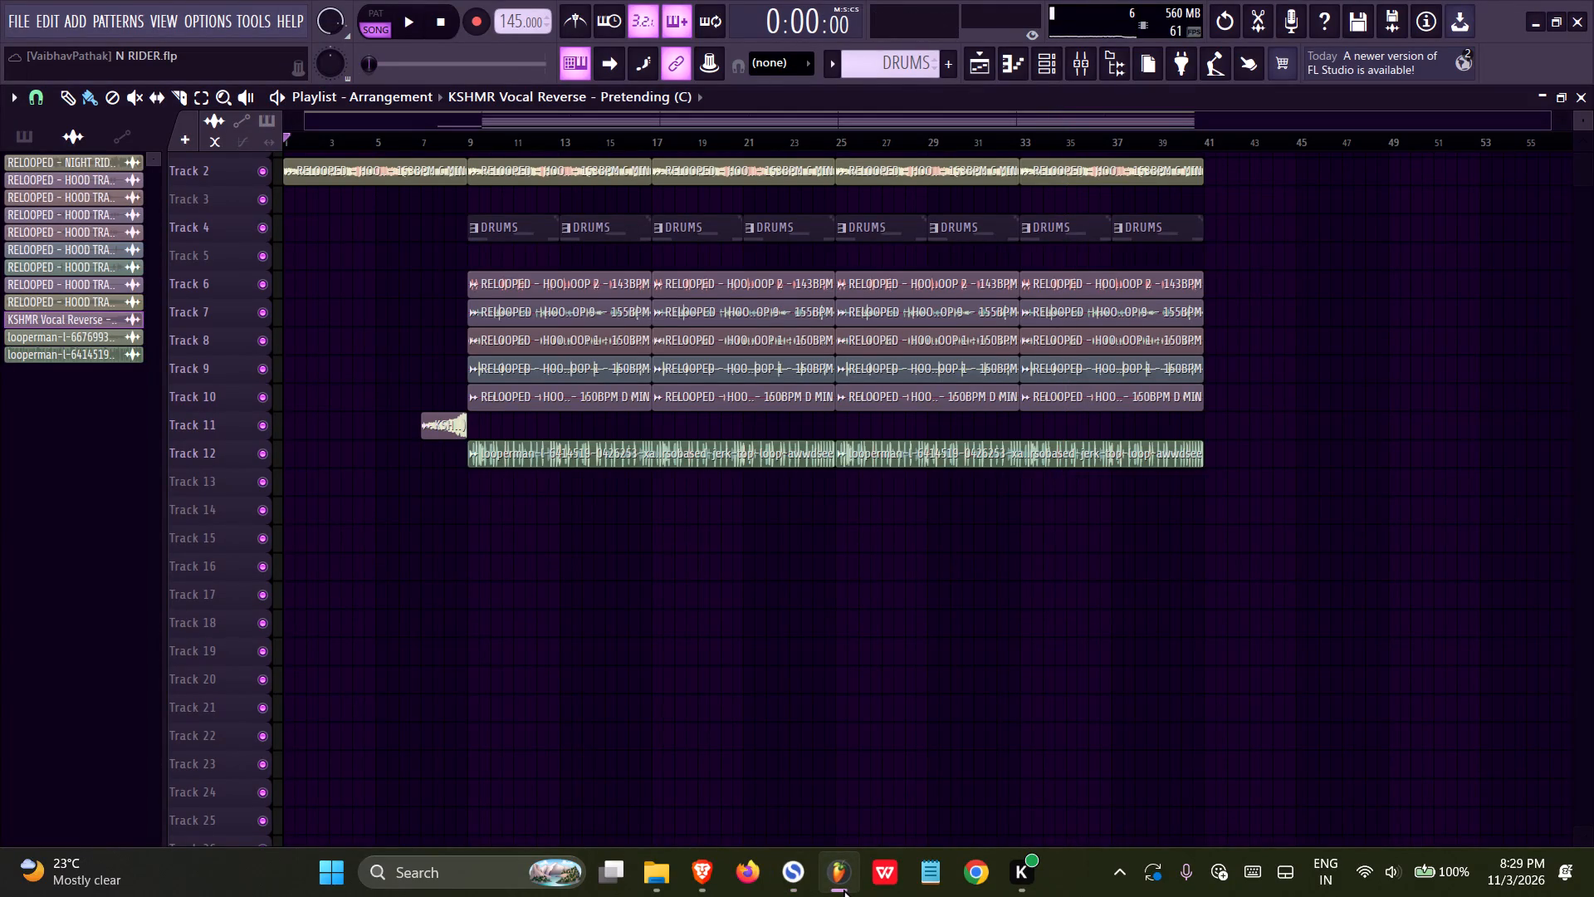
key("space")
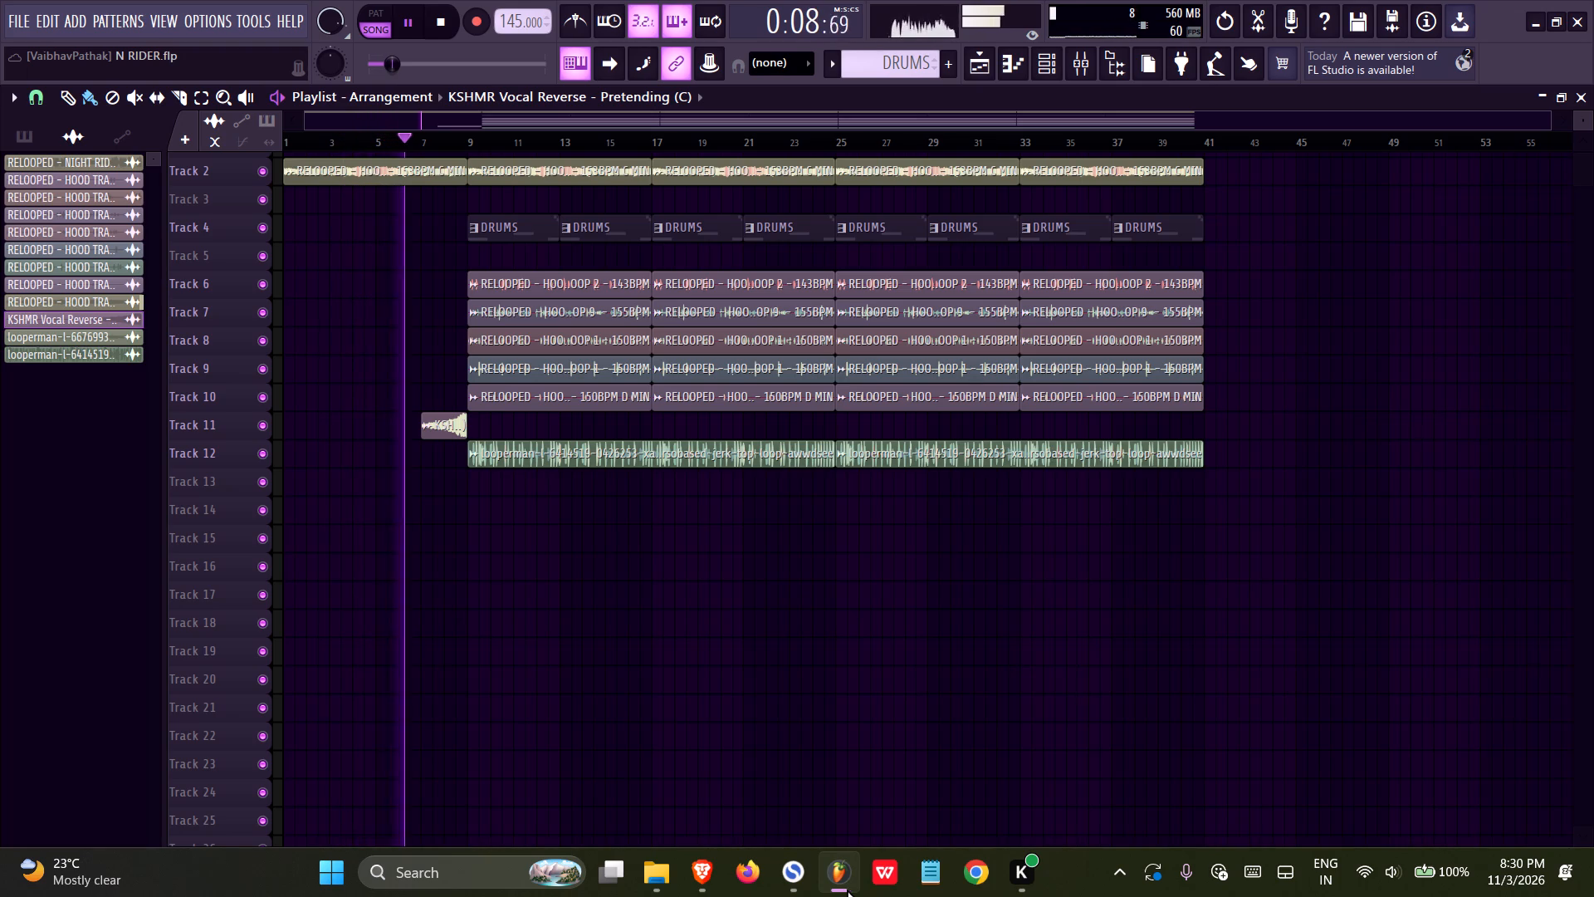
left_click(781, 874)
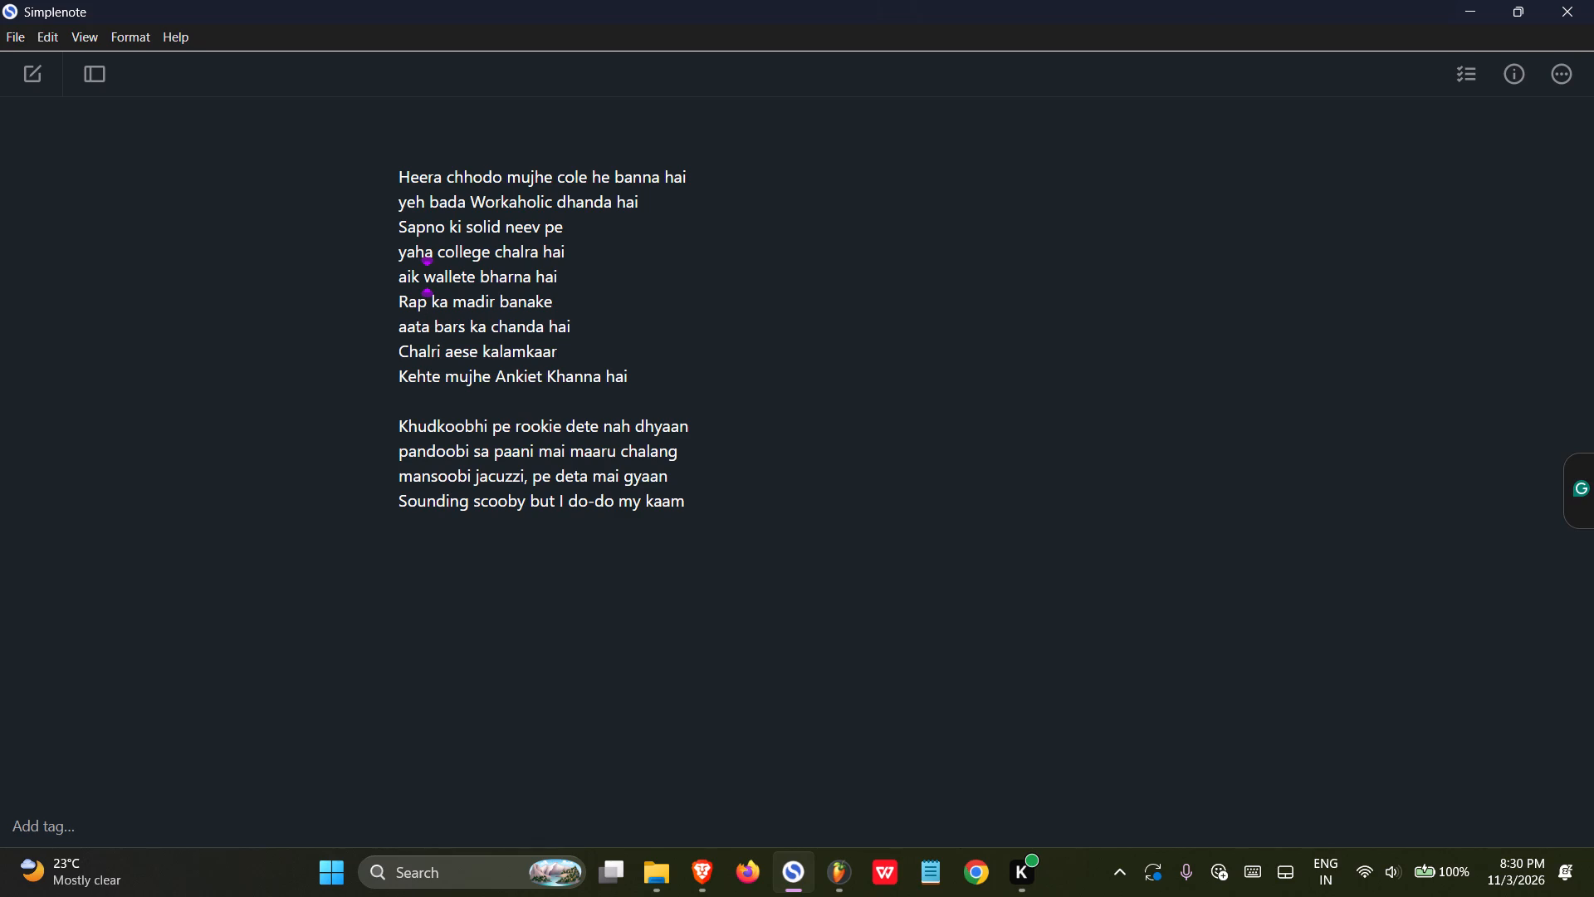
left_click(843, 860)
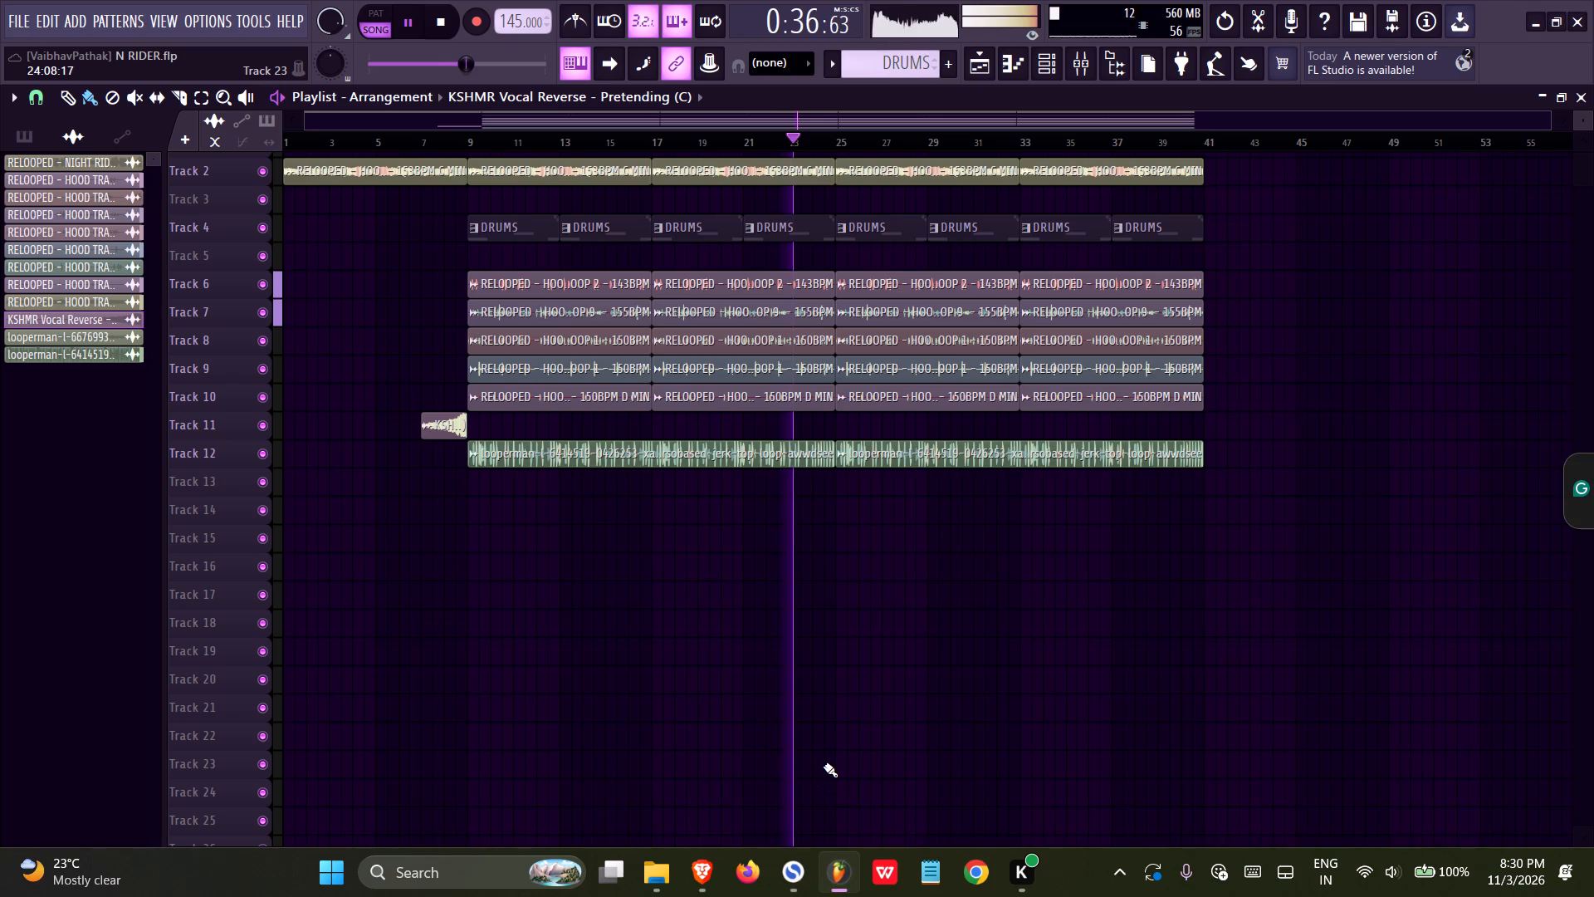
key("space")
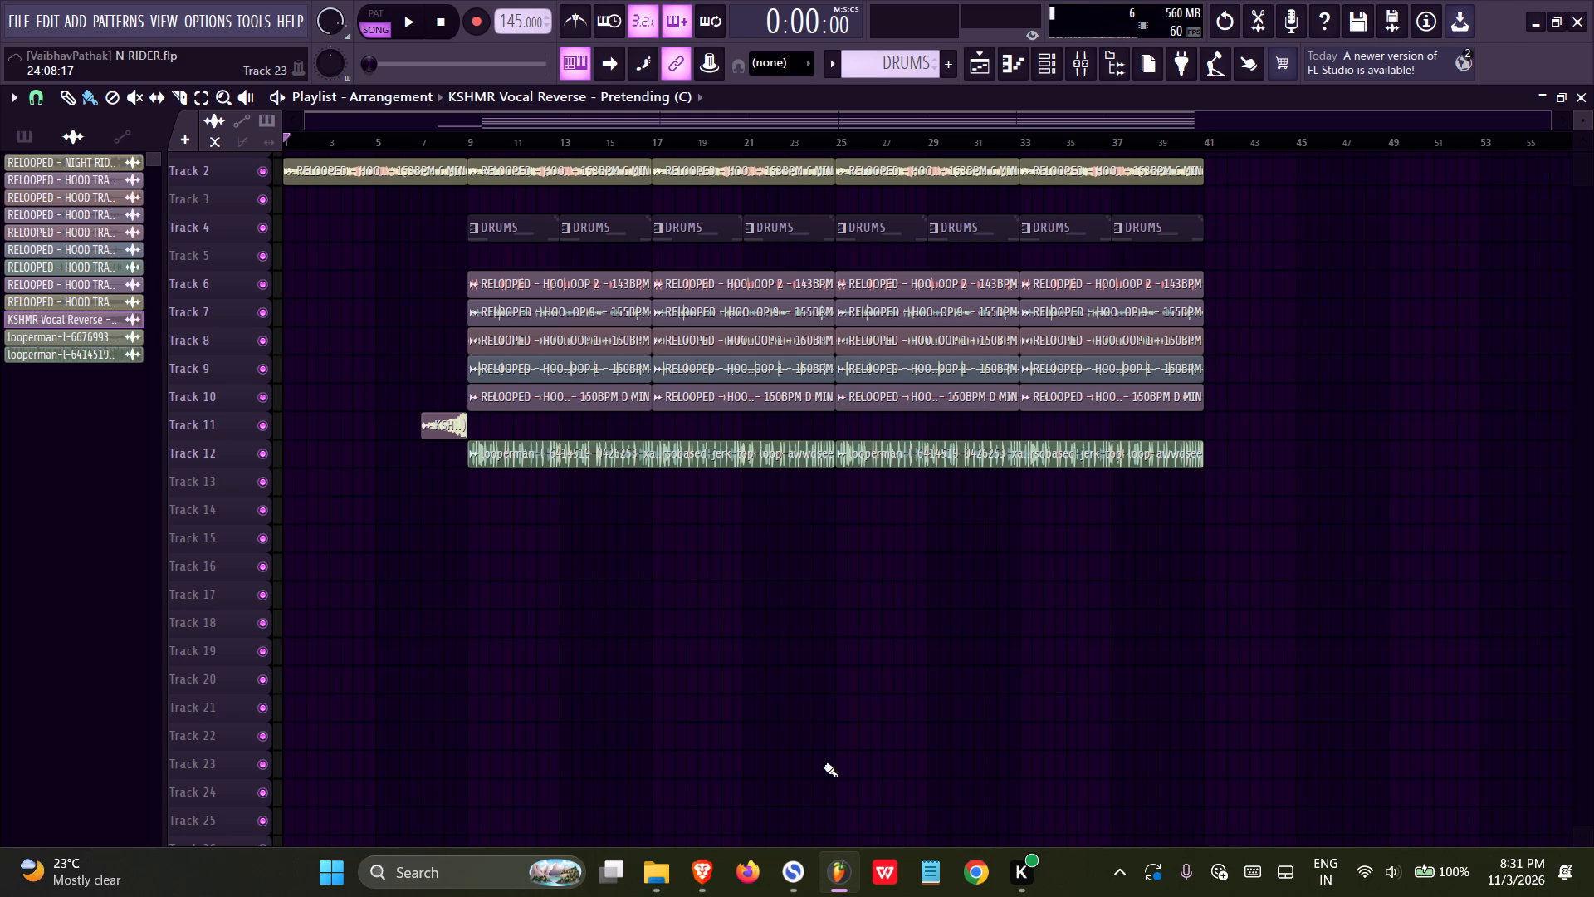
Switch to Simplenote and insert "kara" before "scooby" in the last lyric line.
left_click(793, 845)
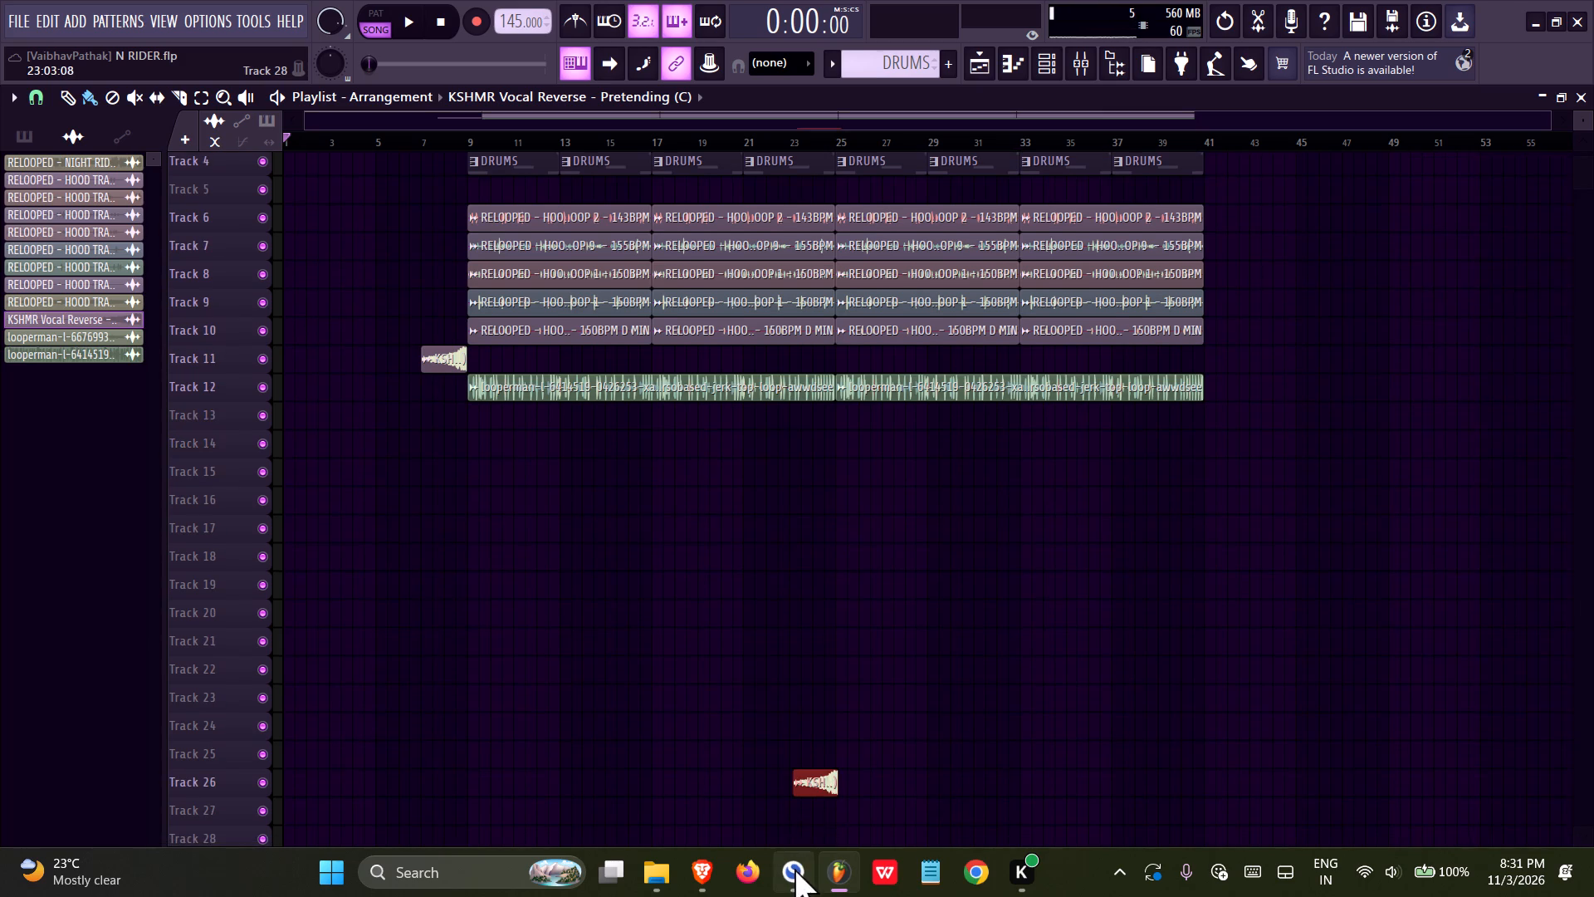
right_click_drag(809, 801, 811, 788)
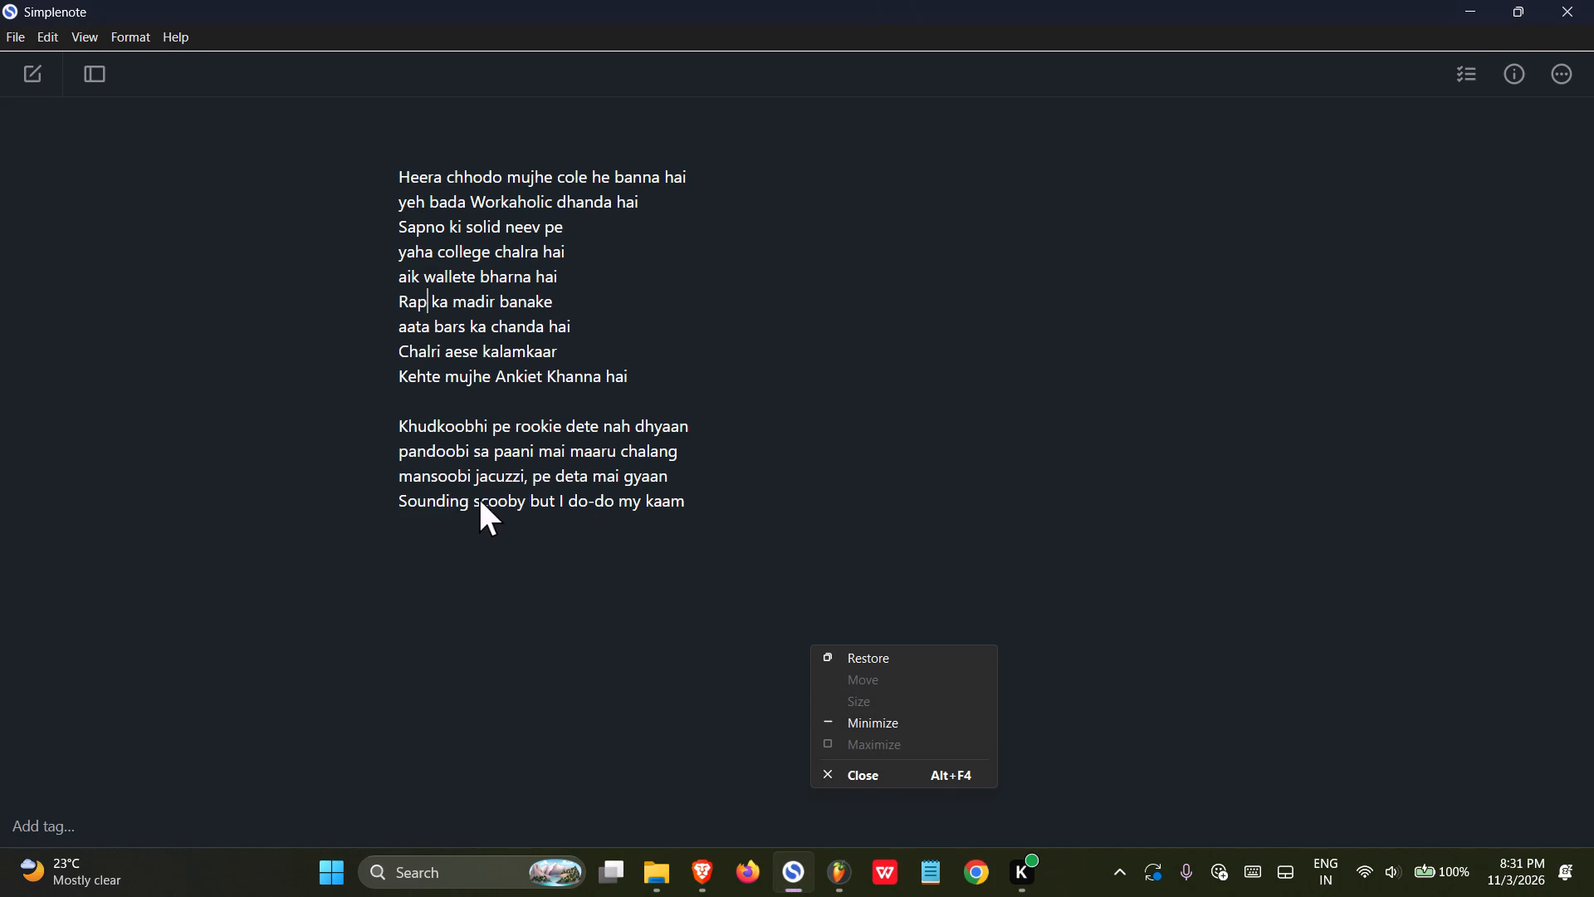
left_click(472, 498)
type("kara")
key("space")
Remove the word "I" before "do-do" in the last lyric line.
key("Right")
key("Right")
key("Right")
key("Right")
key("Right")
key("Right")
key("Right")
key("Right")
key("Right")
key("Right")
key("Right")
key("Right")
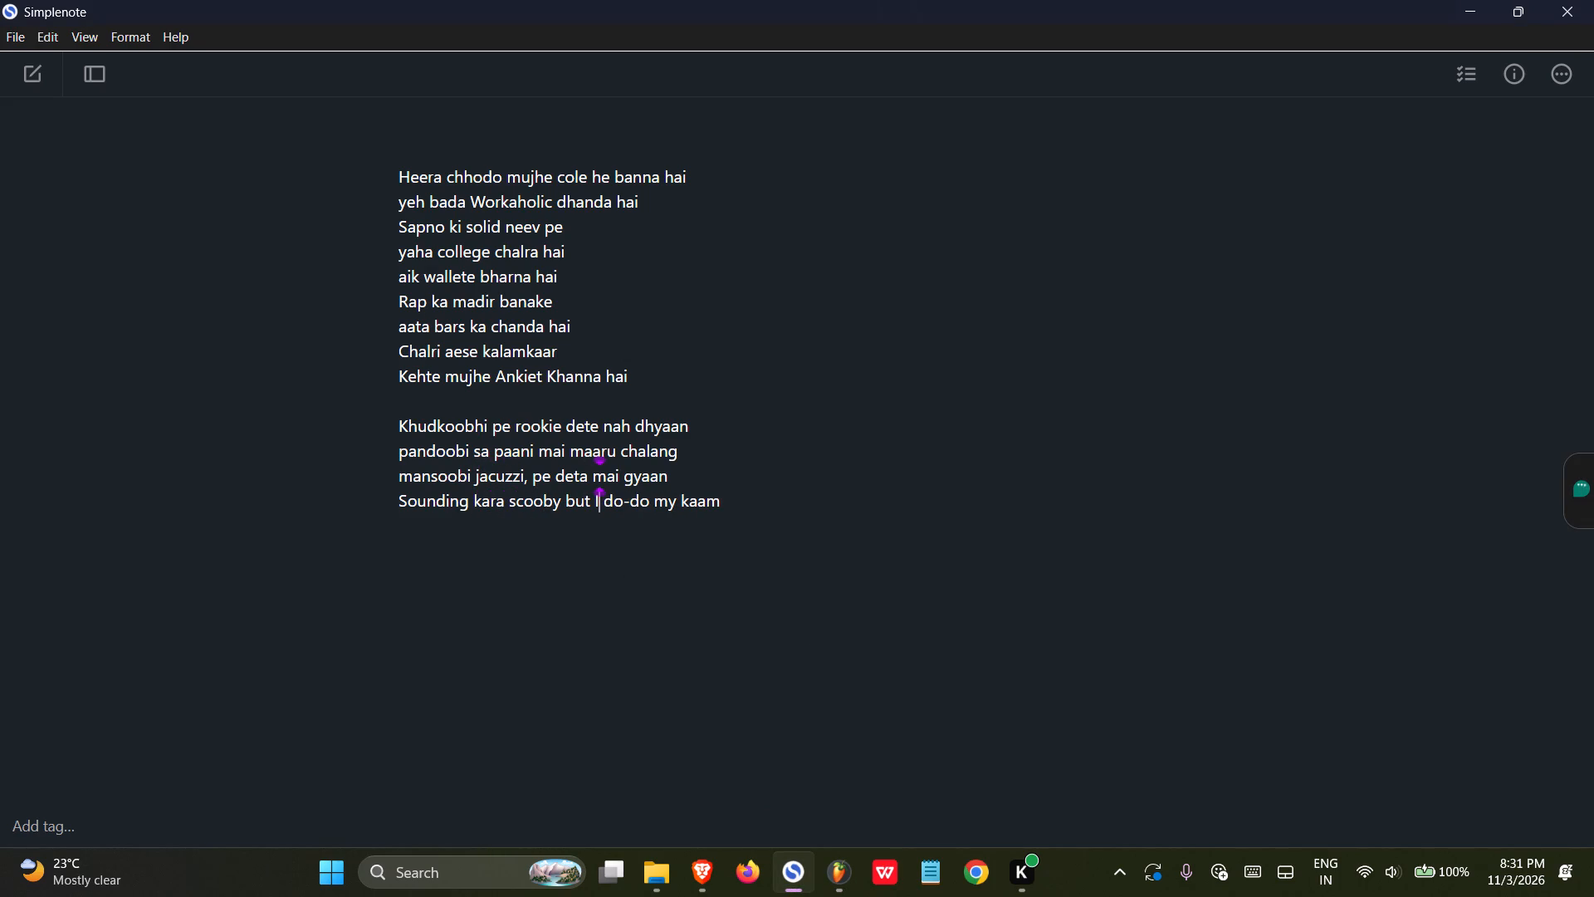
key("Right")
key("BackSpace")
key("BackSpace")
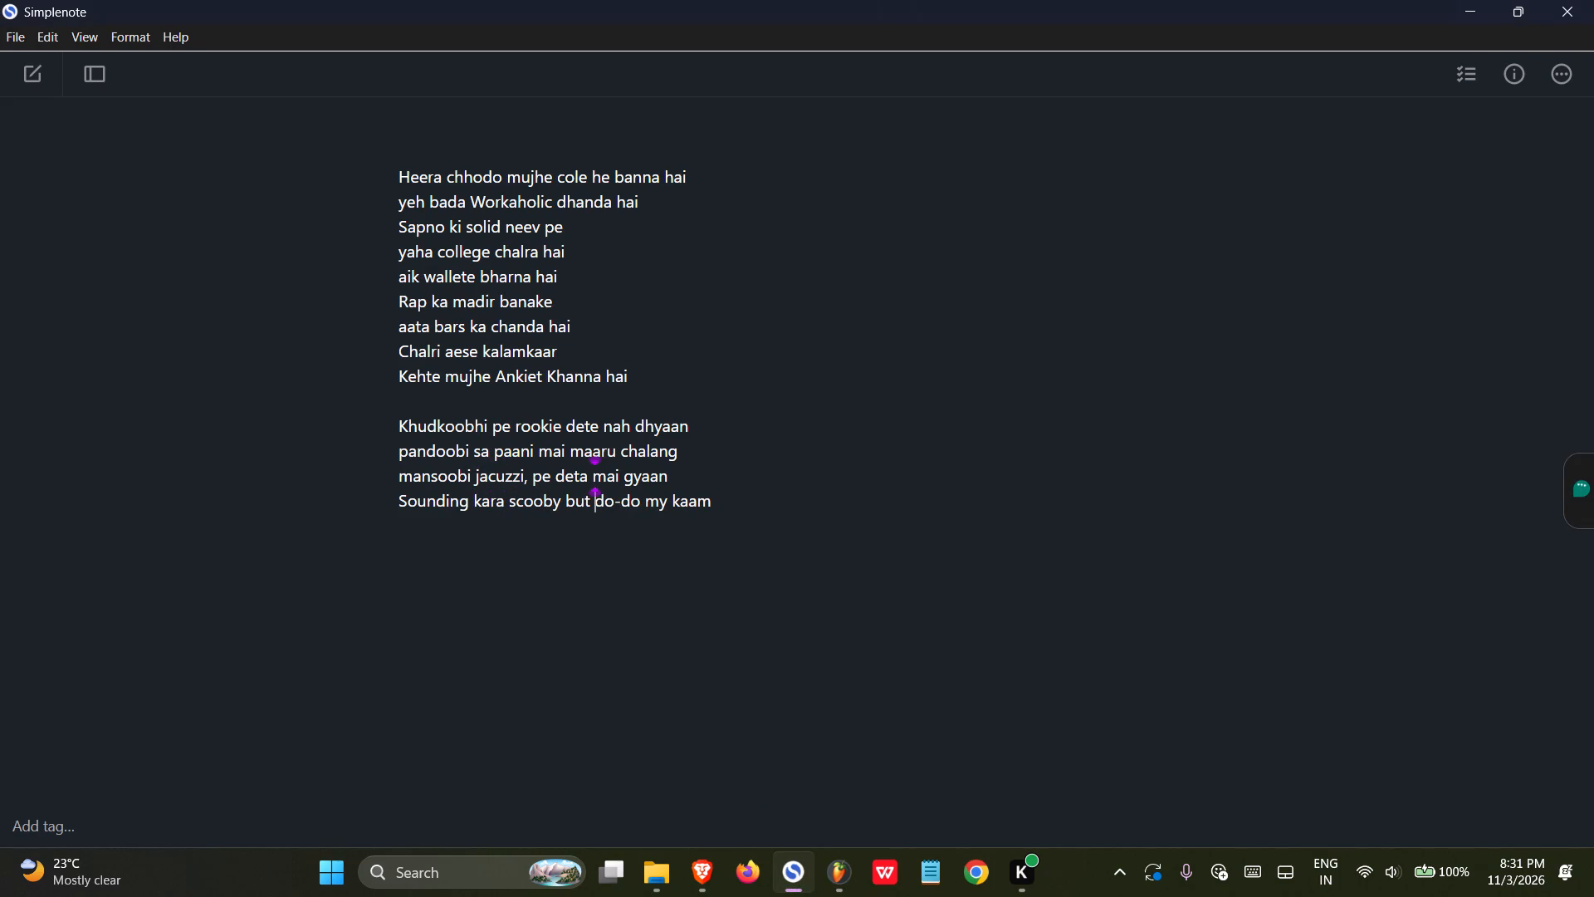
Shorten "Sounding" to "Sound" at the start of the last lyric line.
key("Right")
key("Right")
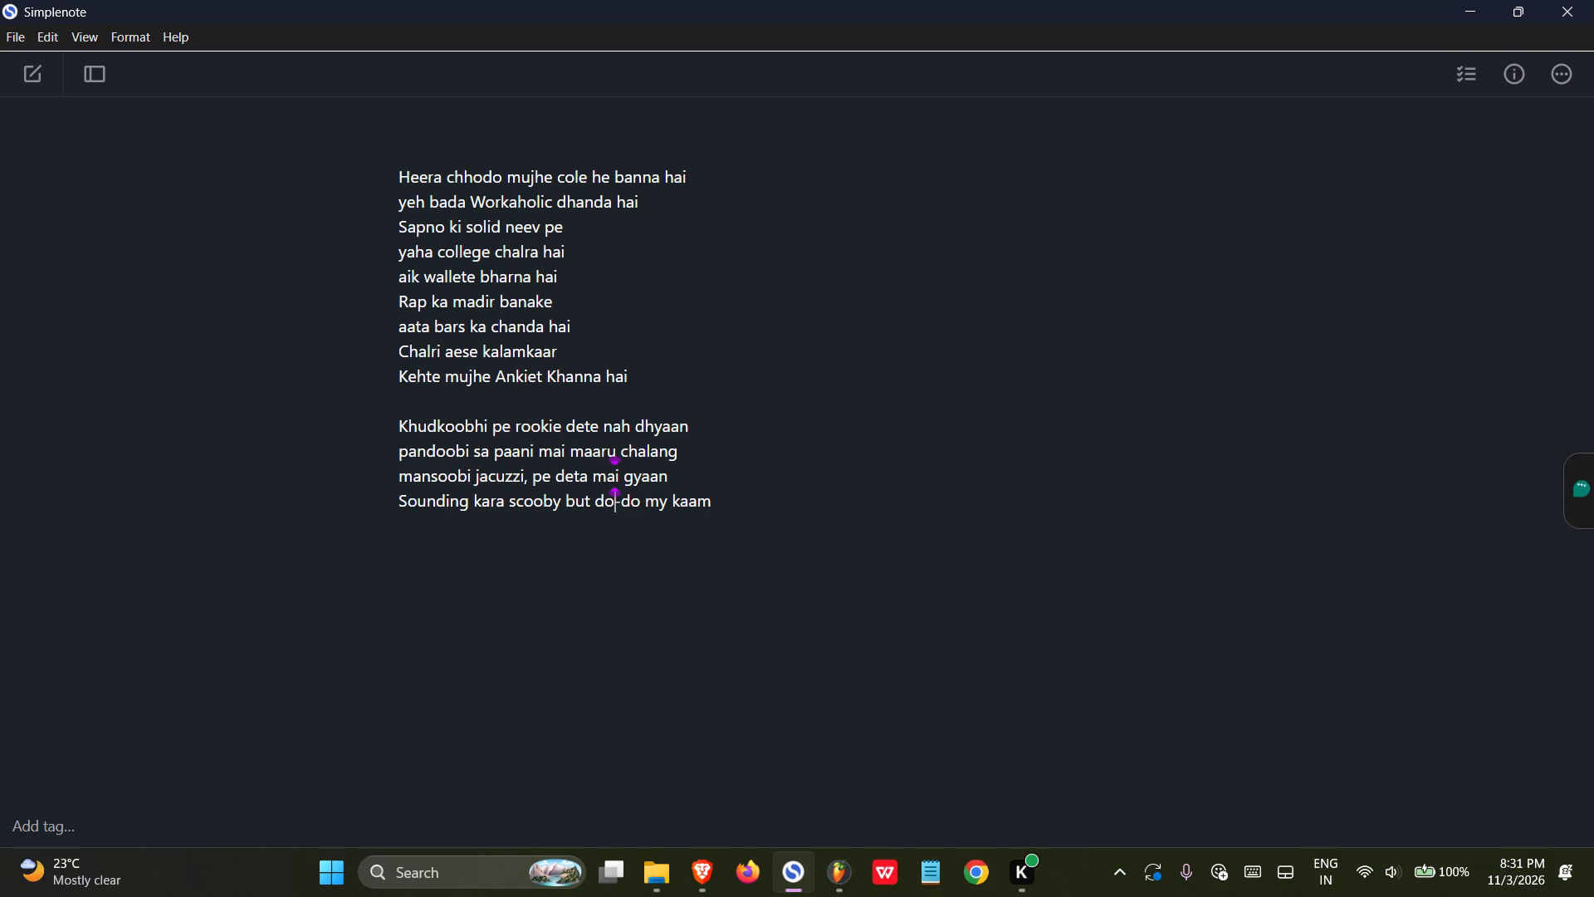
left_click(466, 502)
key("BackSpace")
key("BackSpace")
key("BackSpace")
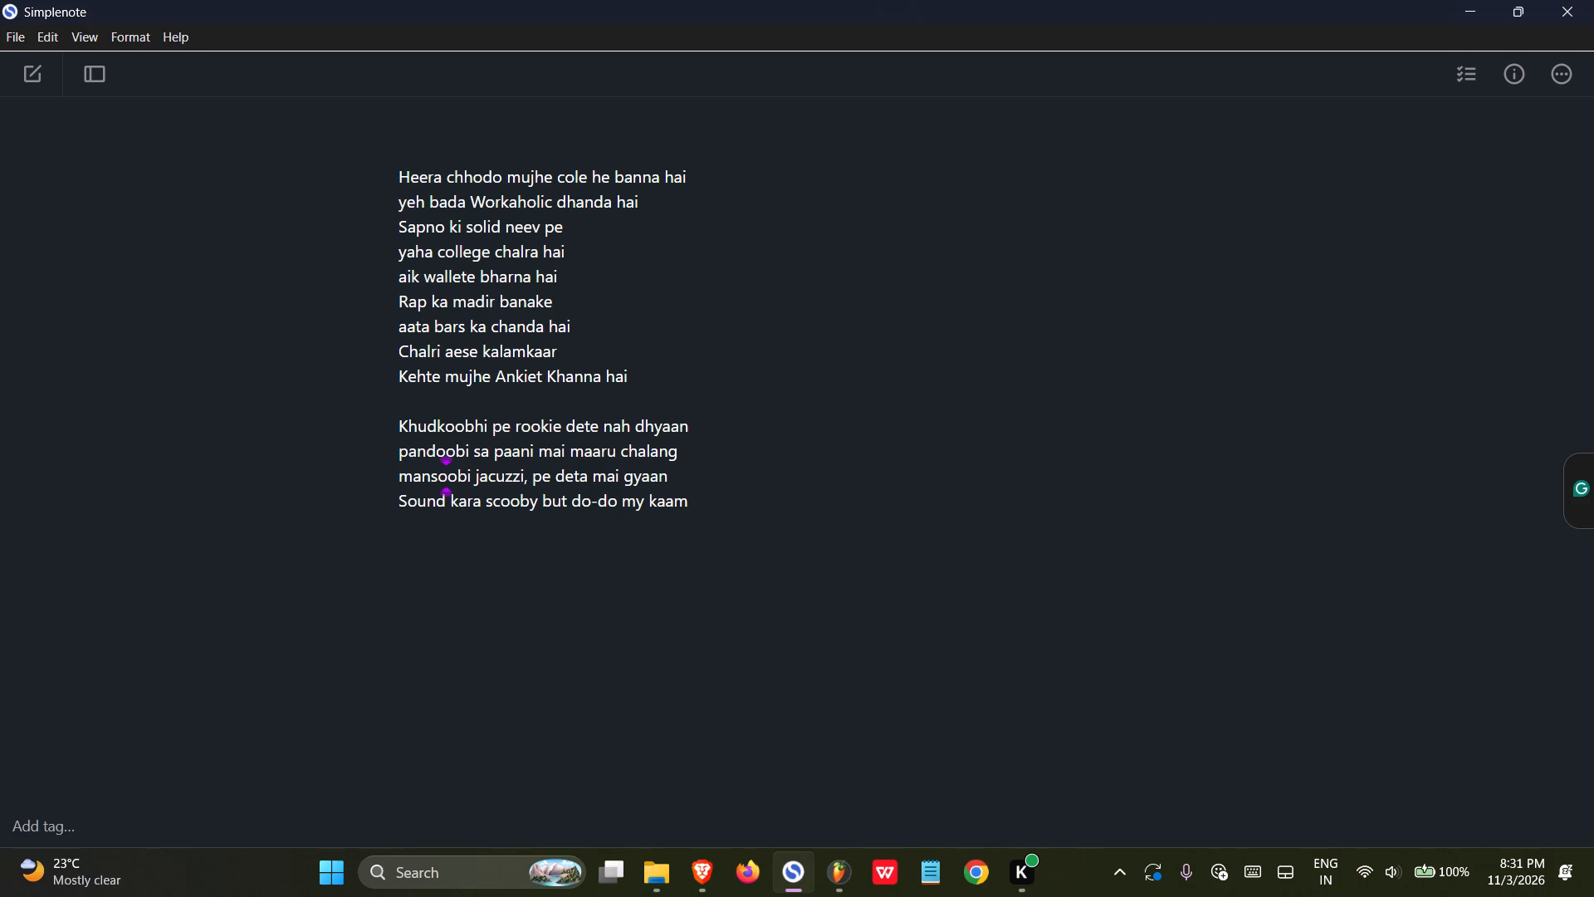
Remove "Chalri aese" from the start of the "kalamkaar" line.
left_click_drag(479, 346, 349, 347)
type("ba")
key("BackSpace")
key("BackSpace")
type("chal")
key("BackSpace")
key("BackSpace")
key("BackSpace")
key("BackSpace")
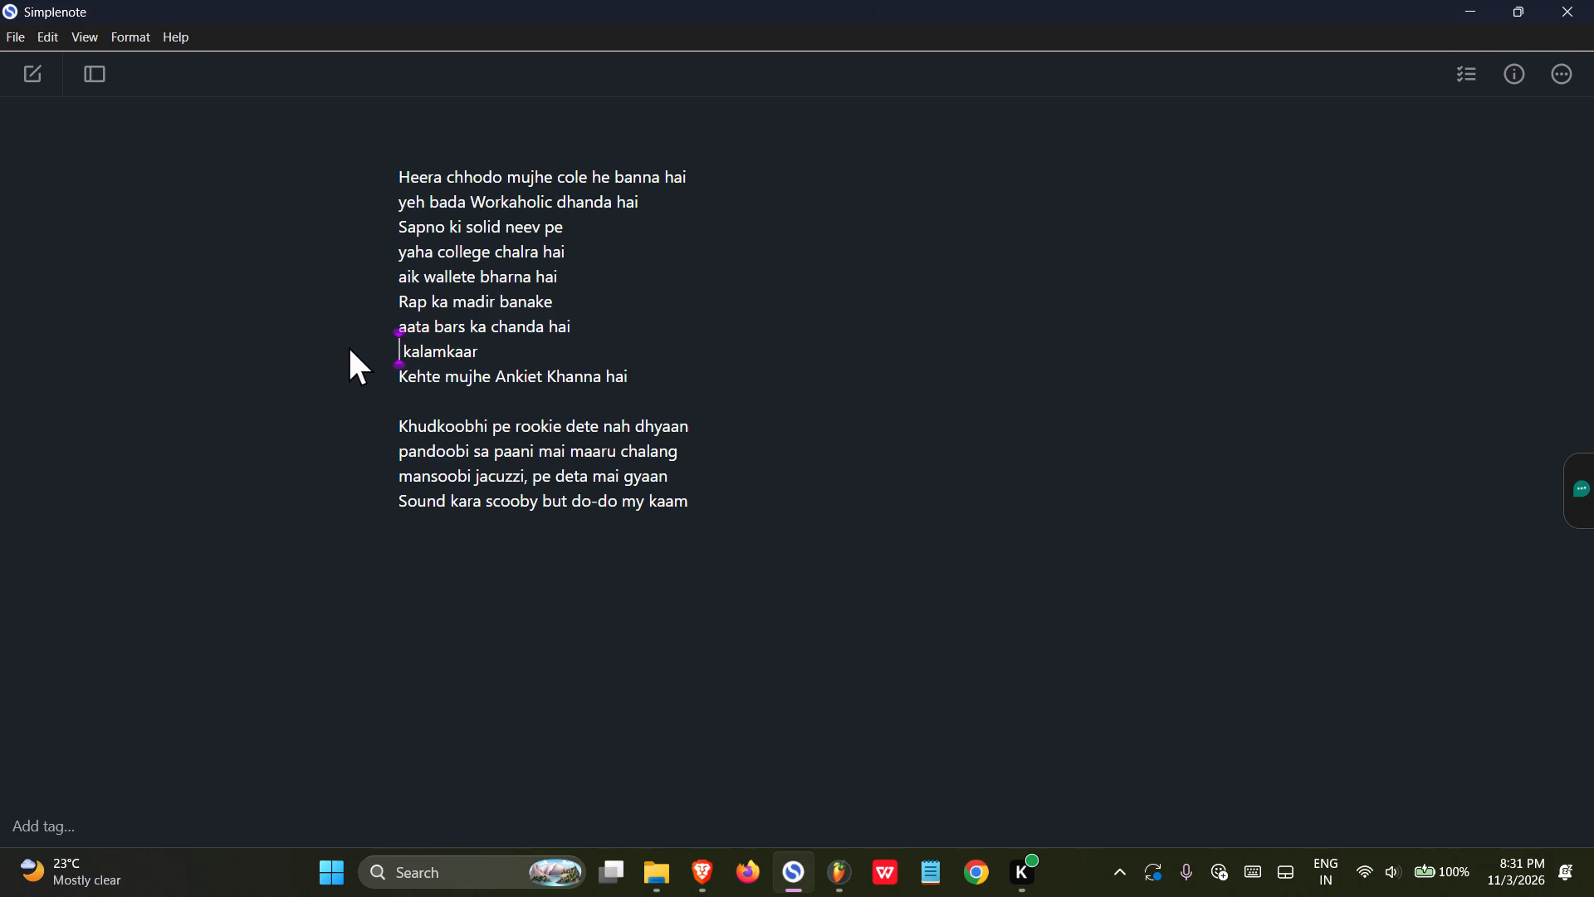
Switch to FL Studio and start the beat from the beginning.
left_click(853, 883)
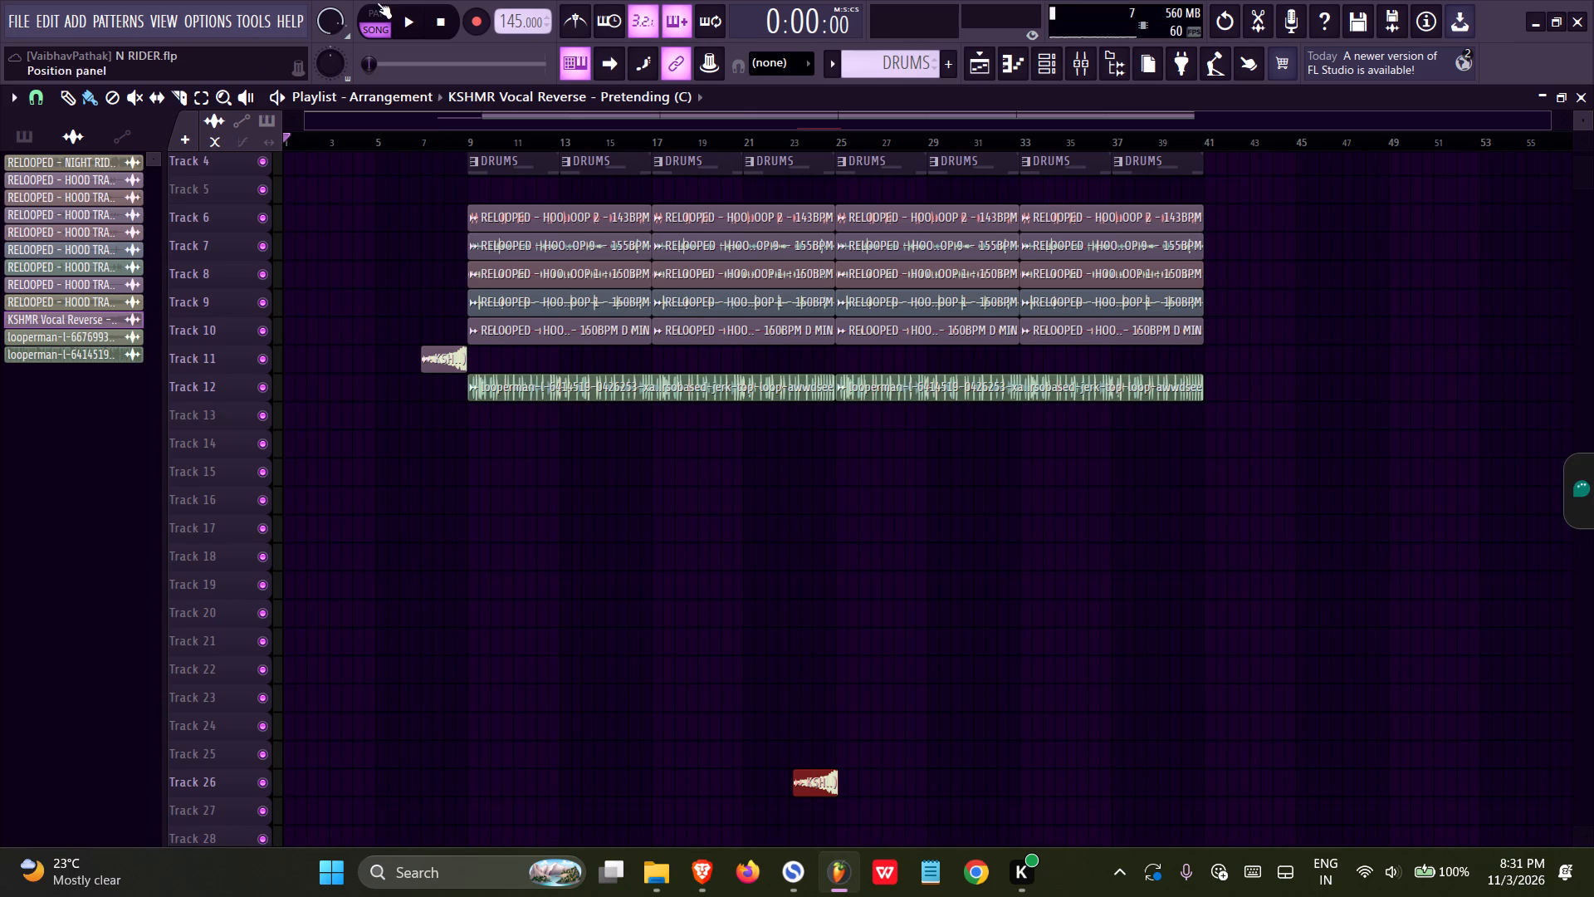
left_click(438, 24)
left_click(428, 20)
left_click(421, 21)
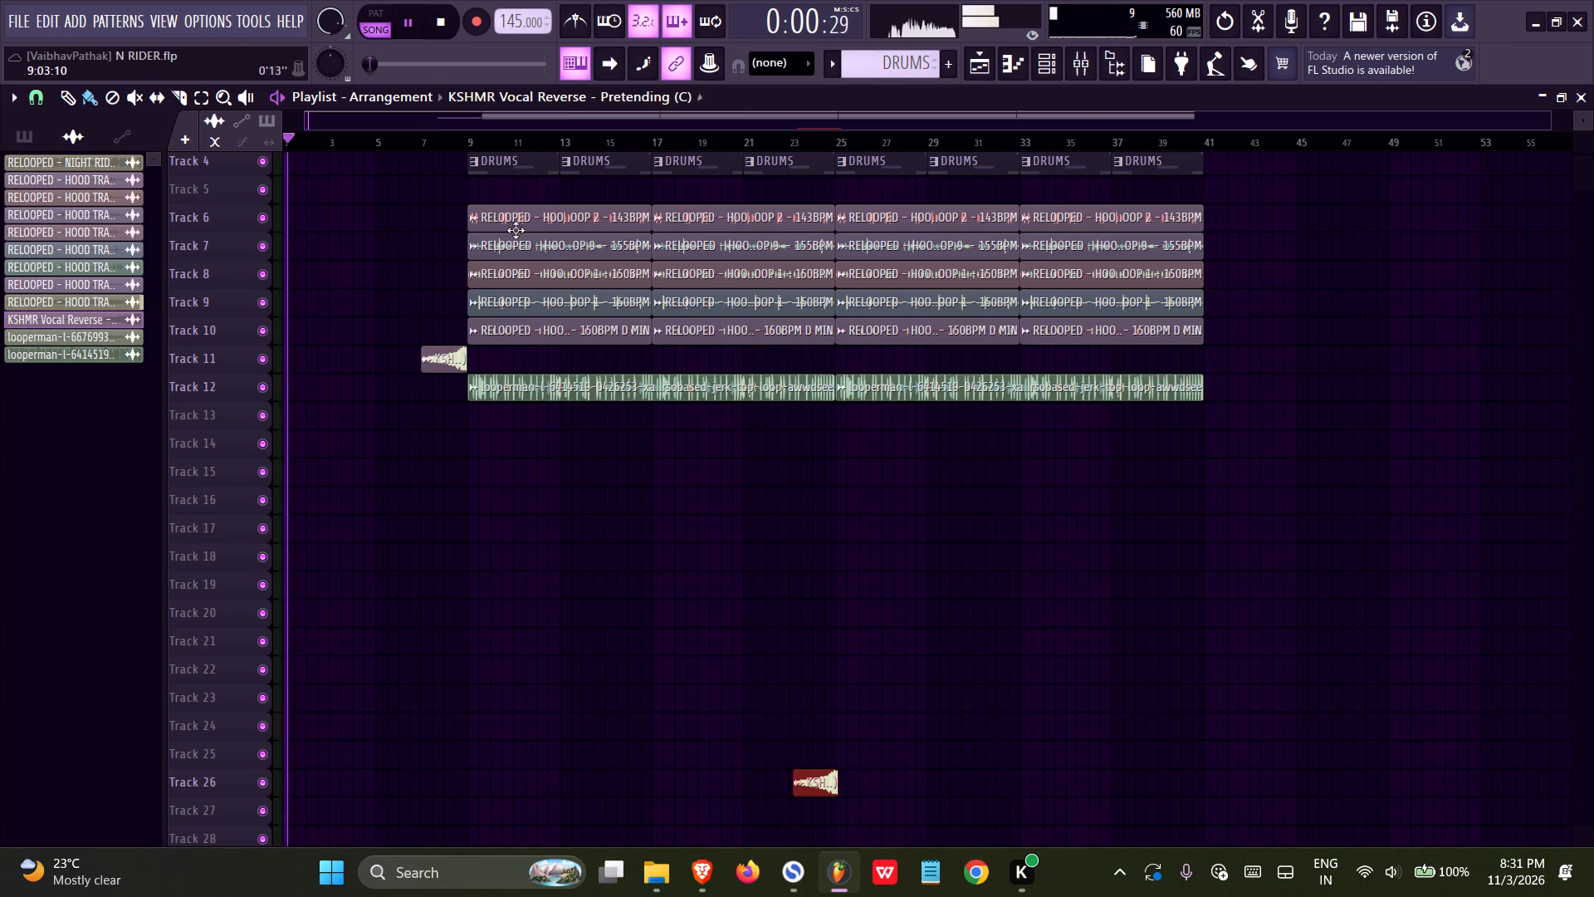
Delete the stray vocal reverse clip on Track 26 and save the project.
right_click(810, 789)
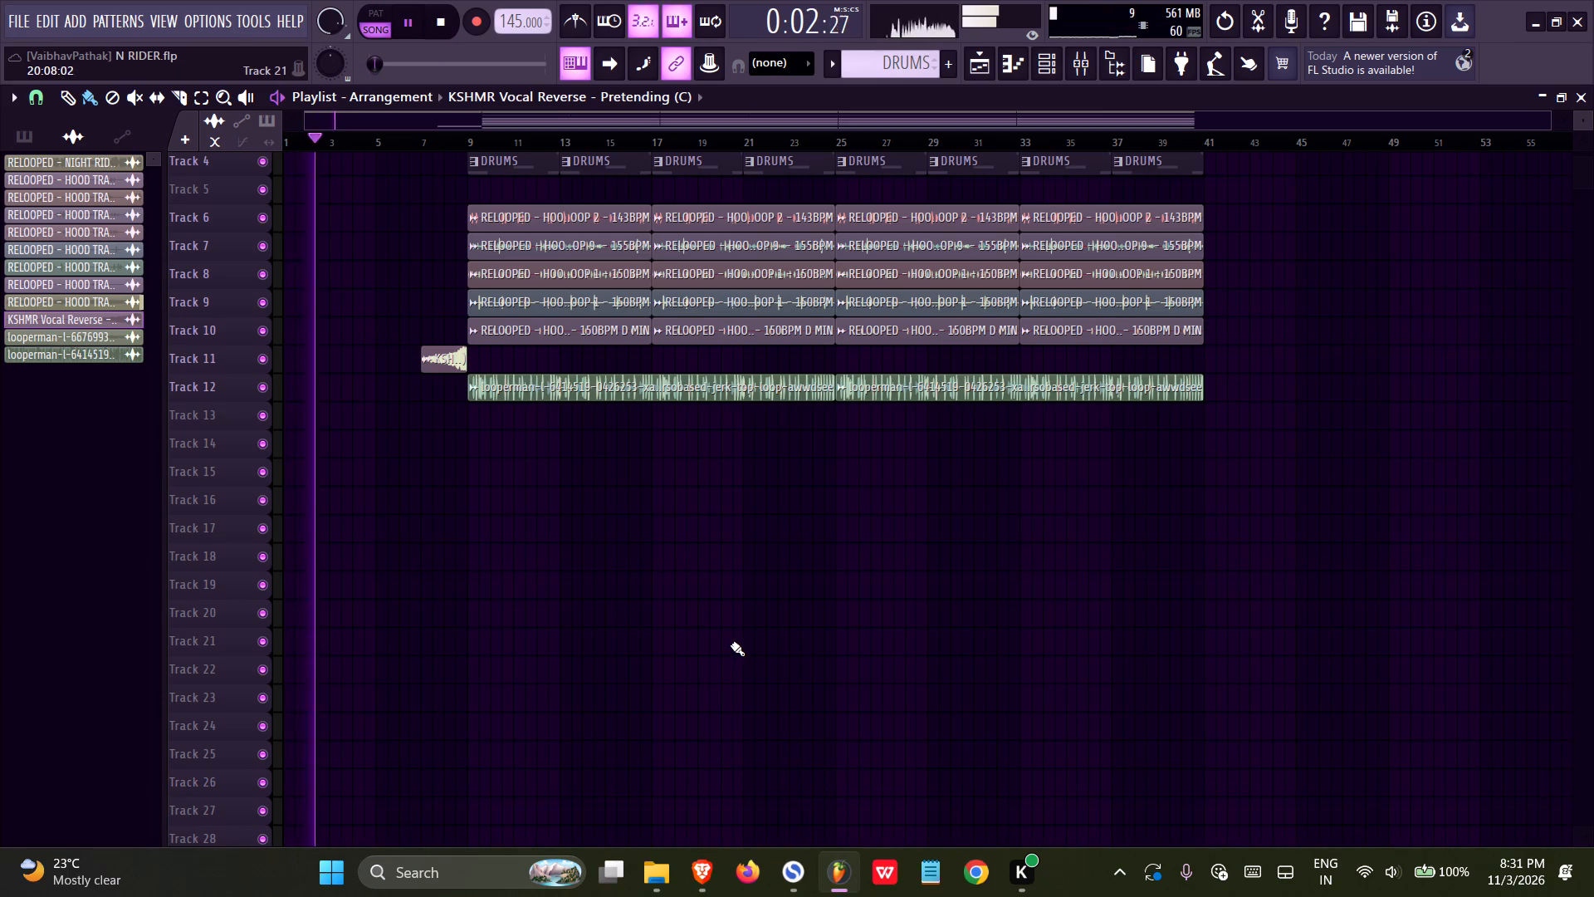
key("ctrl+s")
Review the lyrics in Simplenote while the beat plays, and stop playback in FL Studio.
left_click(783, 865)
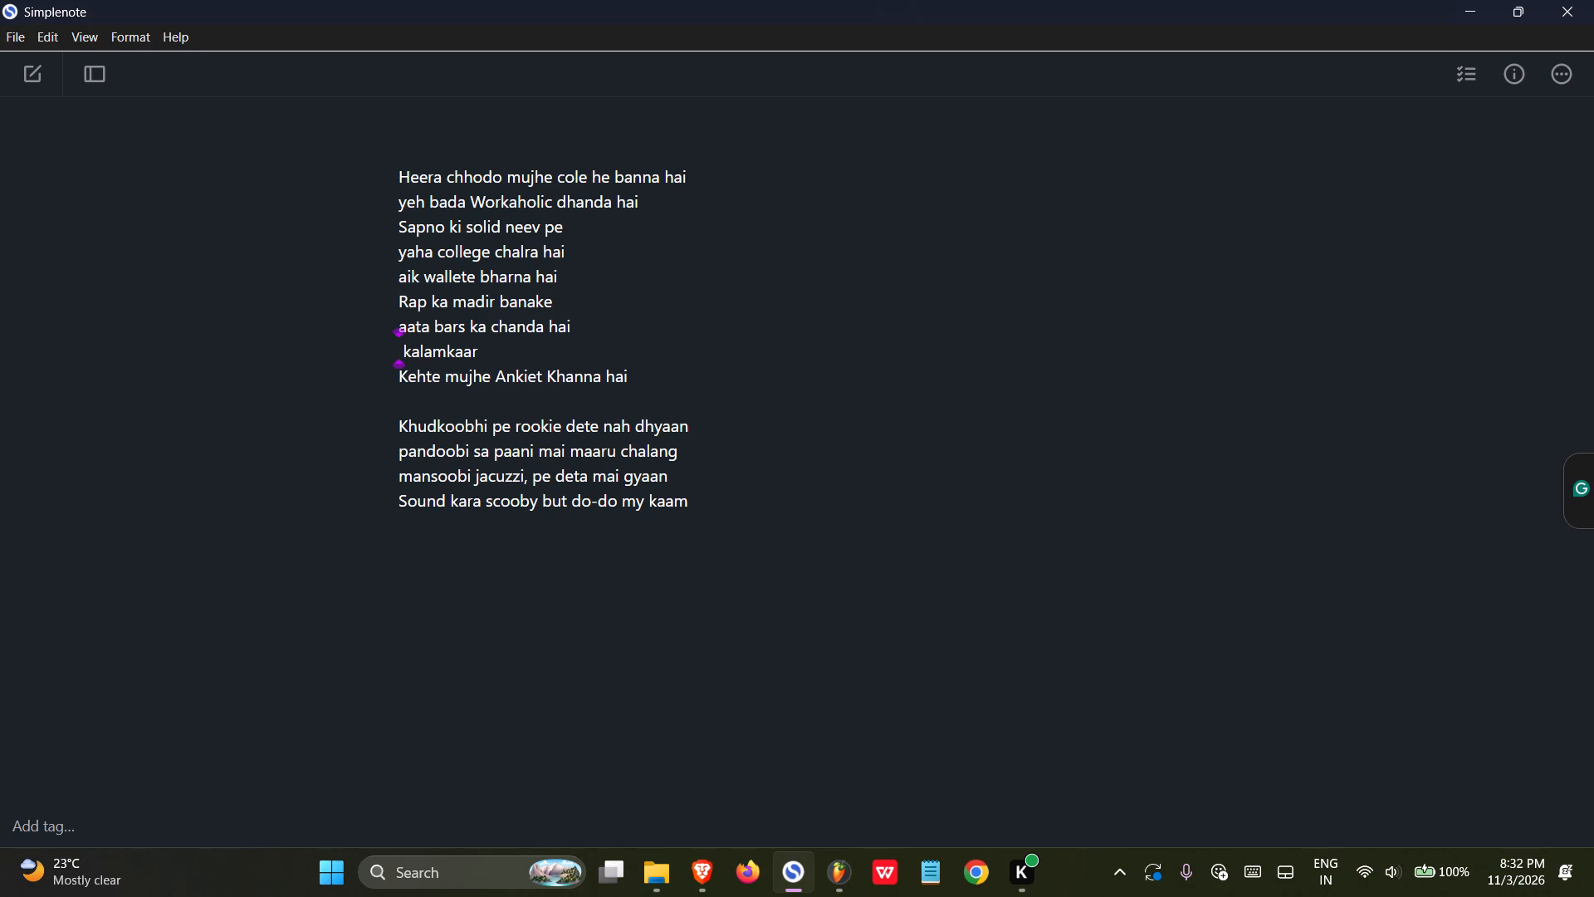
left_click(829, 865)
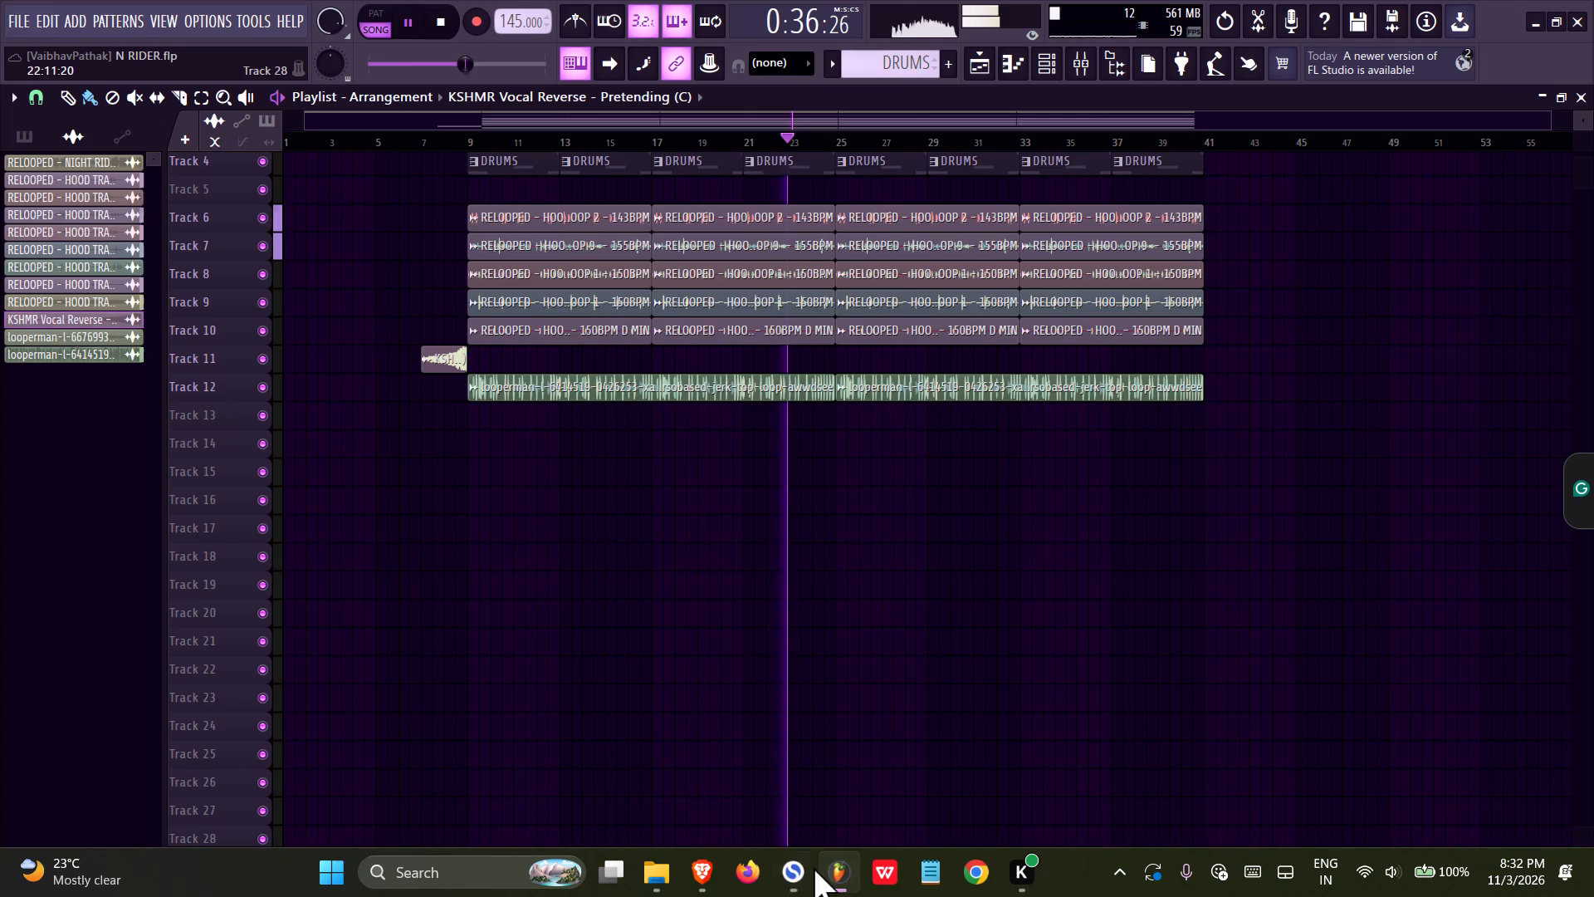
key("space")
Start a new verse below the last lyric line in Simplenote with "work n shit, walk a bit".
left_click(775, 875)
left_click(672, 553)
key("Return")
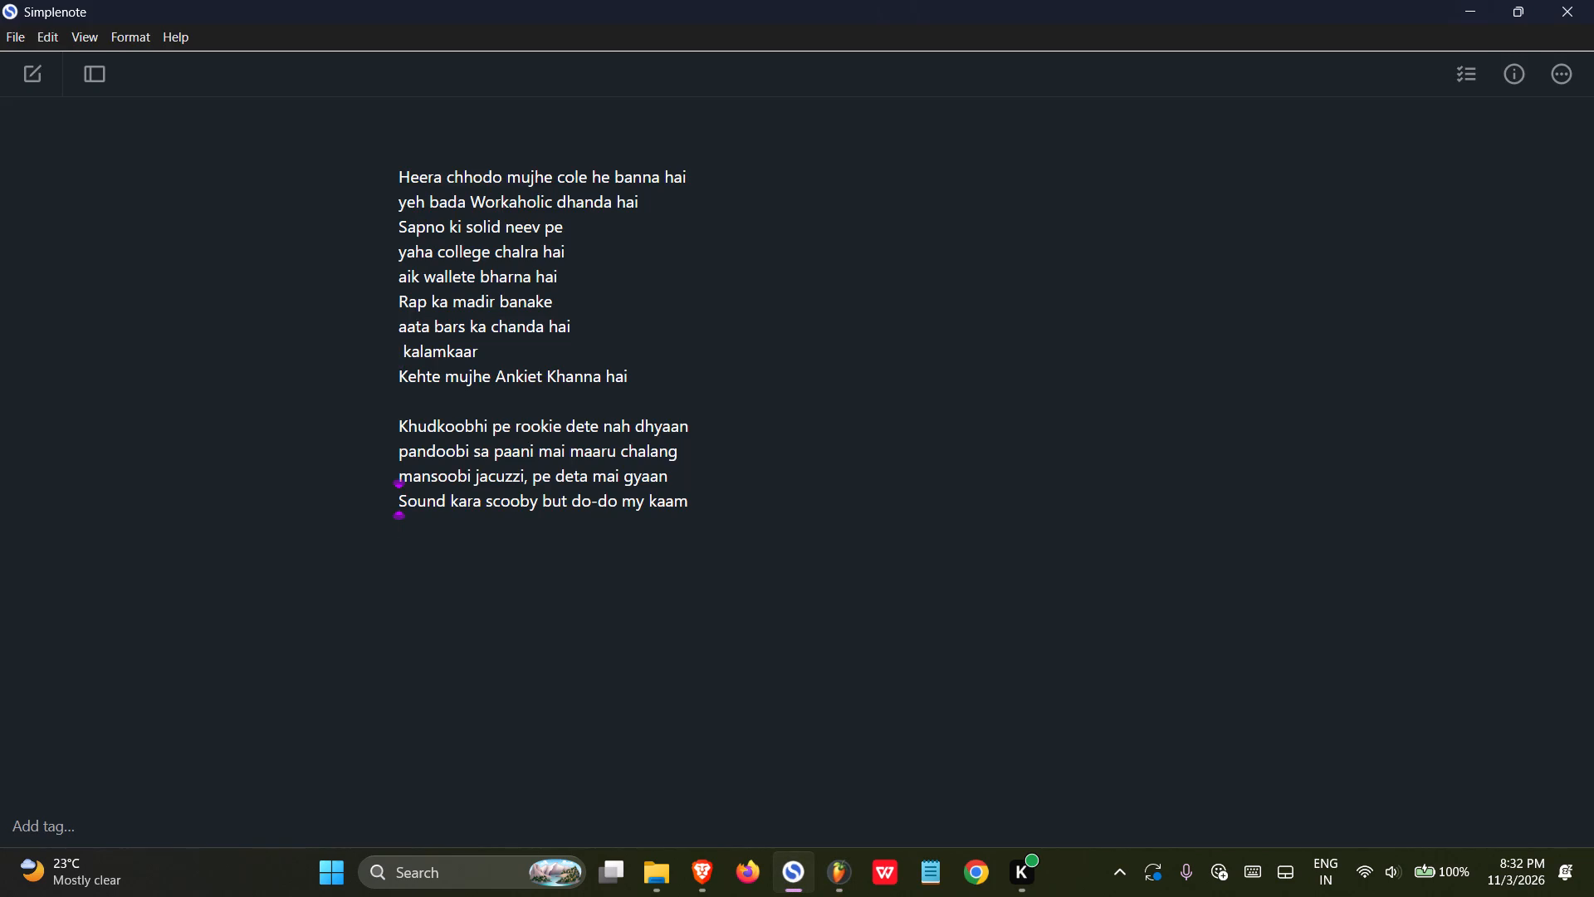
type("work a")
key("BackSpace")
type("n shit")
type(",")
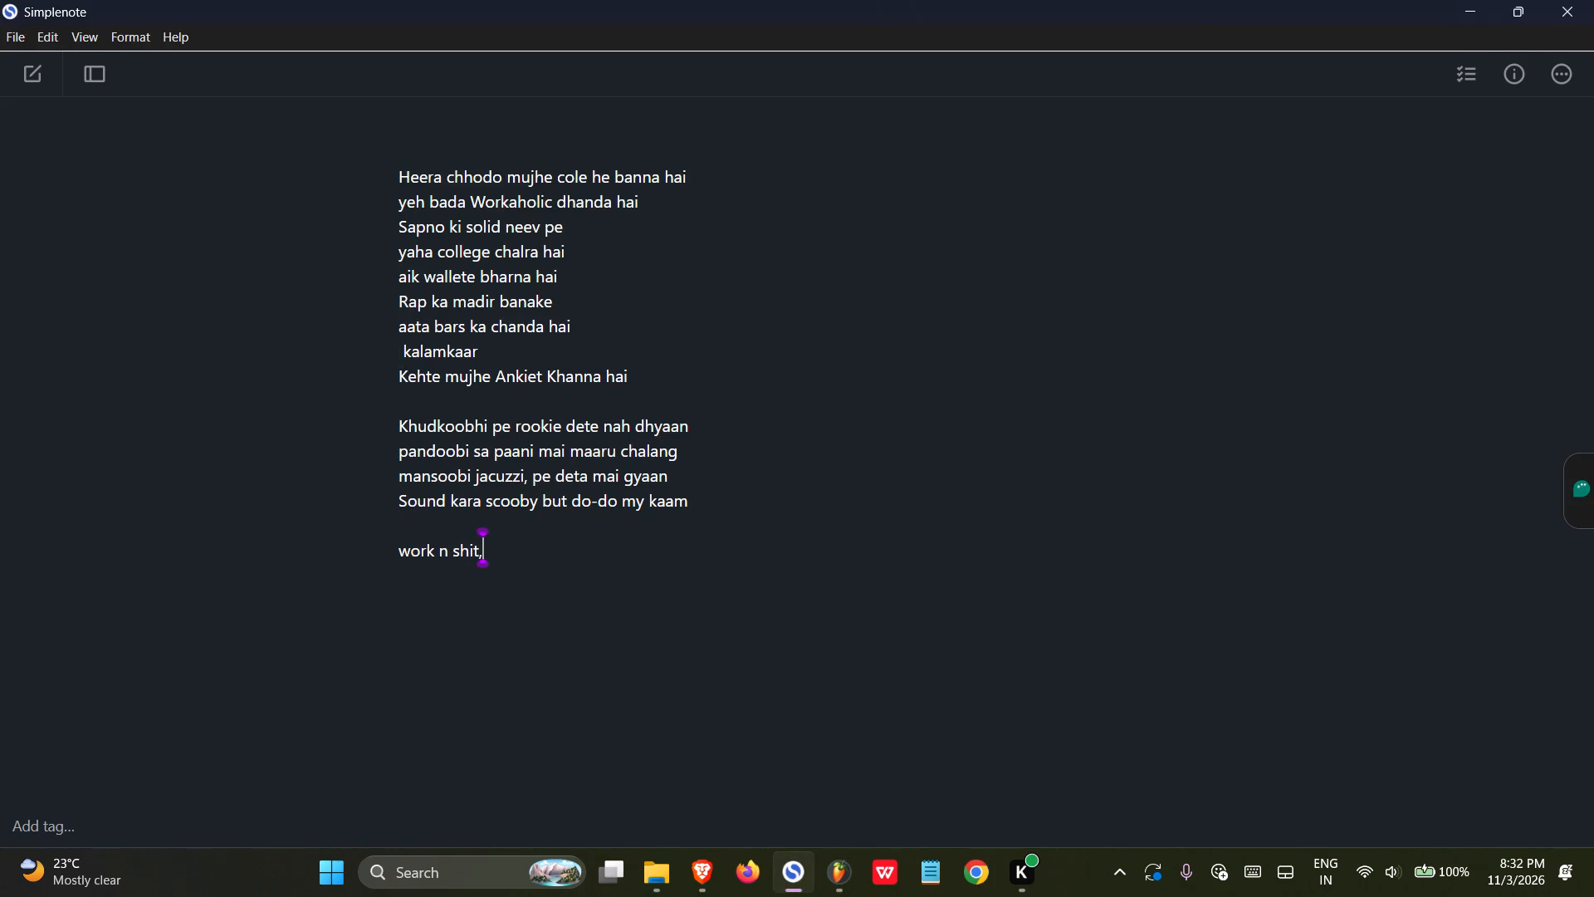
key("space")
type("wl")
key("BackSpace")
type("alk a")
key("space")
type("bit")
Insert "if" before "walk" in the new verse's first line and end the line with a comma.
key("Left")
key("Left")
key("Left")
key("Left")
key("Left")
key("Left")
key("Left")
key("Left")
key("Left")
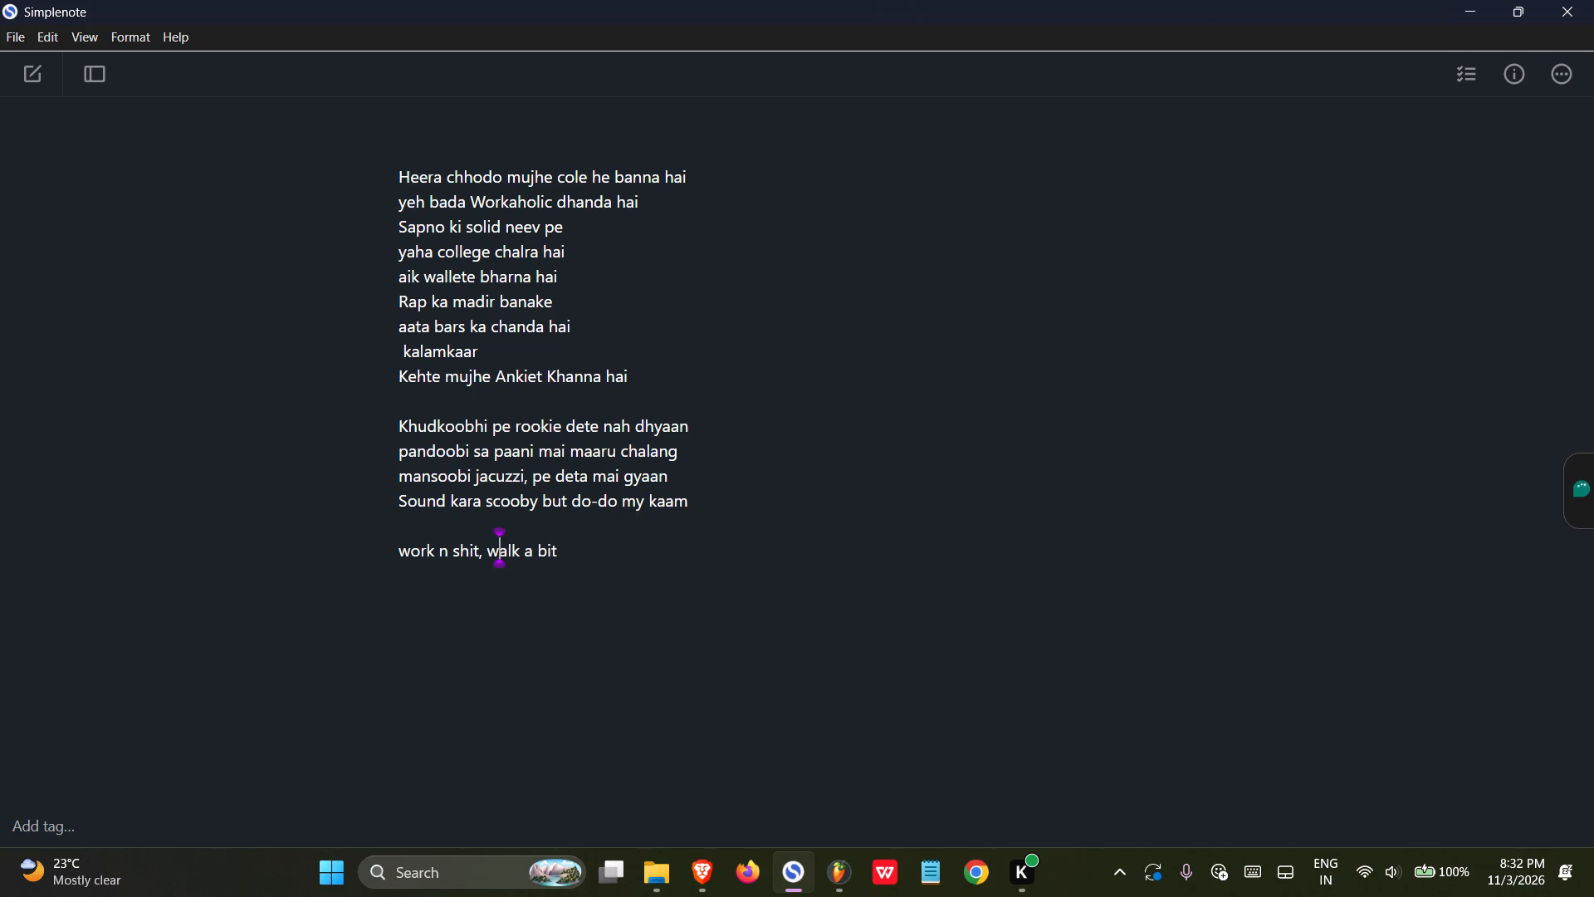
key("Left")
type("if")
key("space")
key("Right")
key("Right")
key("Right")
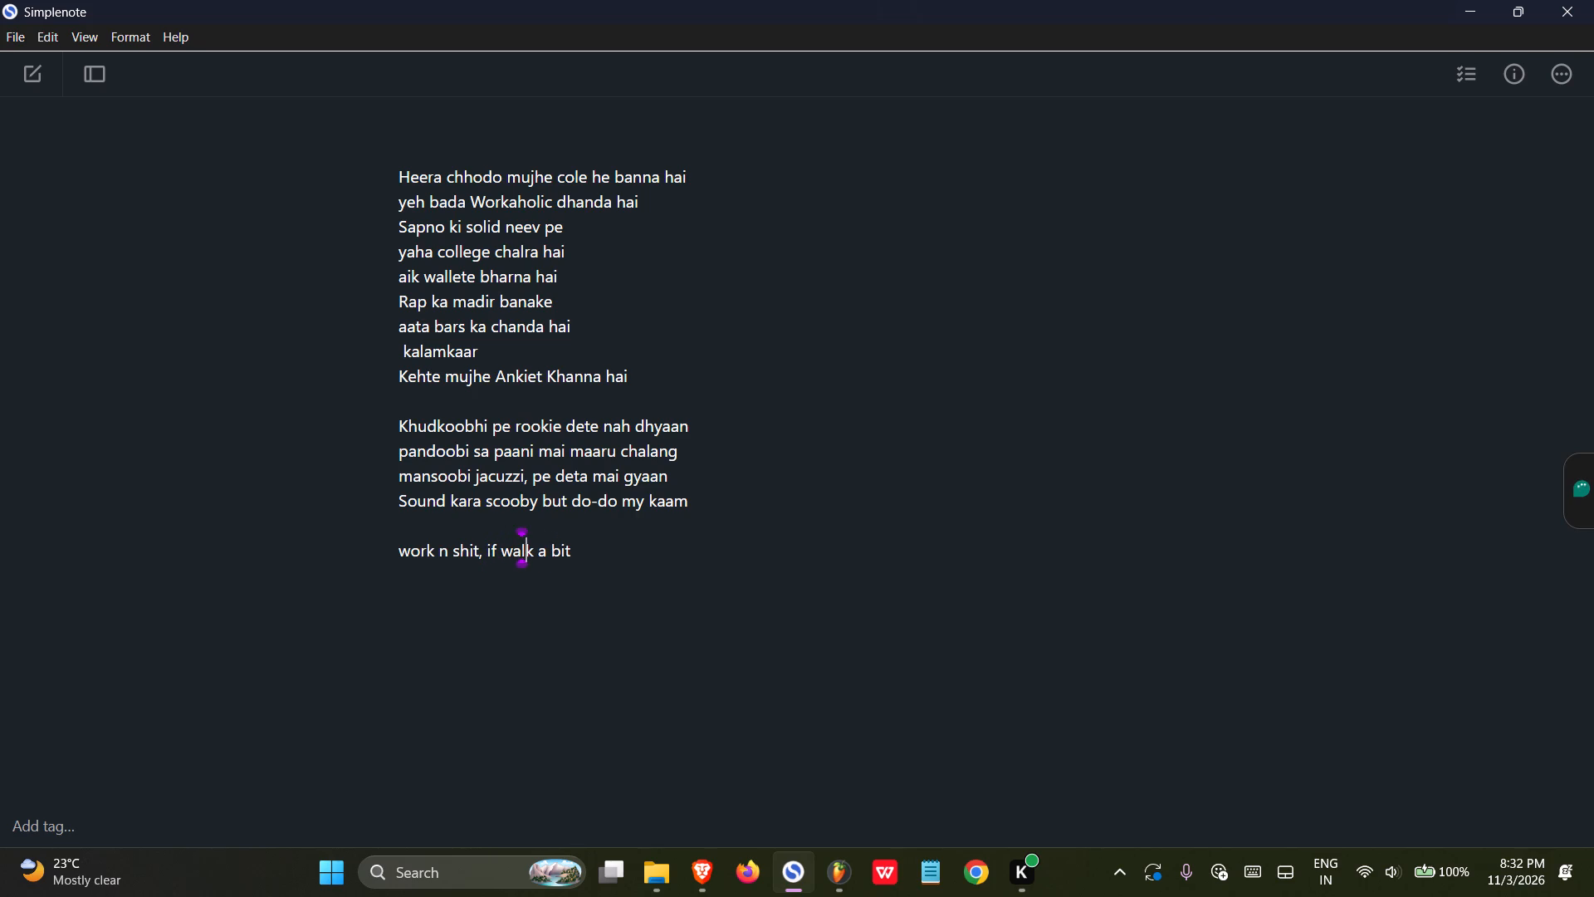
key("Right")
key("Right")
key("Right")
key("Right")
key("Right")
key("Right")
key("Right")
key("comma")
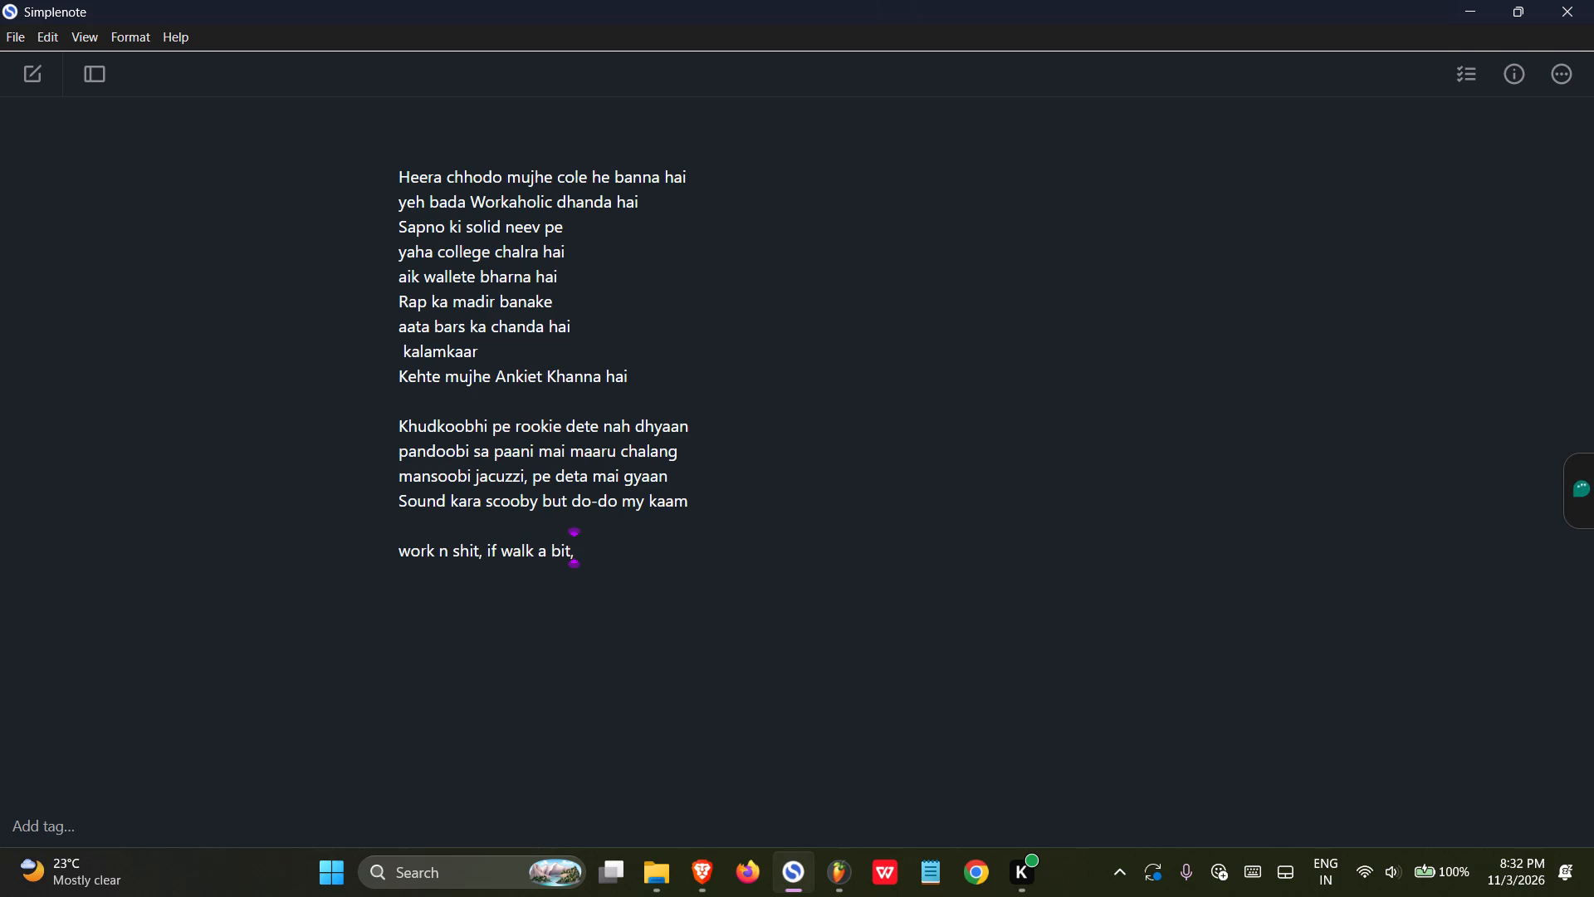
Add a second line to the new verse reading "ley londo locker se le aate".
key("Return")
type("ley lond")
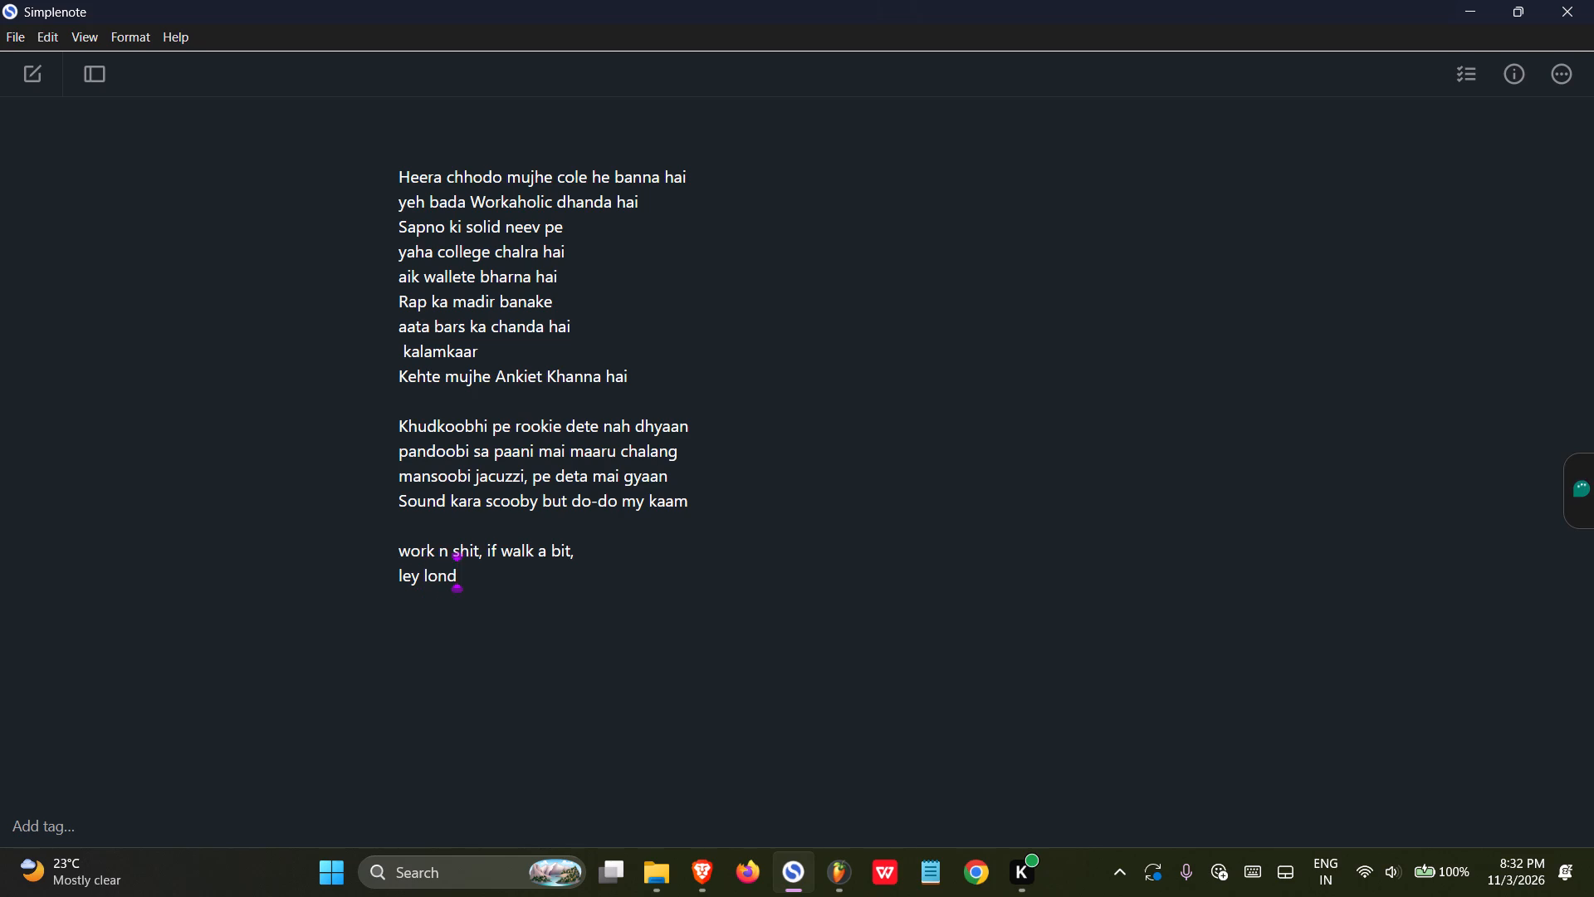
type("o lock")
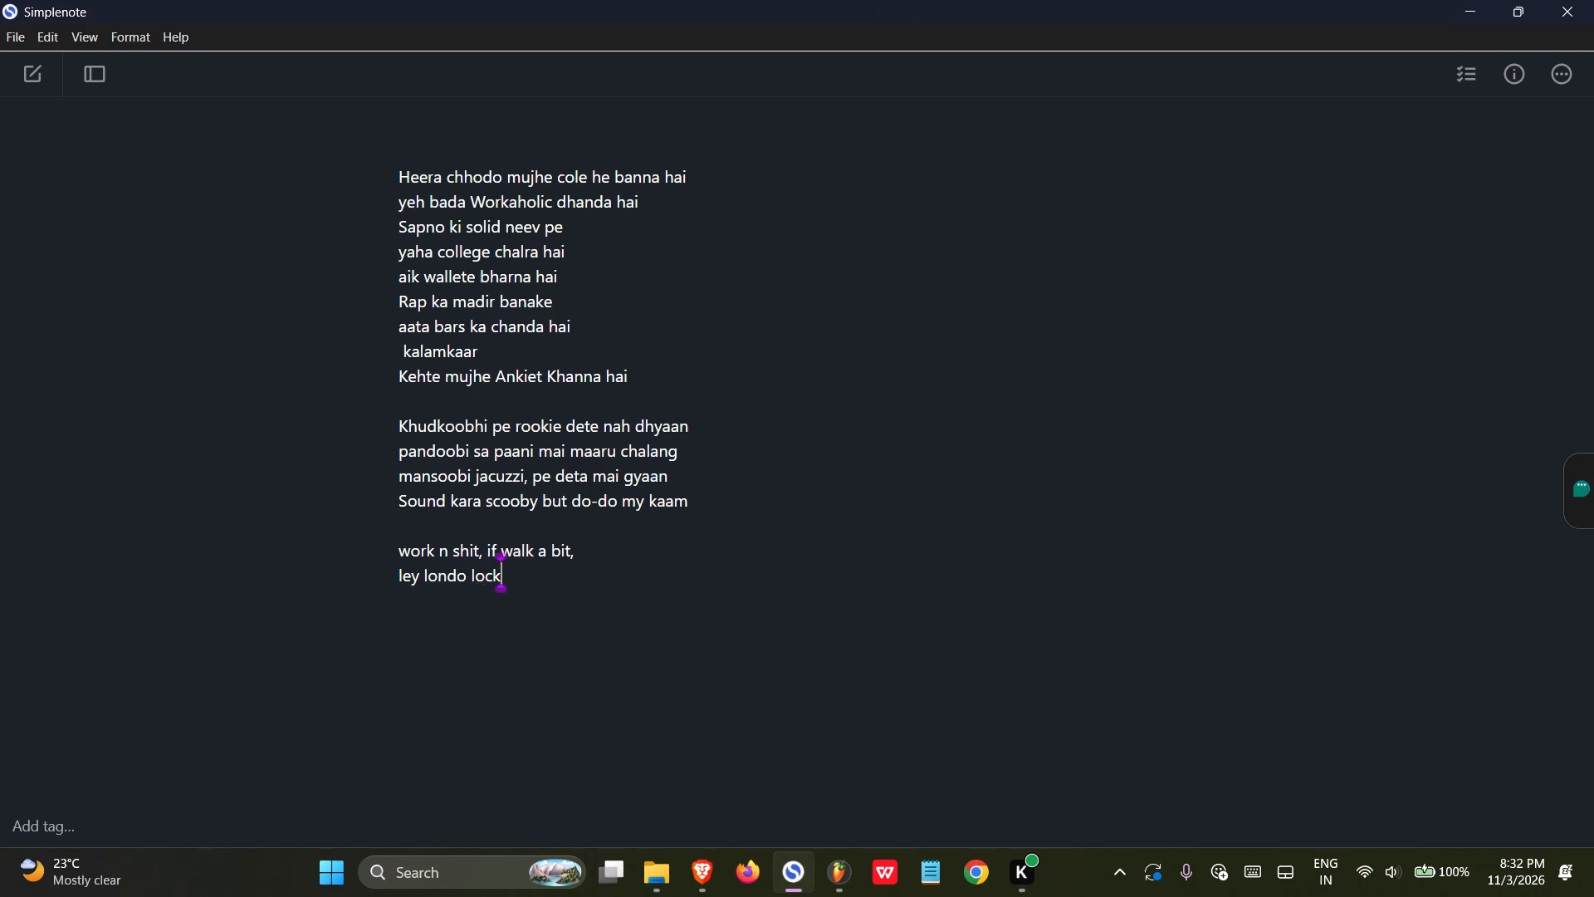
type("er se le aate")
key("space")
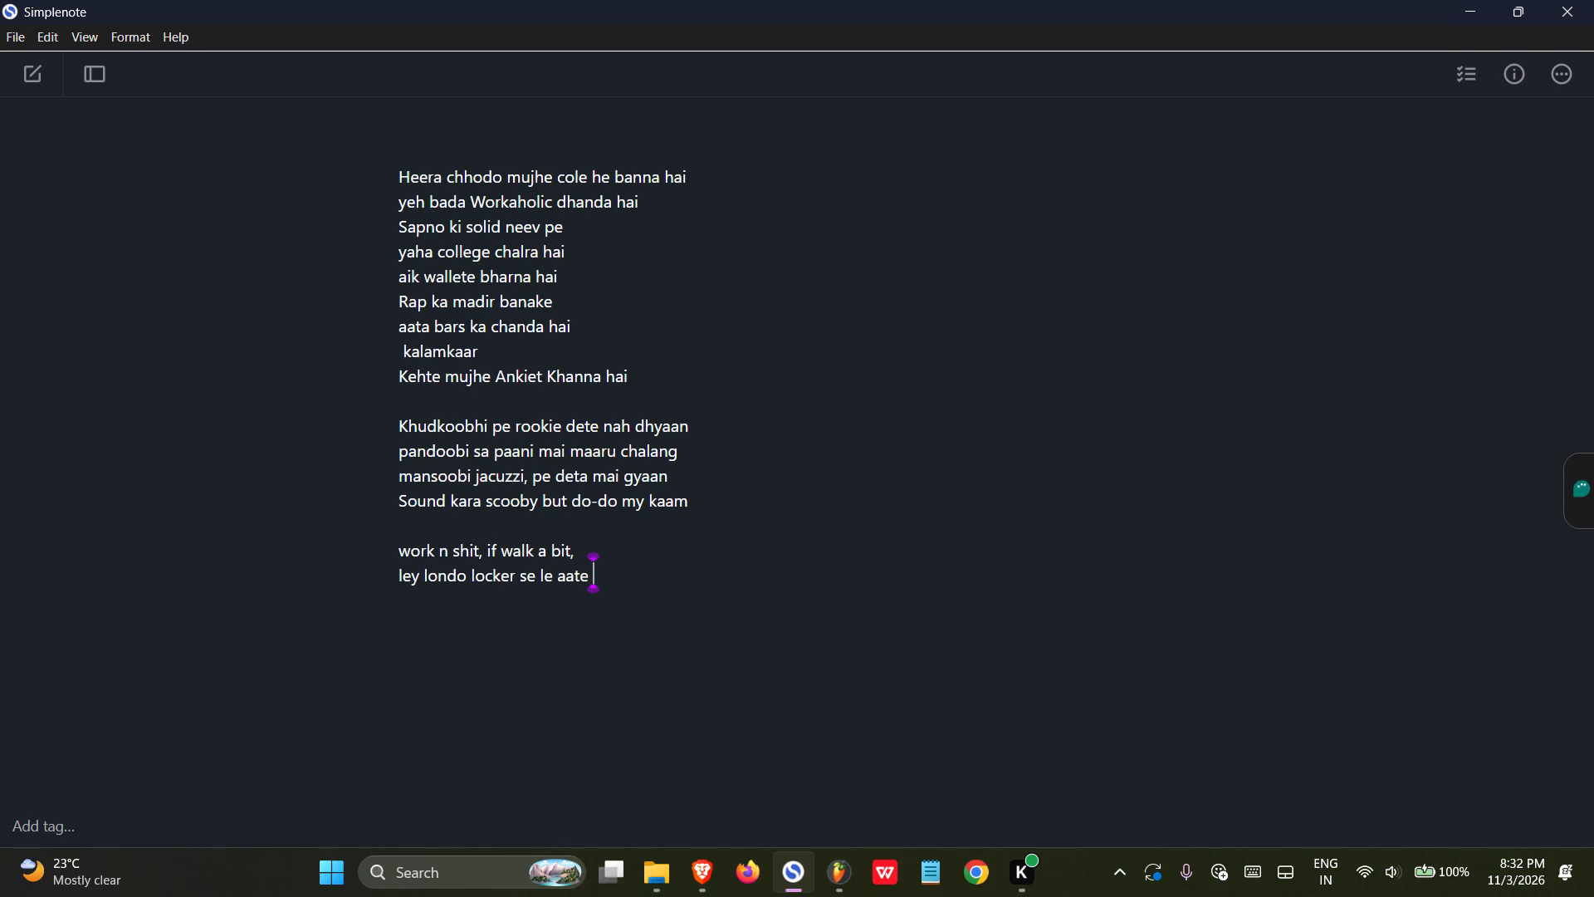
Reword the new verse's second line as "ley londe bin moka chilla de cheat".
key("BackSpace")
key("BackSpace")
key("BackSpace")
key("BackSpace")
key("BackSpace")
key("BackSpace")
key("BackSpace")
key("BackSpace")
key("BackSpace")
key("BackSpace")
key("BackSpace")
key("BackSpace")
key("BackSpace")
key("BackSpace")
key("BackSpace")
key("BackSpace")
key("BackSpace")
key("BackSpace")
key("BackSpace")
key("BackSpace")
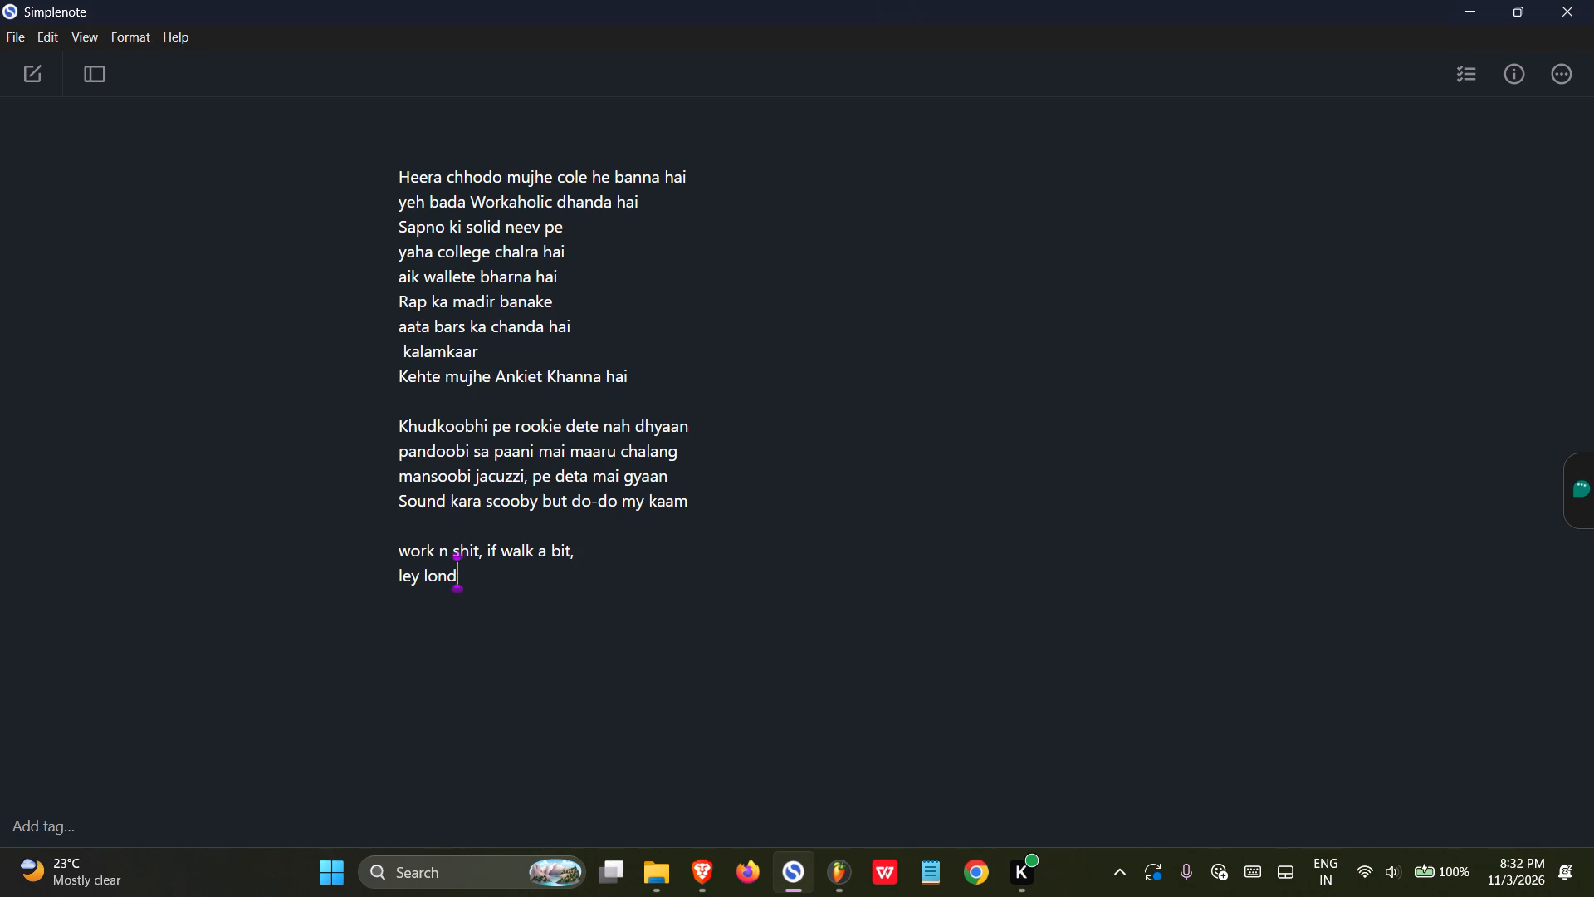
type("e ni")
key("BackSpace")
key("BackSpace")
type("bin moka chilla de c")
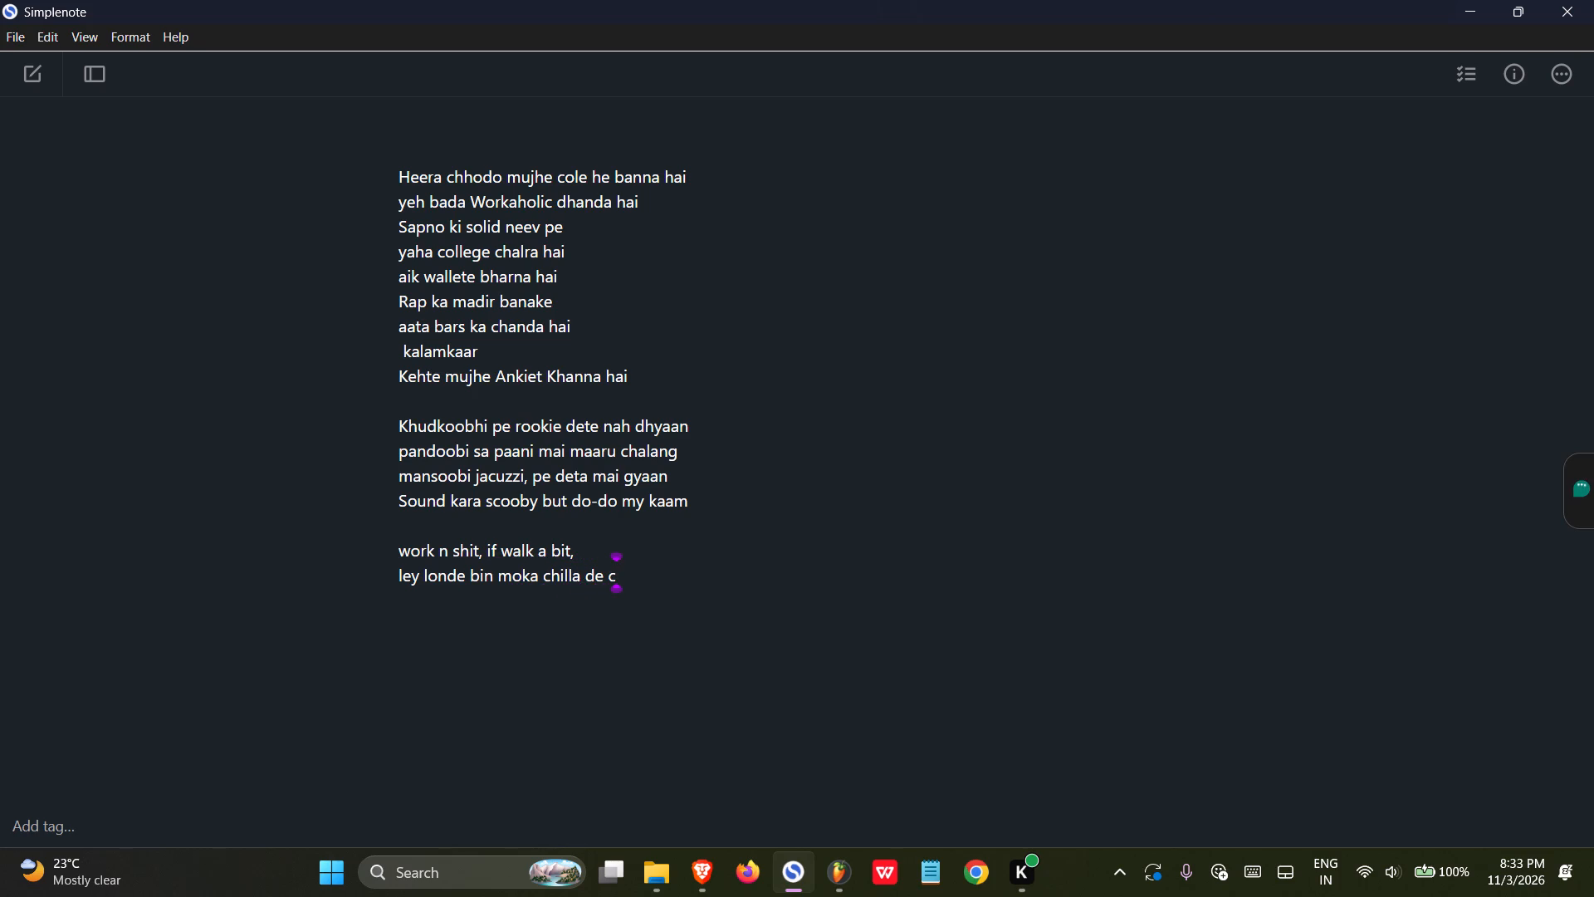
type("hea")
key("t")
Switch to FL Studio and try to start the beat.
left_click(820, 852)
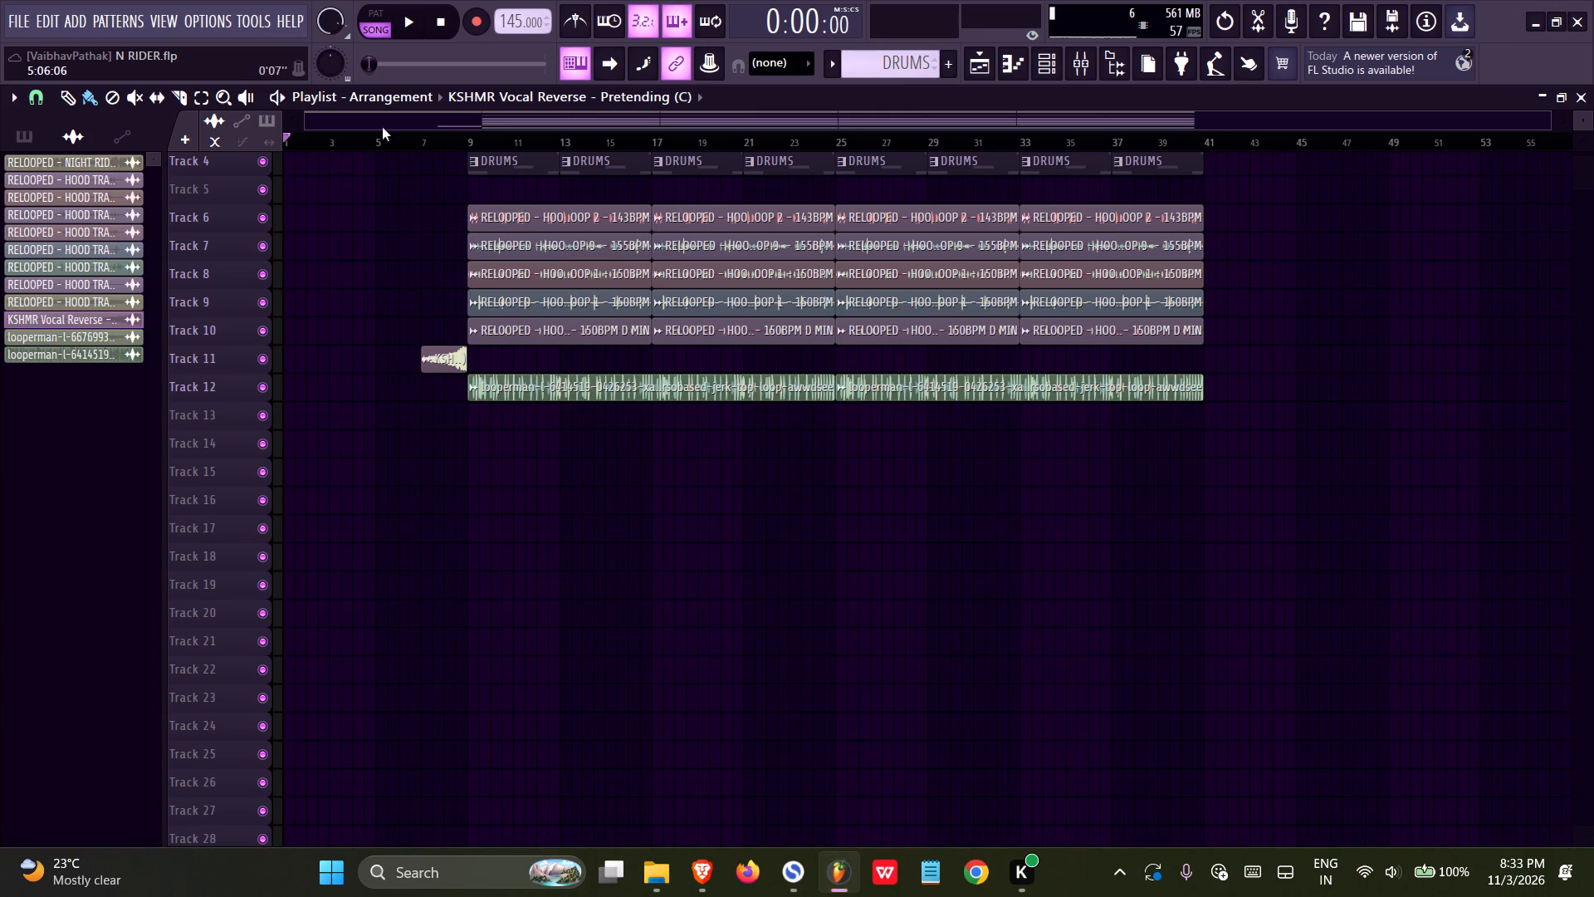
scroll(416, 140, "up", 4)
left_click(428, 12)
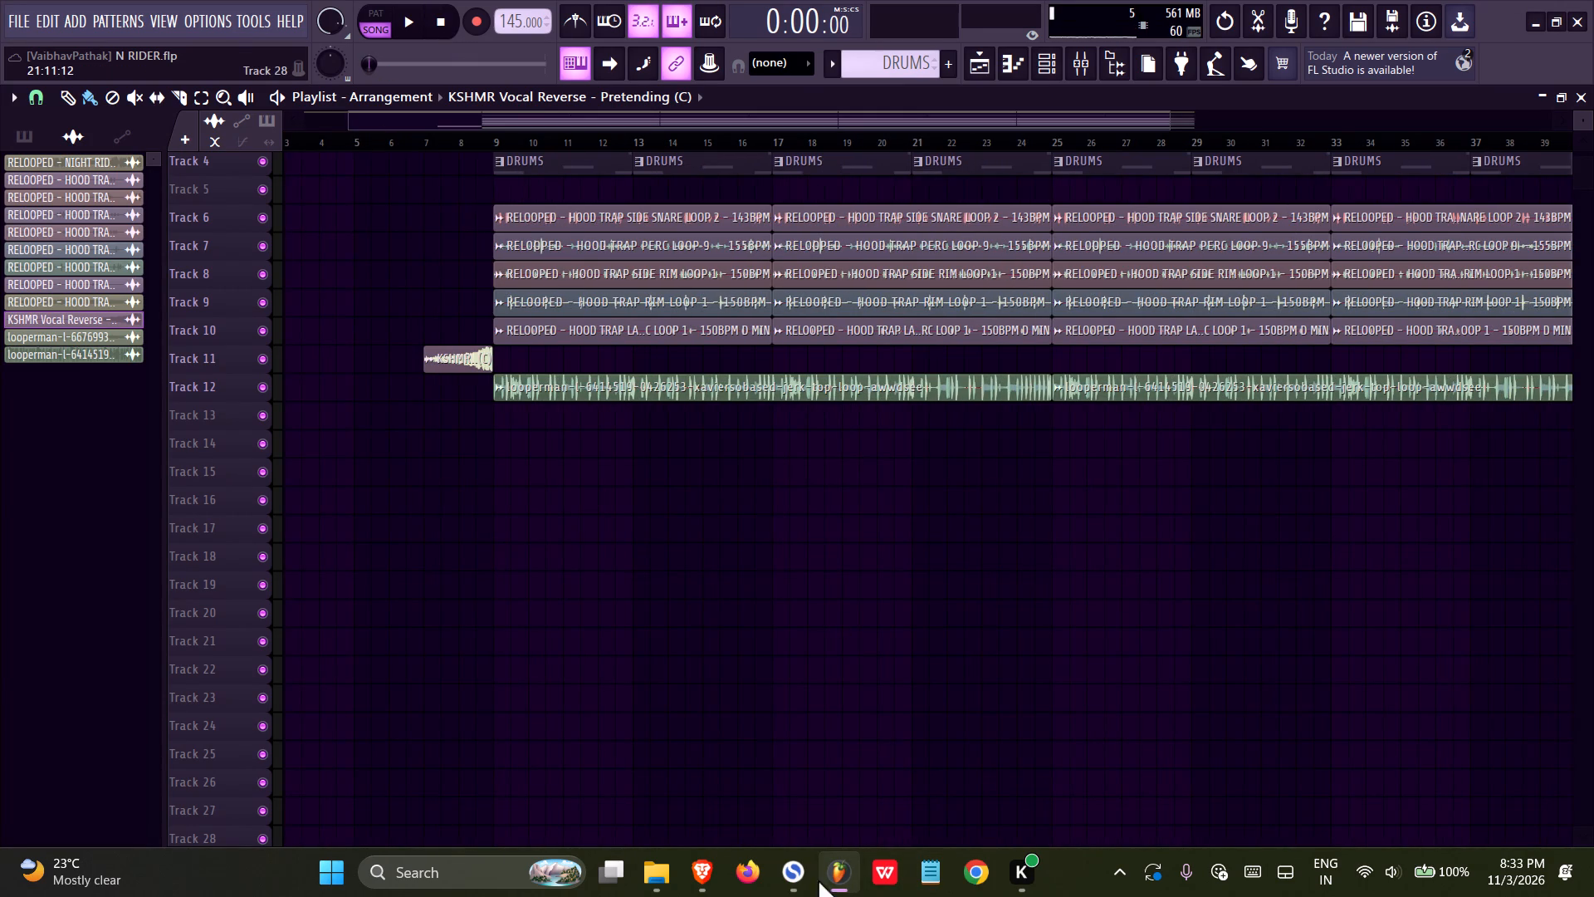
Return to Simplenote and add the line "Top pe beethe yeh laate hai big", followed by a new empty line.
left_click(780, 878)
key("Return")
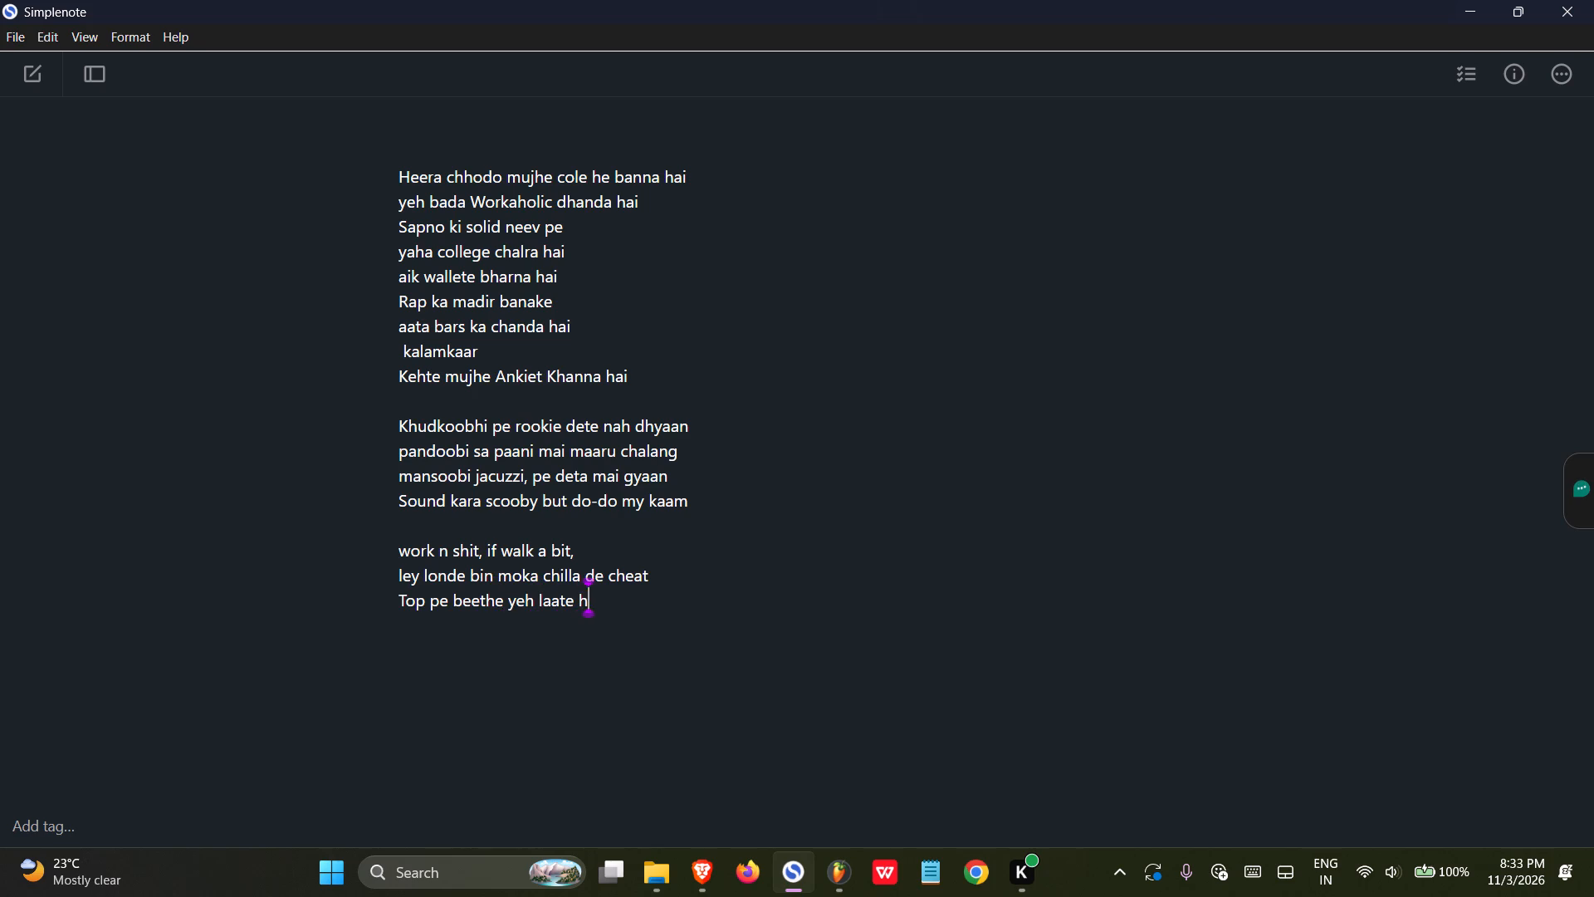
key("Return")
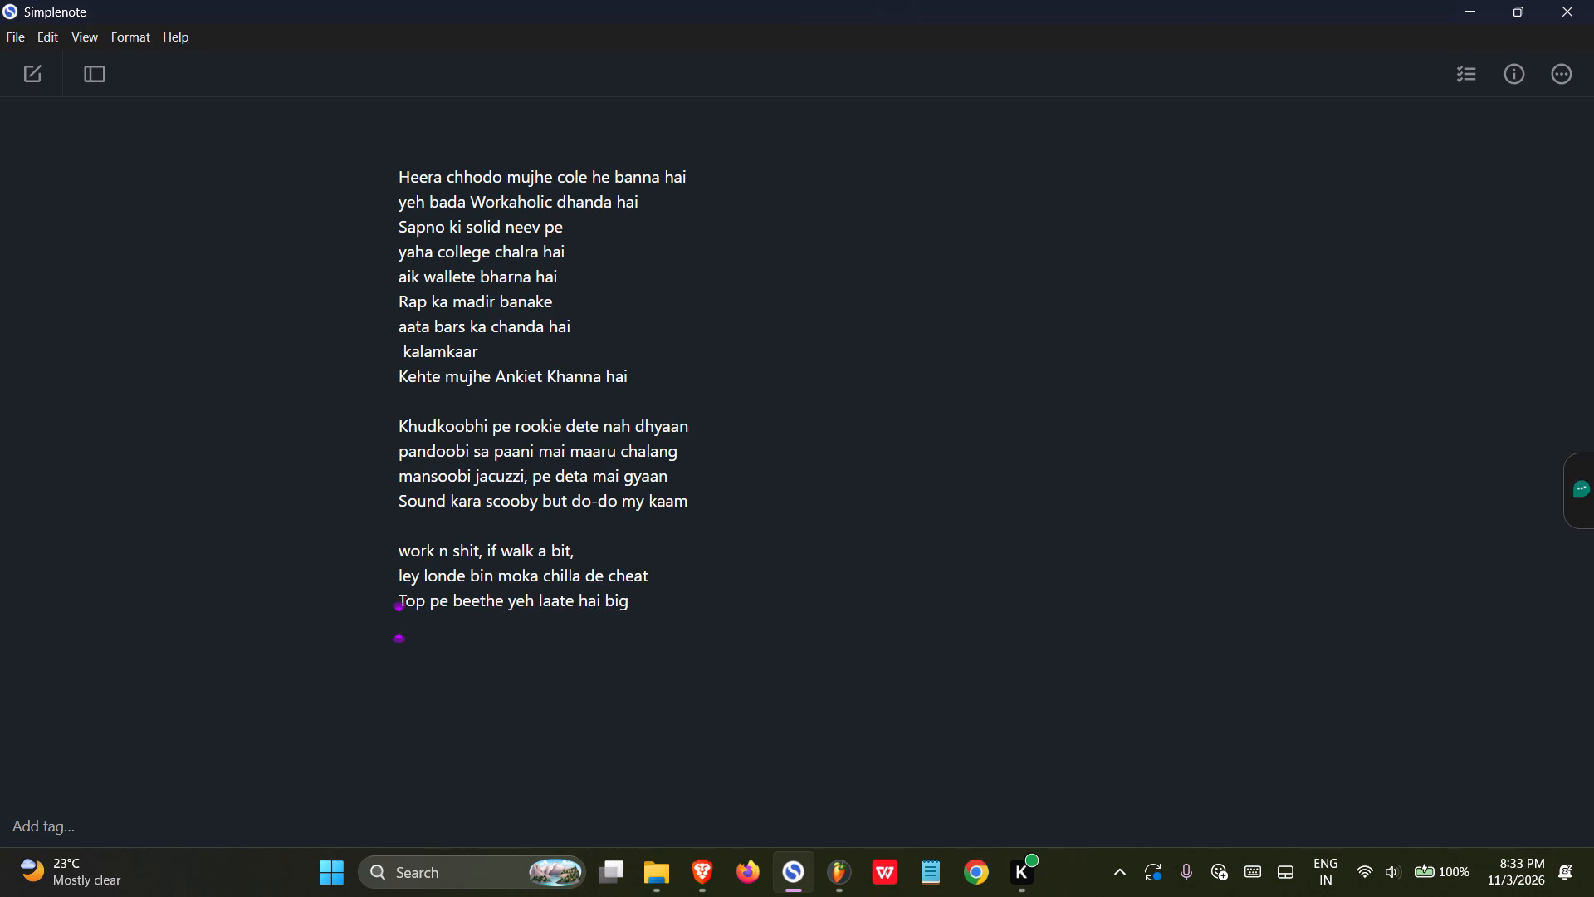
Switch to FL Studio, start the N RIDER beat, save the project, and return to the lyrics in Simplenote.
left_click(836, 865)
key("space")
key("ctrl+s")
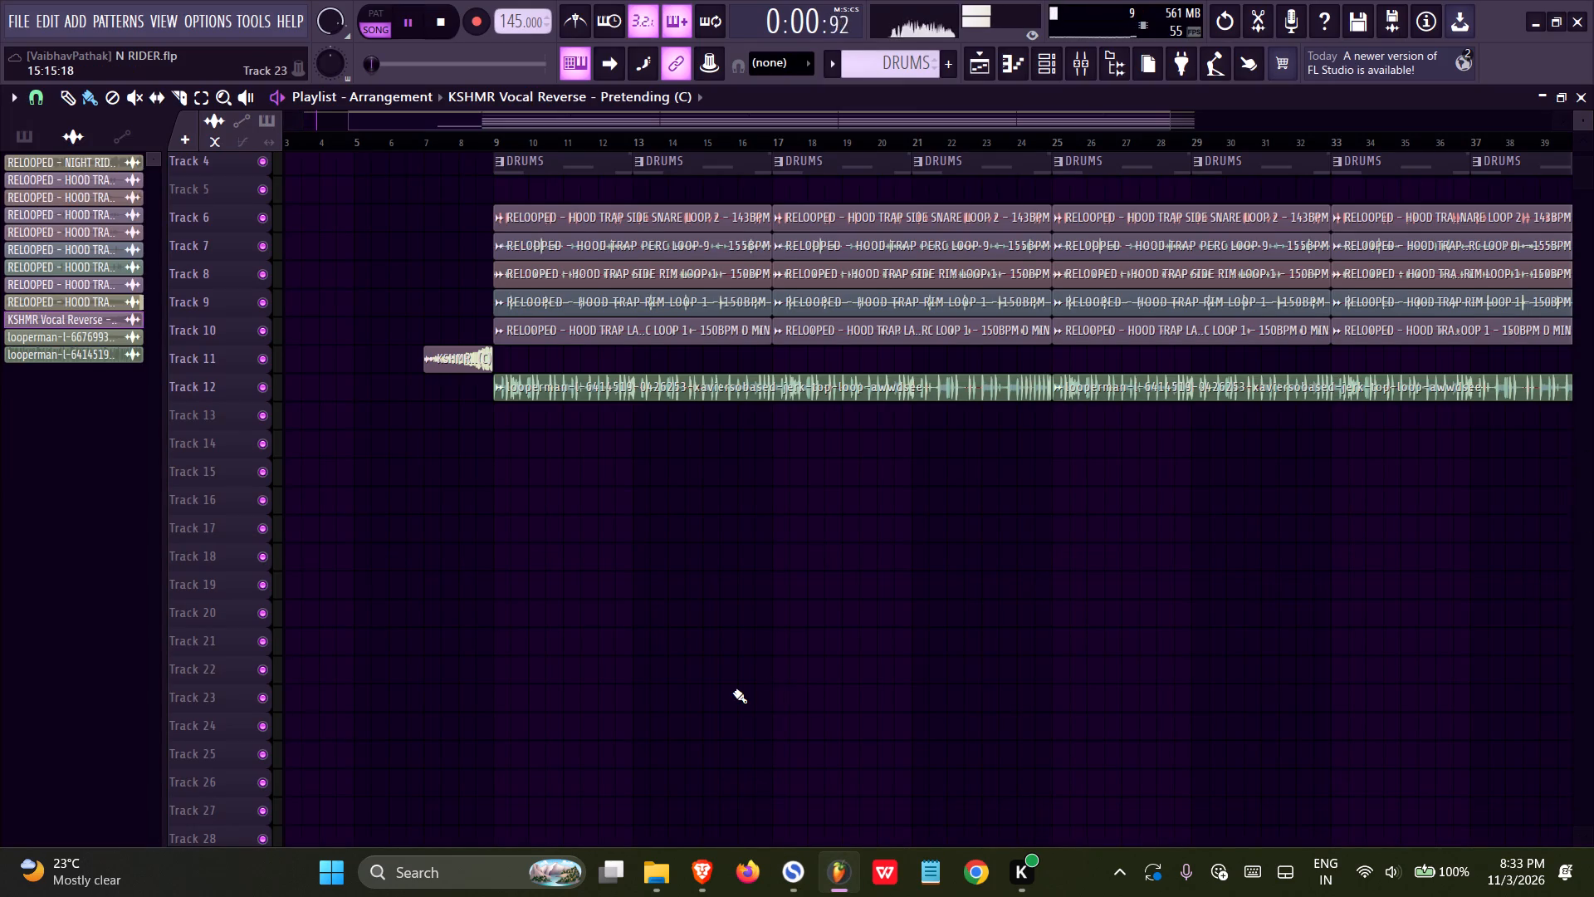
scroll(733, 692, "up", 4)
scroll(714, 677, "down", 5, "ctrl")
key("ctrl+s")
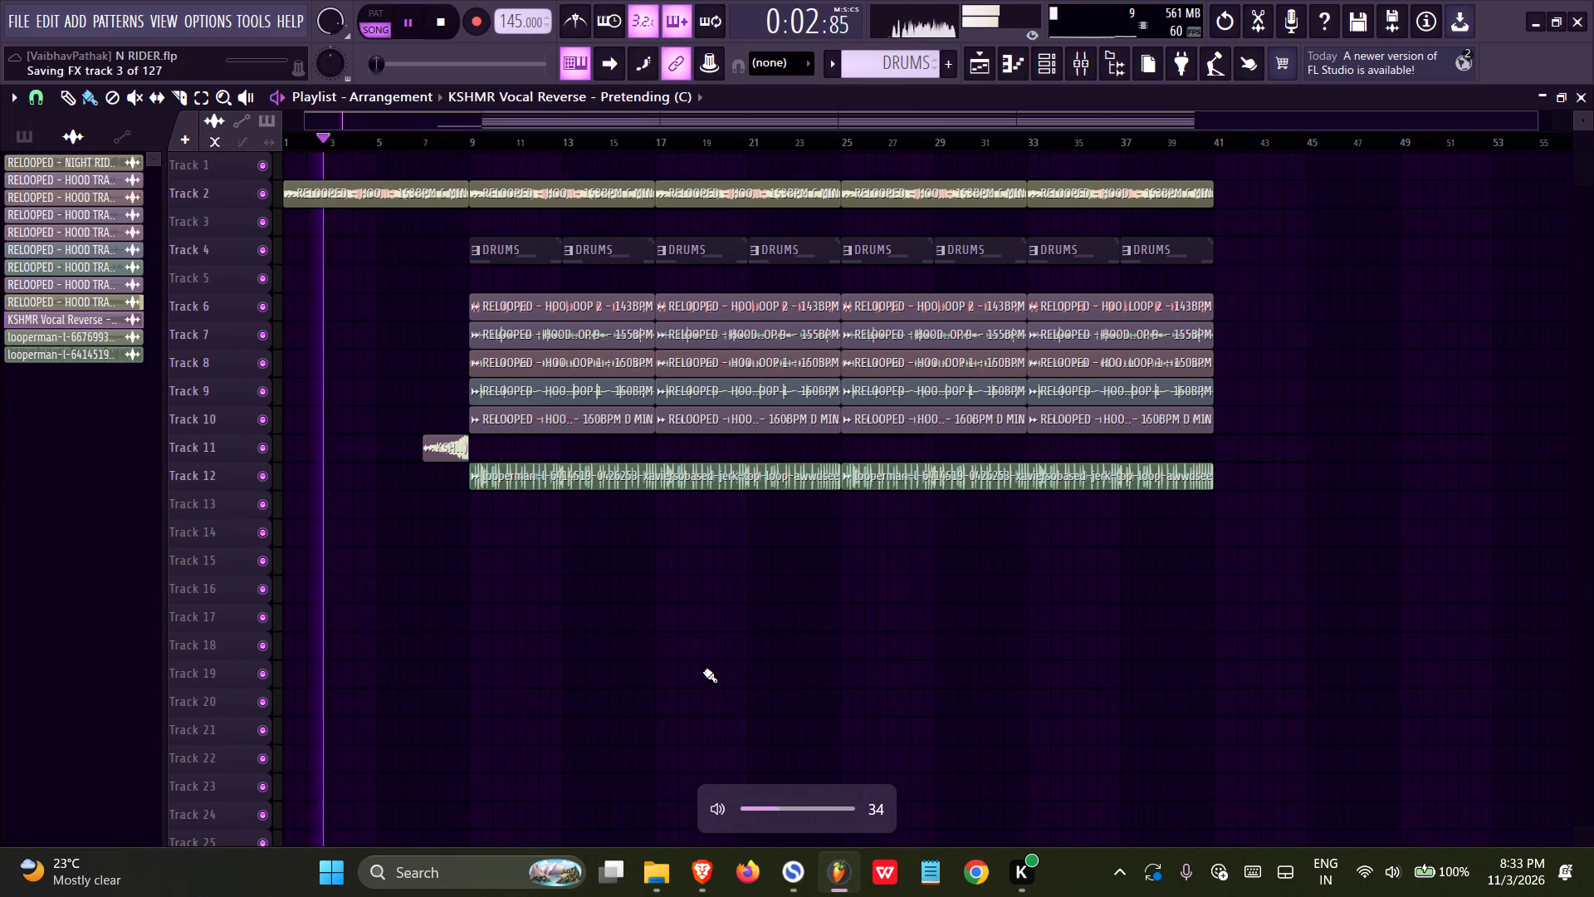
left_click(801, 857)
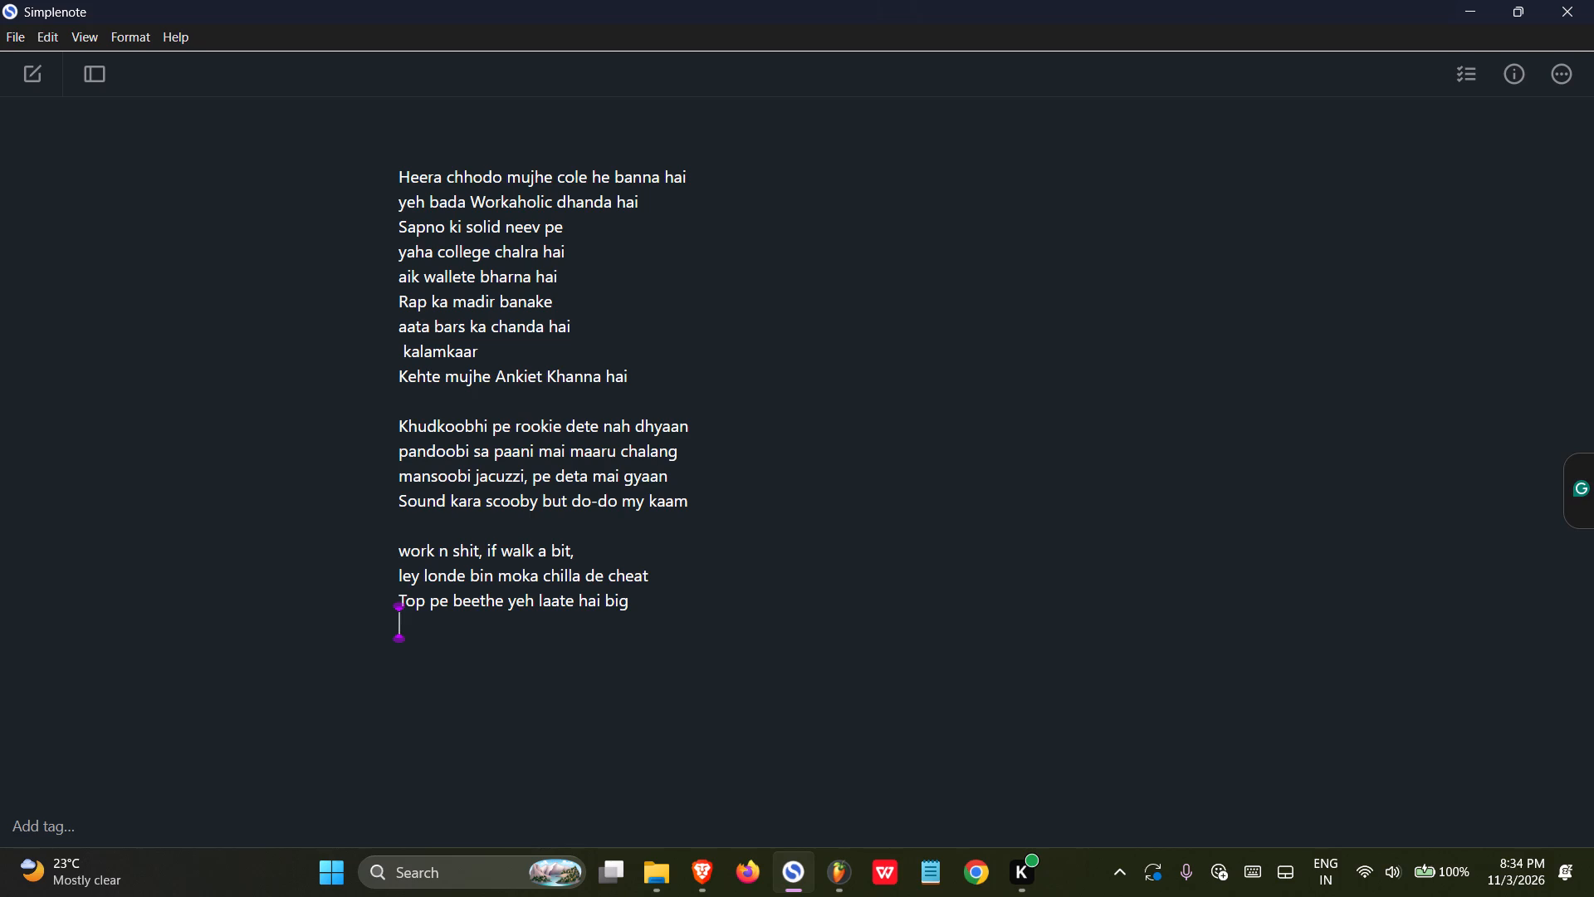
Switch to FL Studio, stop the beat, and return to the lyrics in Simplenote.
left_click(836, 870)
key("space")
left_click(805, 870)
Remove the leading space before "kalamkaar" in the first verse and complete the line as "kalamkaar chaya aisa".
left_click(404, 353)
key("BackSpace")
key("Right")
key("Right")
key("Right")
key("Right")
key("Right")
key("Right")
key("Right")
key("Right")
key("Insert")
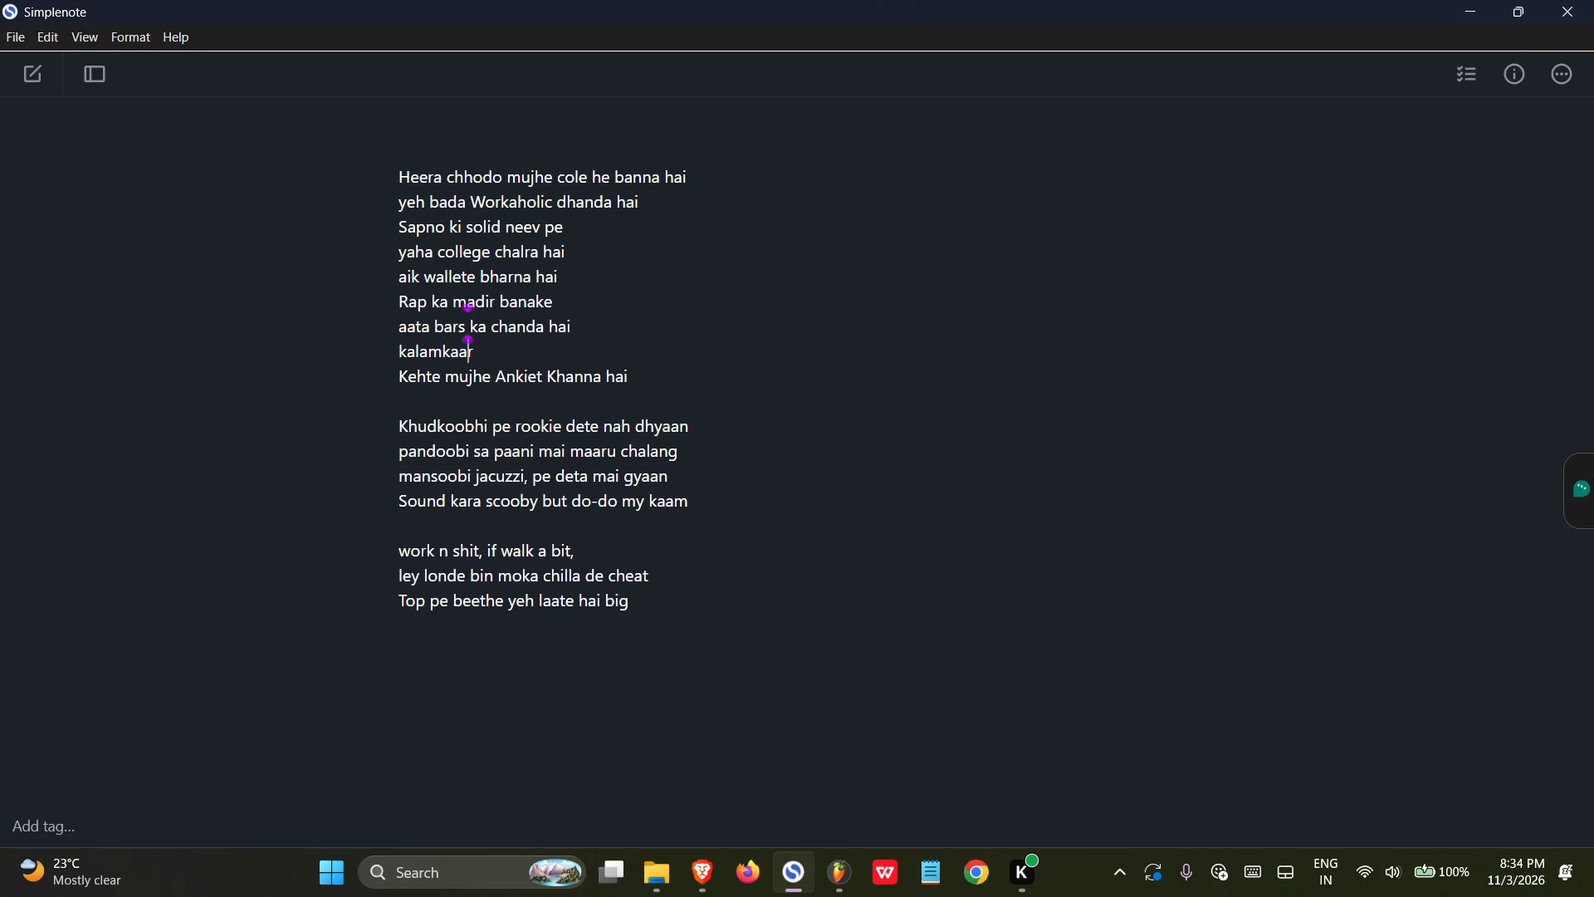
key("Right")
key("space")
type("cha")
type("ya aisa")
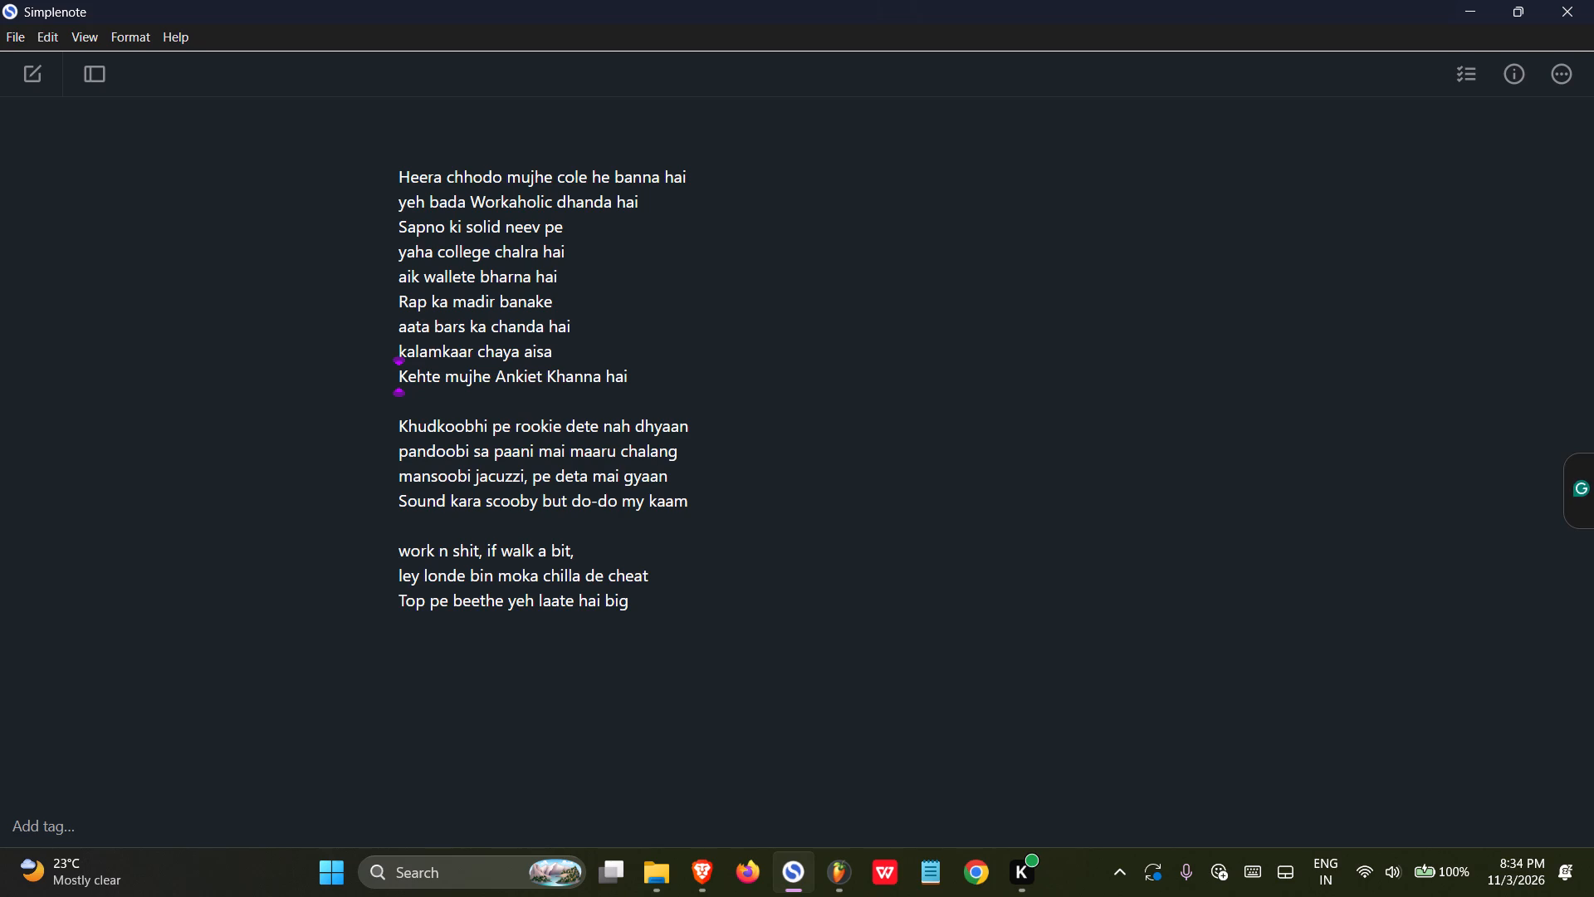
Switch to FL Studio, start the beat, and return to the lyrics in Simplenote.
left_click(822, 870)
key("space")
left_click(827, 861)
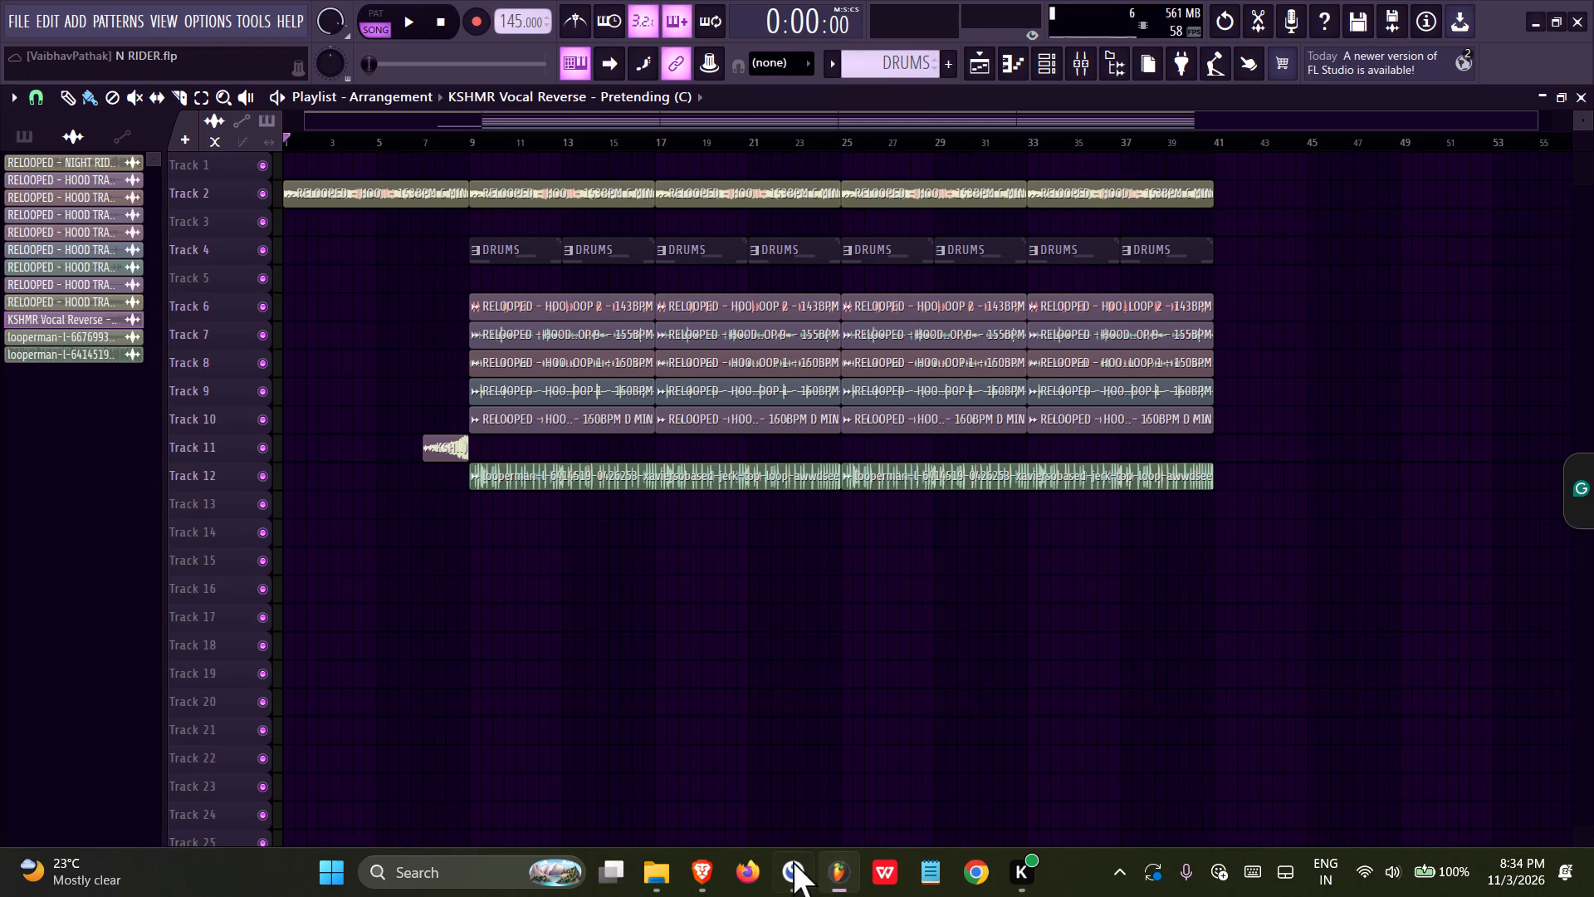
left_click(788, 861)
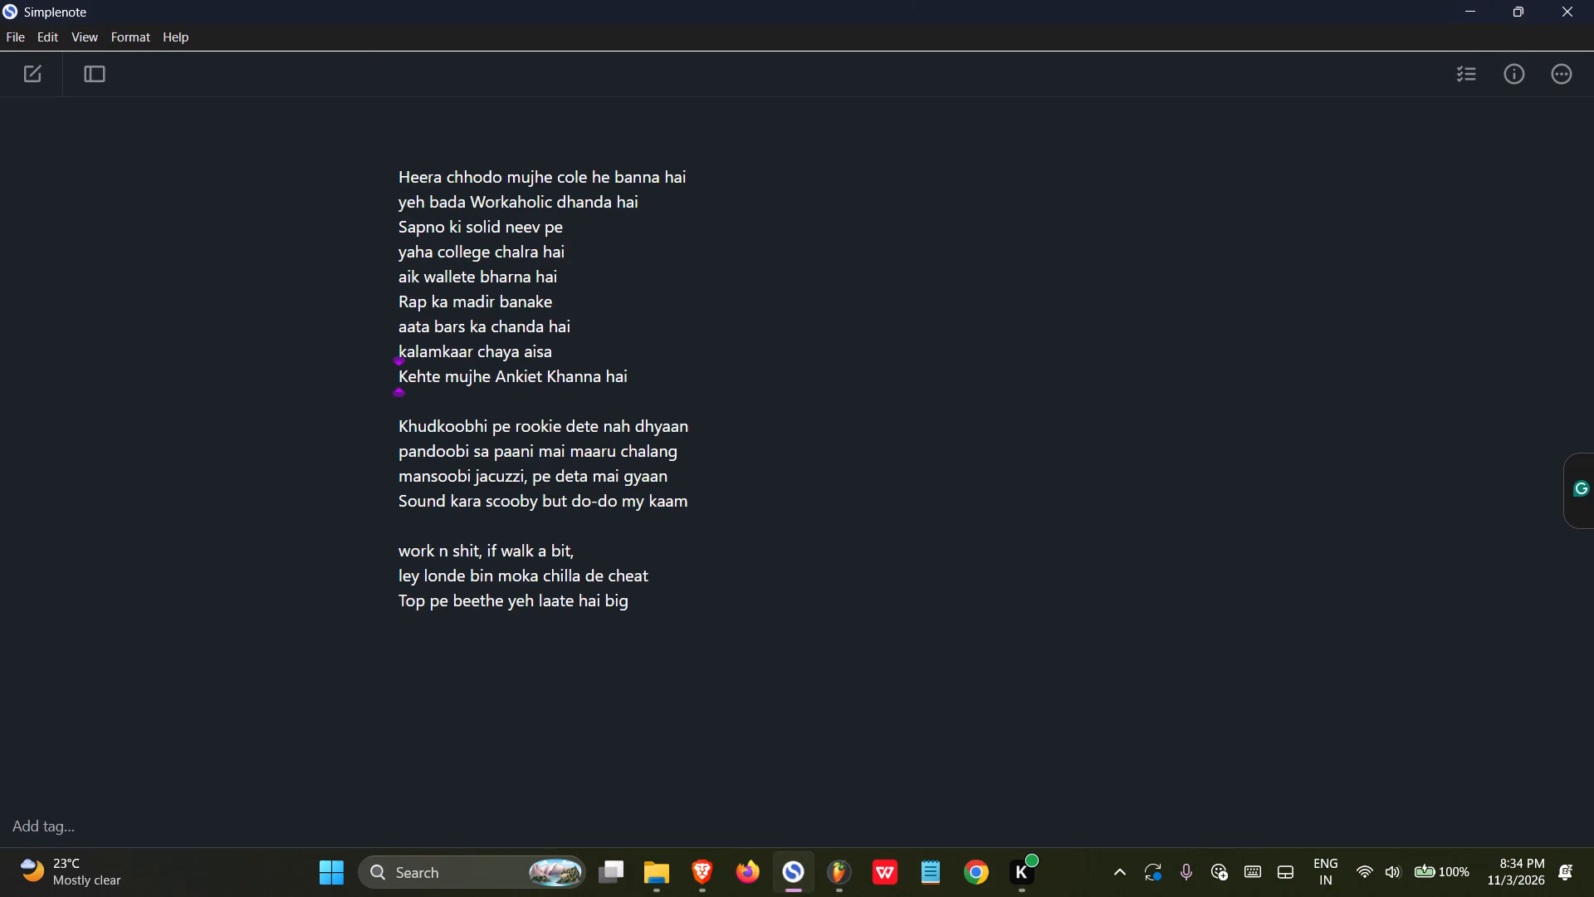
left_click(447, 177)
left_click(848, 871)
key("space")
left_click(814, 865)
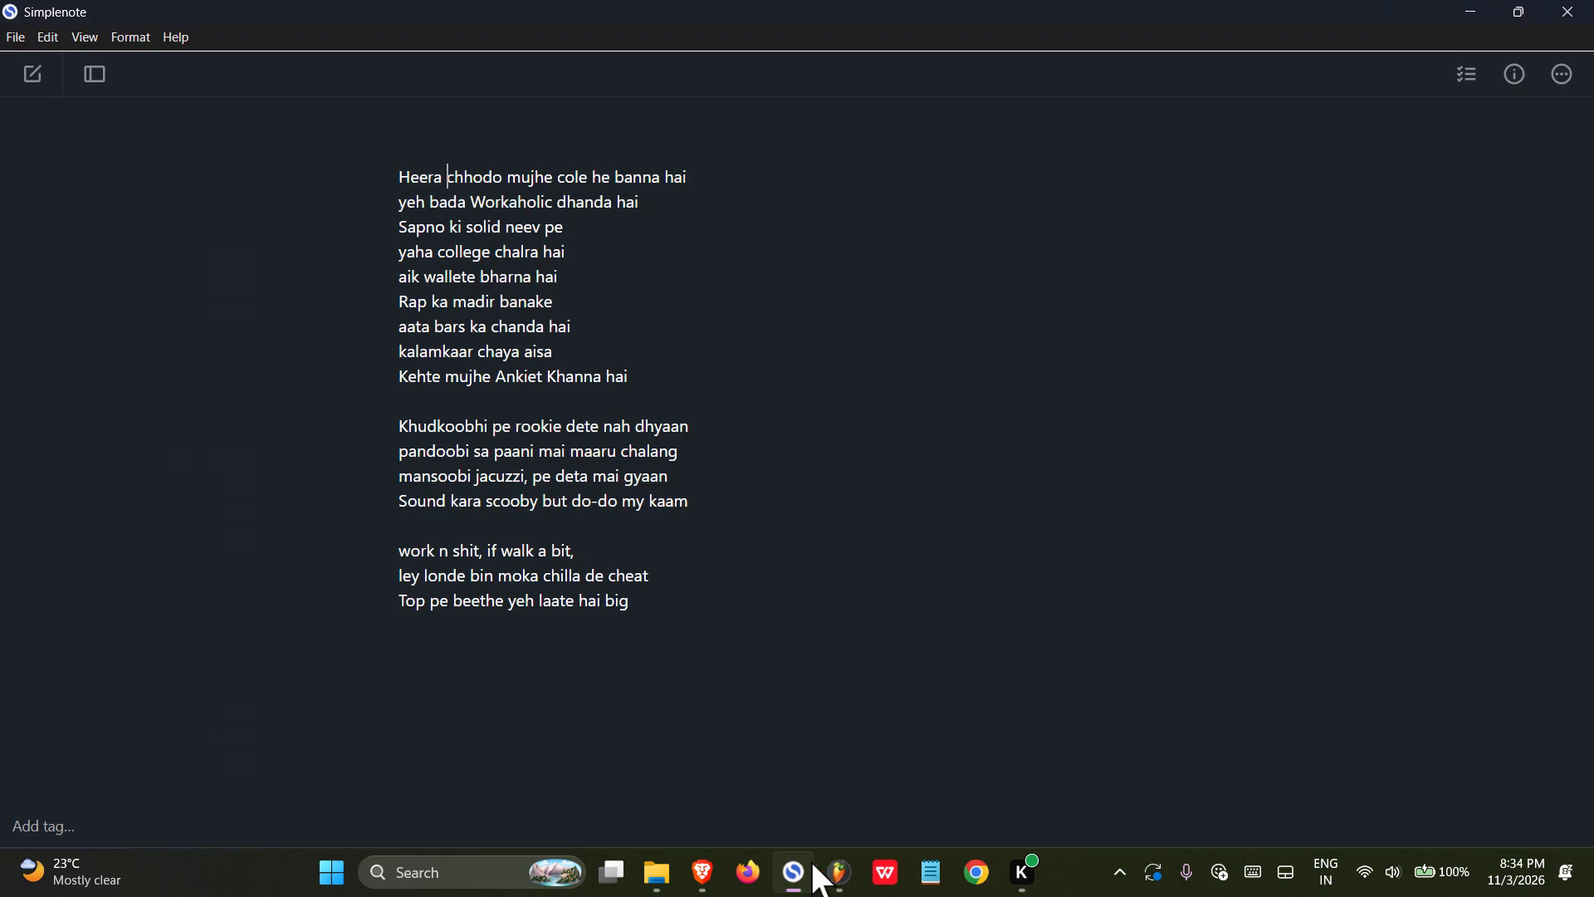
Replace "Heera chhodo" at the start of the first line with "Chhodo".
left_click(499, 178)
key("Right")
key("BackSpace")
key("BackSpace")
key("BackSpace")
key("BackSpace")
key("BackSpace")
key("BackSpace")
key("BackSpace")
key("BackSpace")
key("BackSpace")
key("BackSpace")
key("BackSpace")
key("BackSpace")
key("BackSpace")
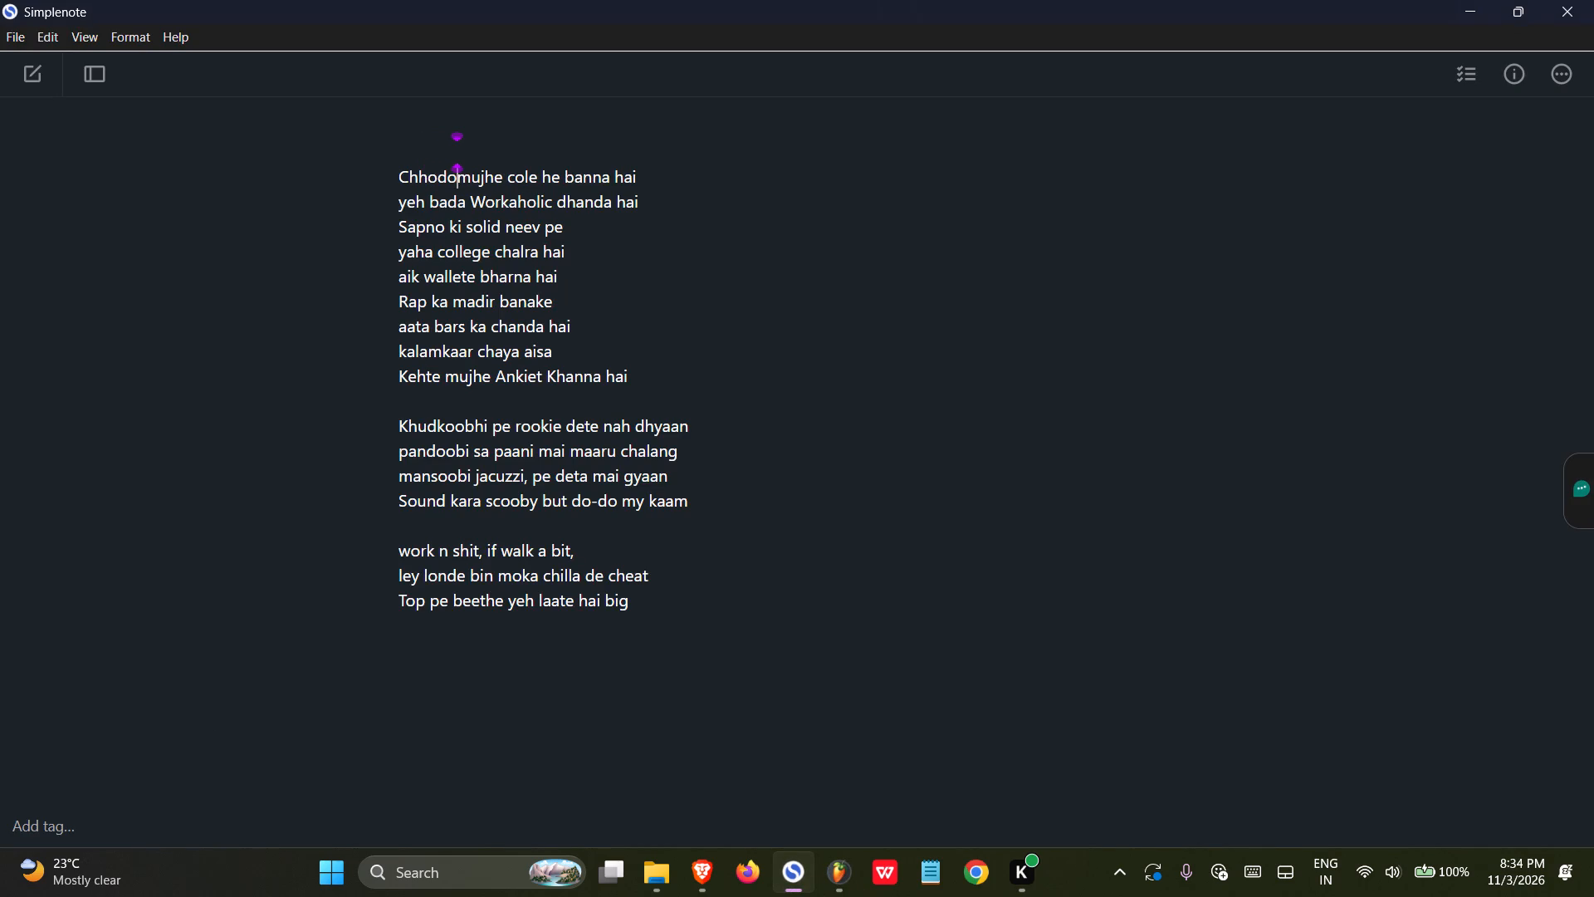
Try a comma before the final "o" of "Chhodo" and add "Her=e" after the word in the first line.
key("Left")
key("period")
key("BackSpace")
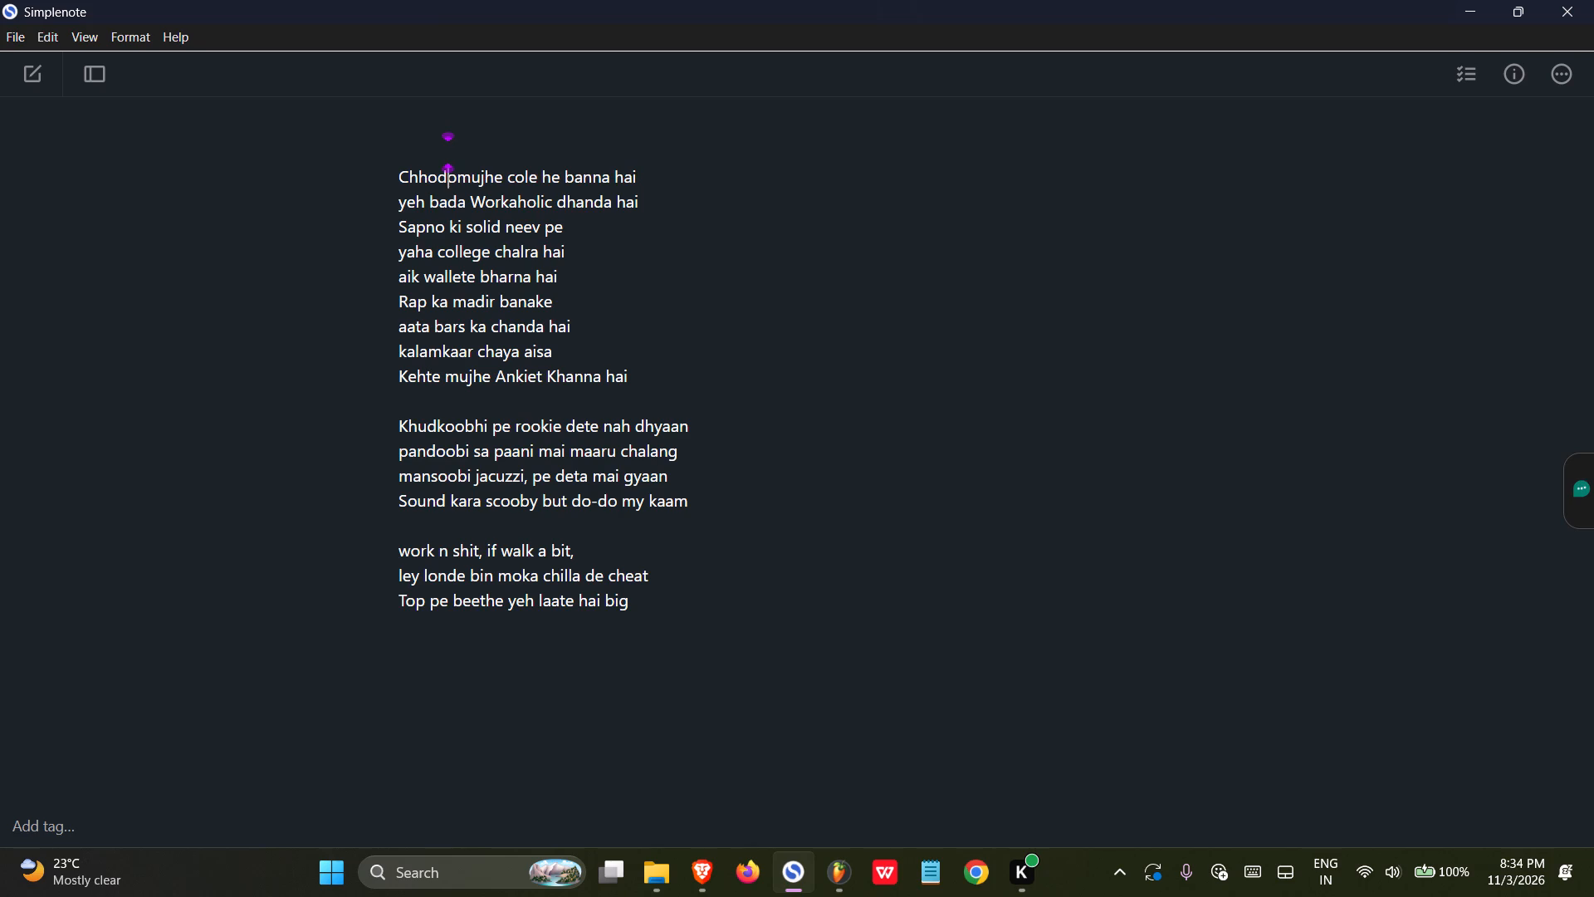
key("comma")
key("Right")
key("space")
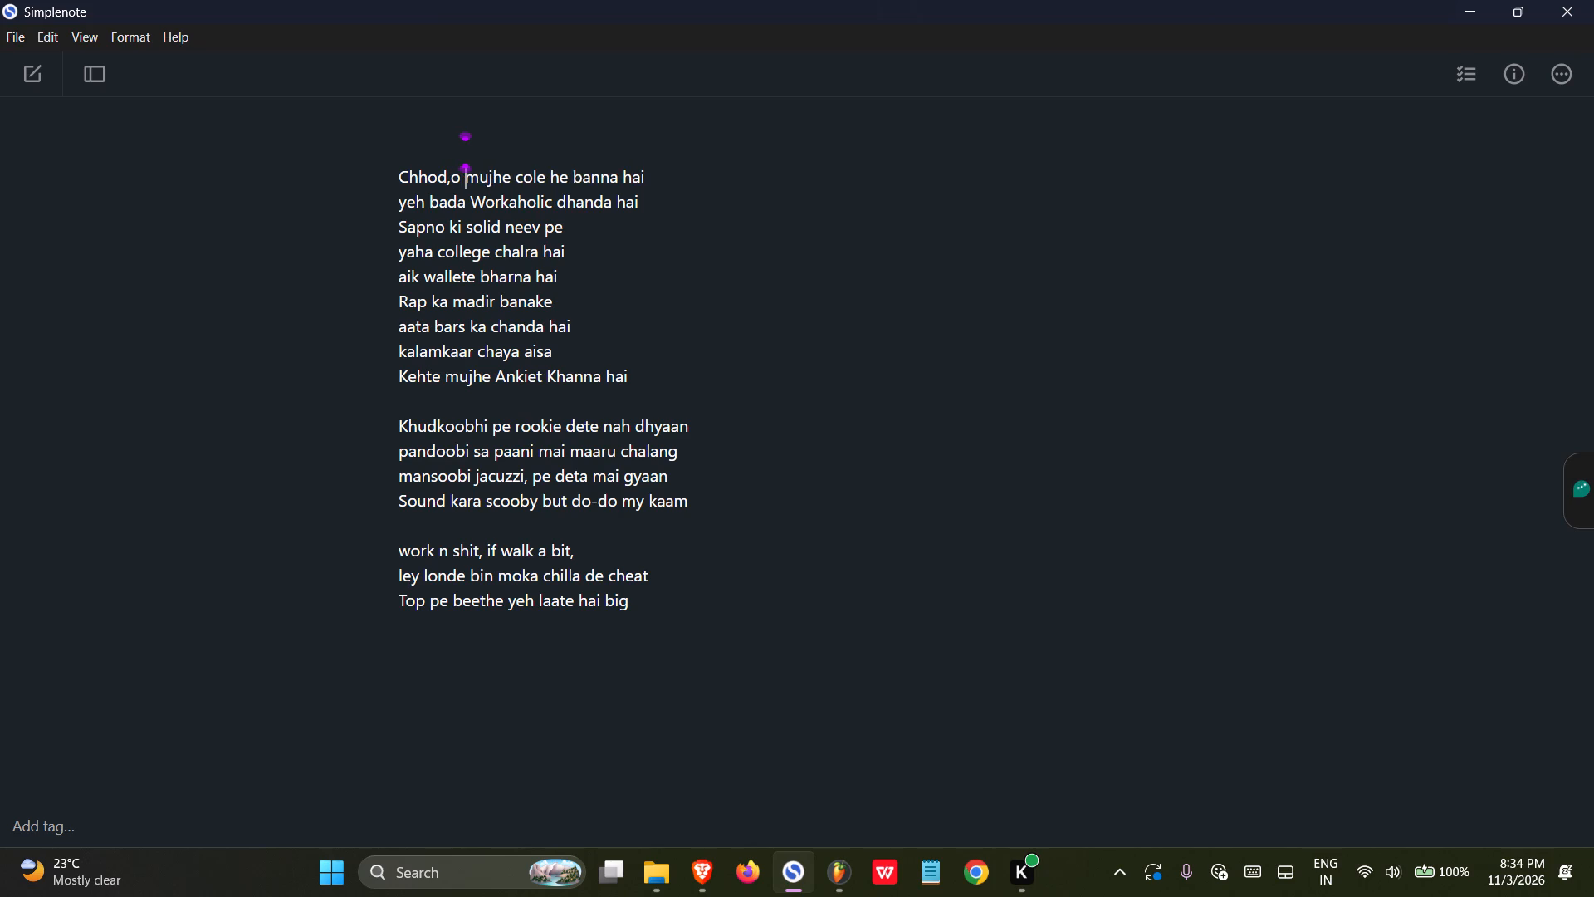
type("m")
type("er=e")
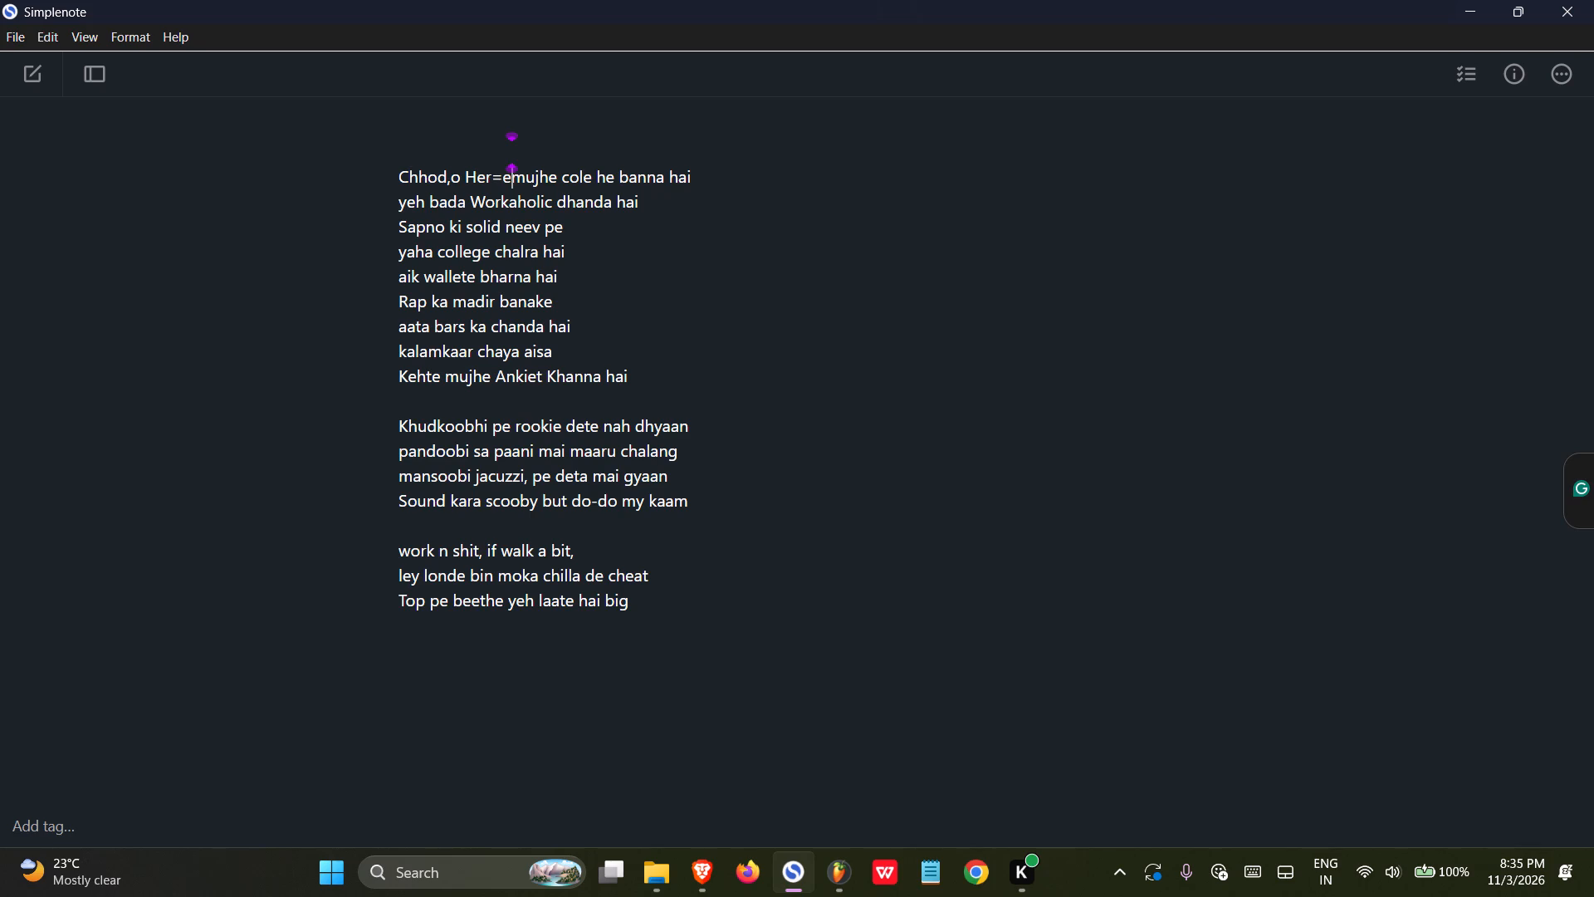
Switch to FL Studio, stop the beat, and return to the lyrics in Simplenote.
left_click(819, 876)
key("space")
left_click(783, 872)
Correct the opening of the first line so it begins "Chhod'o heera mujhe".
key("BackSpace")
key("BackSpace")
key("BackSpace")
key("BackSpace")
key("BackSpace")
key("BackSpace")
key("BackSpace")
key("BackSpace")
type("'o")
key("space")
type("heera")
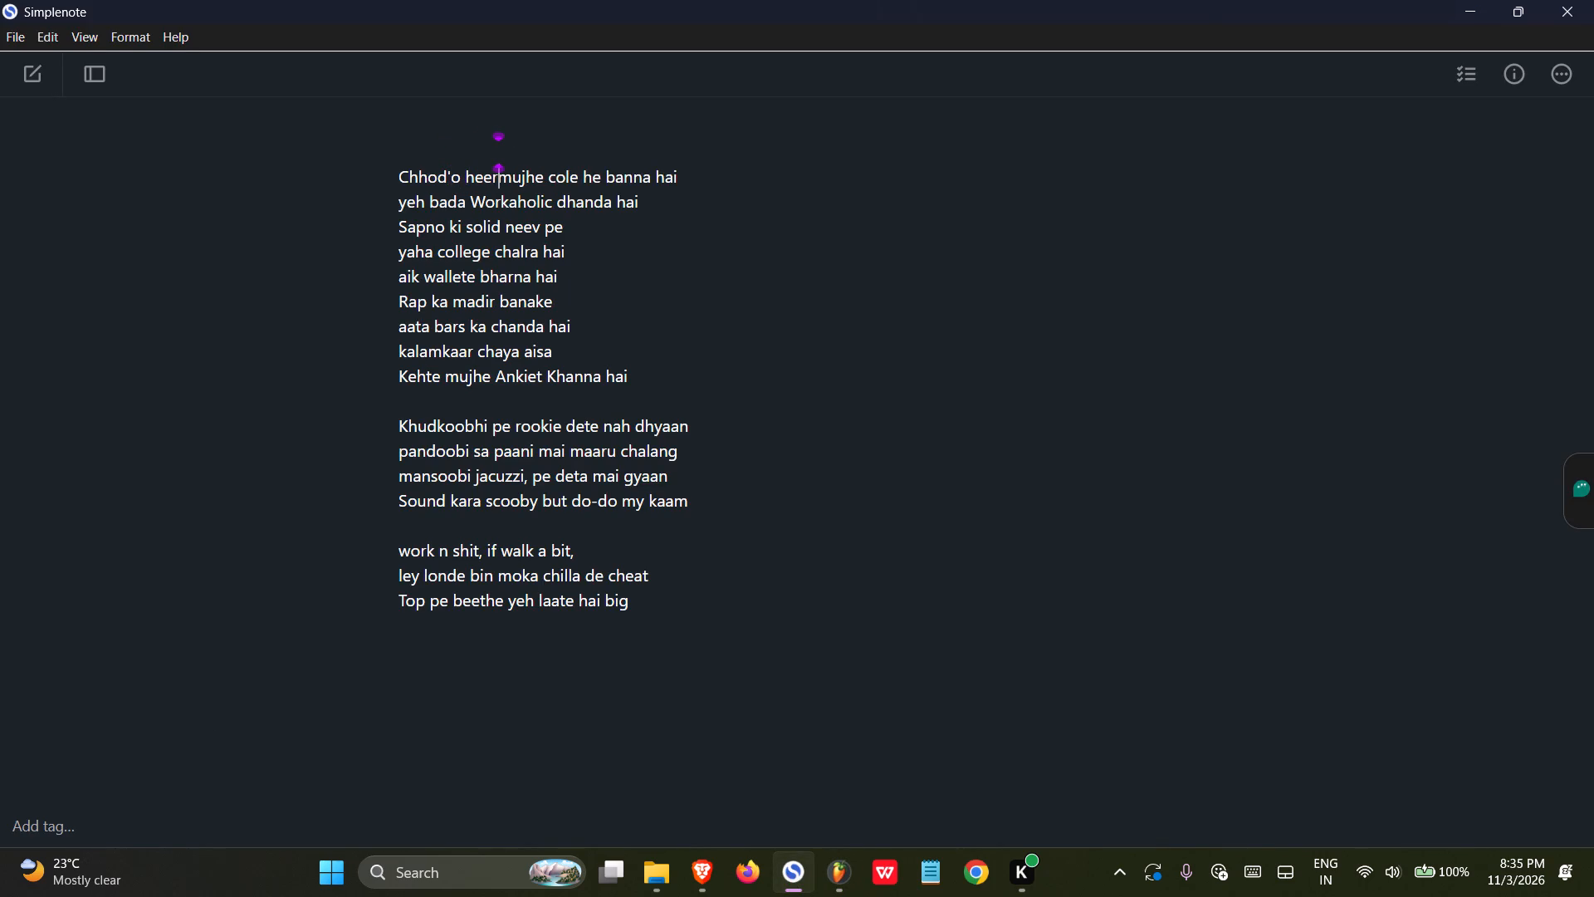
key("space")
left_click(443, 625)
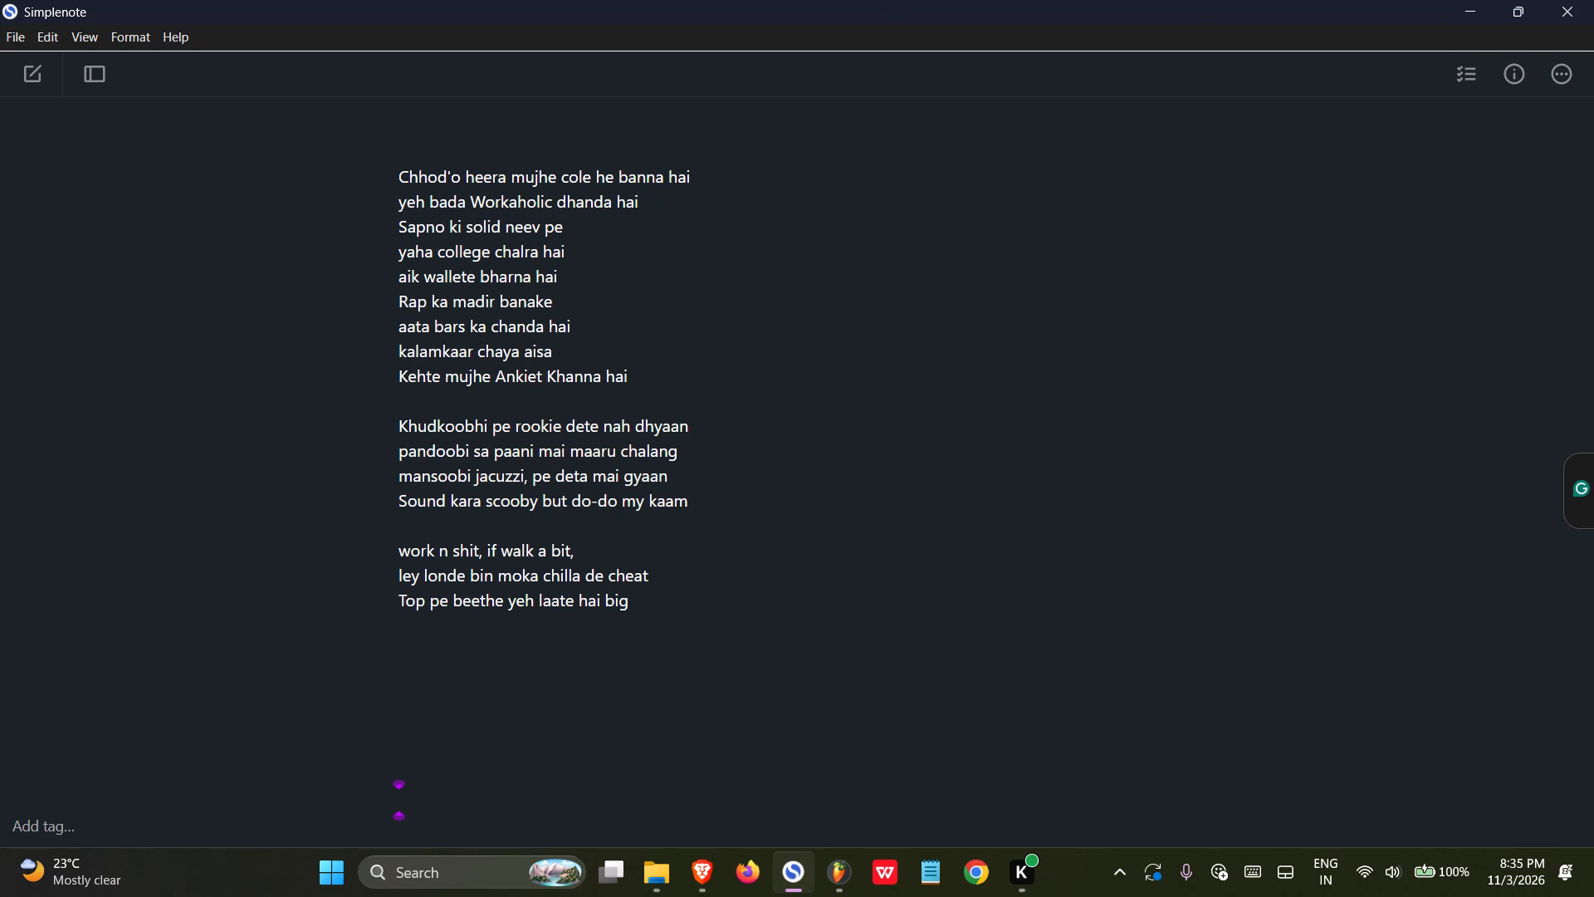
Replace "aata" with "milta" at the start of the first verse's "bars ka chanda hai" line.
left_click(426, 333)
key("BackSpace")
key("BackSpace")
key("BackSpace")
key("BackSpace")
type("milta")
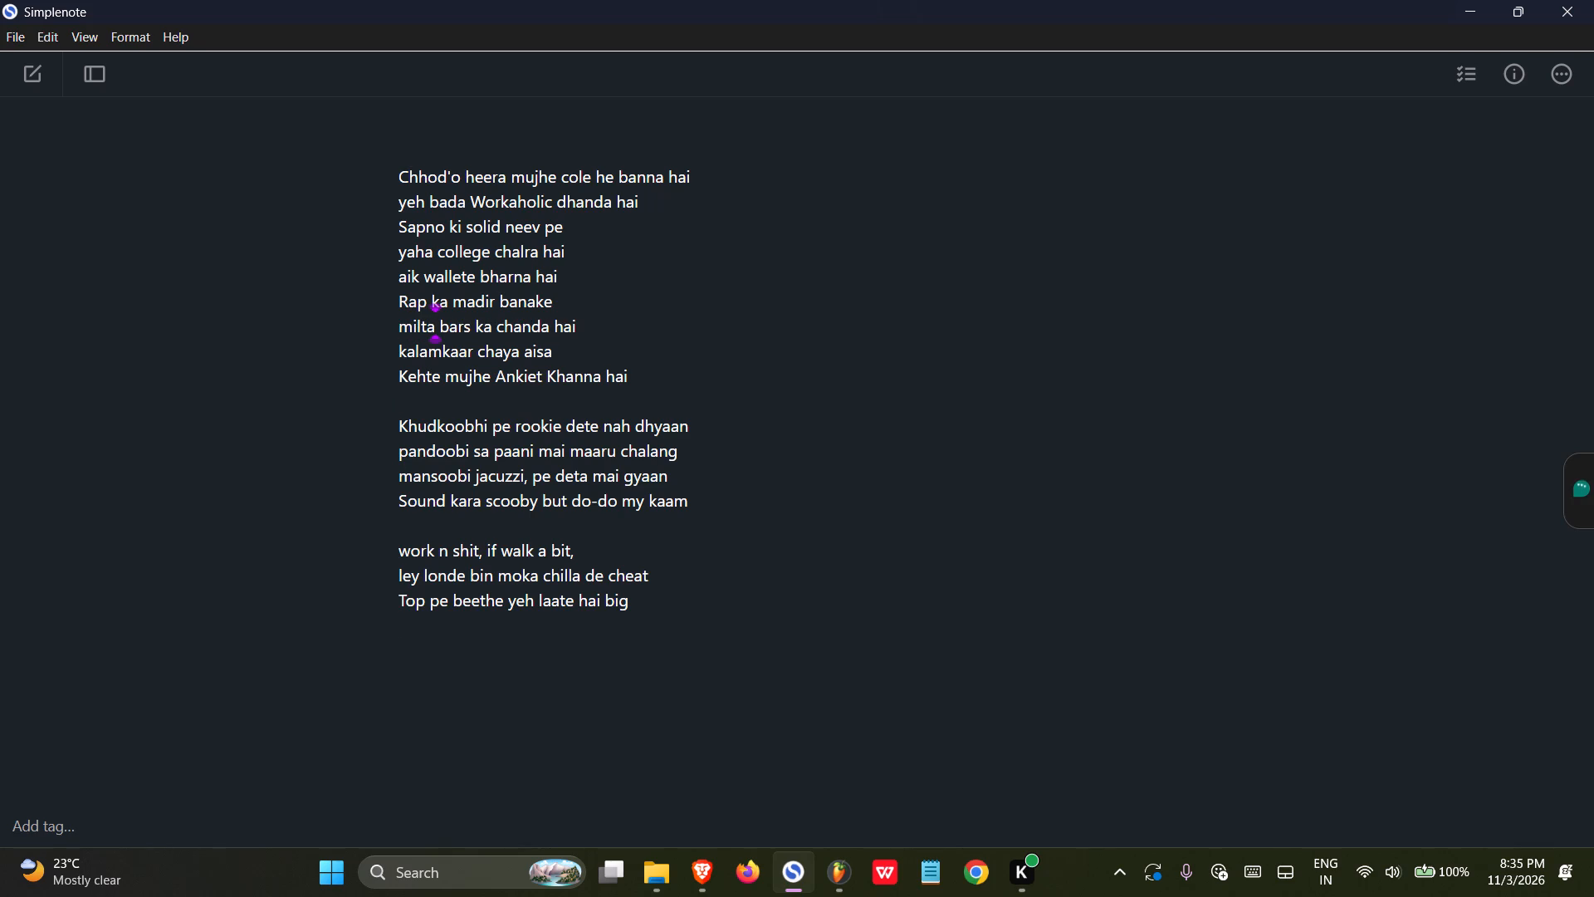
Change "chaya" to "chala-ya" in the first verse's "kalamkaar" line.
left_click(500, 348)
key("l")
key("a")
key("minus")
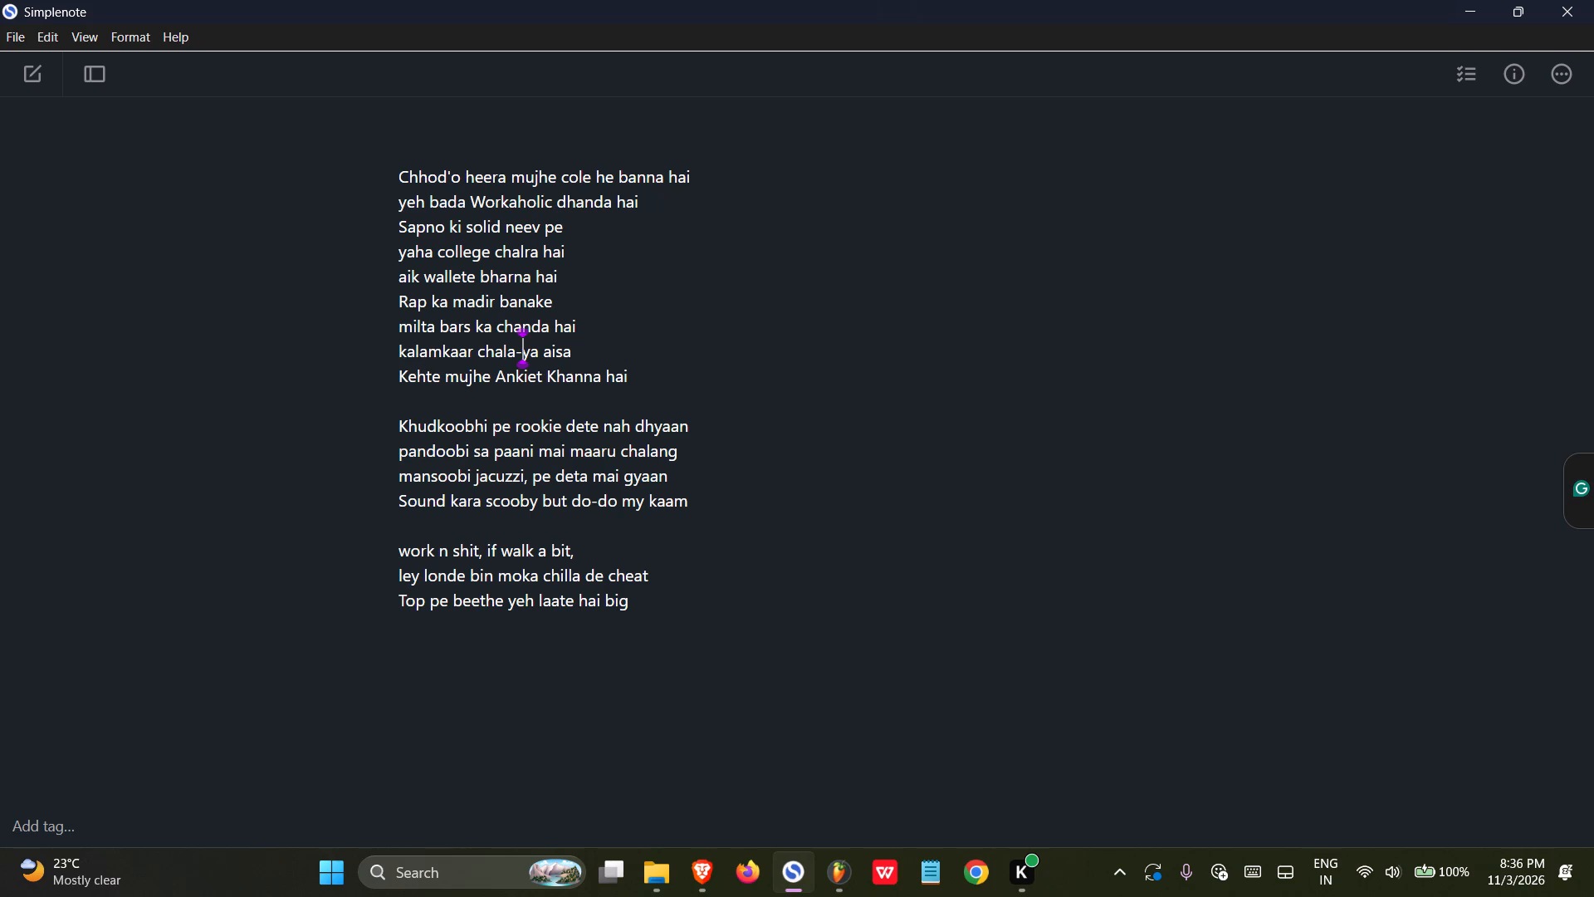
Switch to FL Studio, start the beat, save the N RIDER project, and go back to Simplenote.
left_click(829, 866)
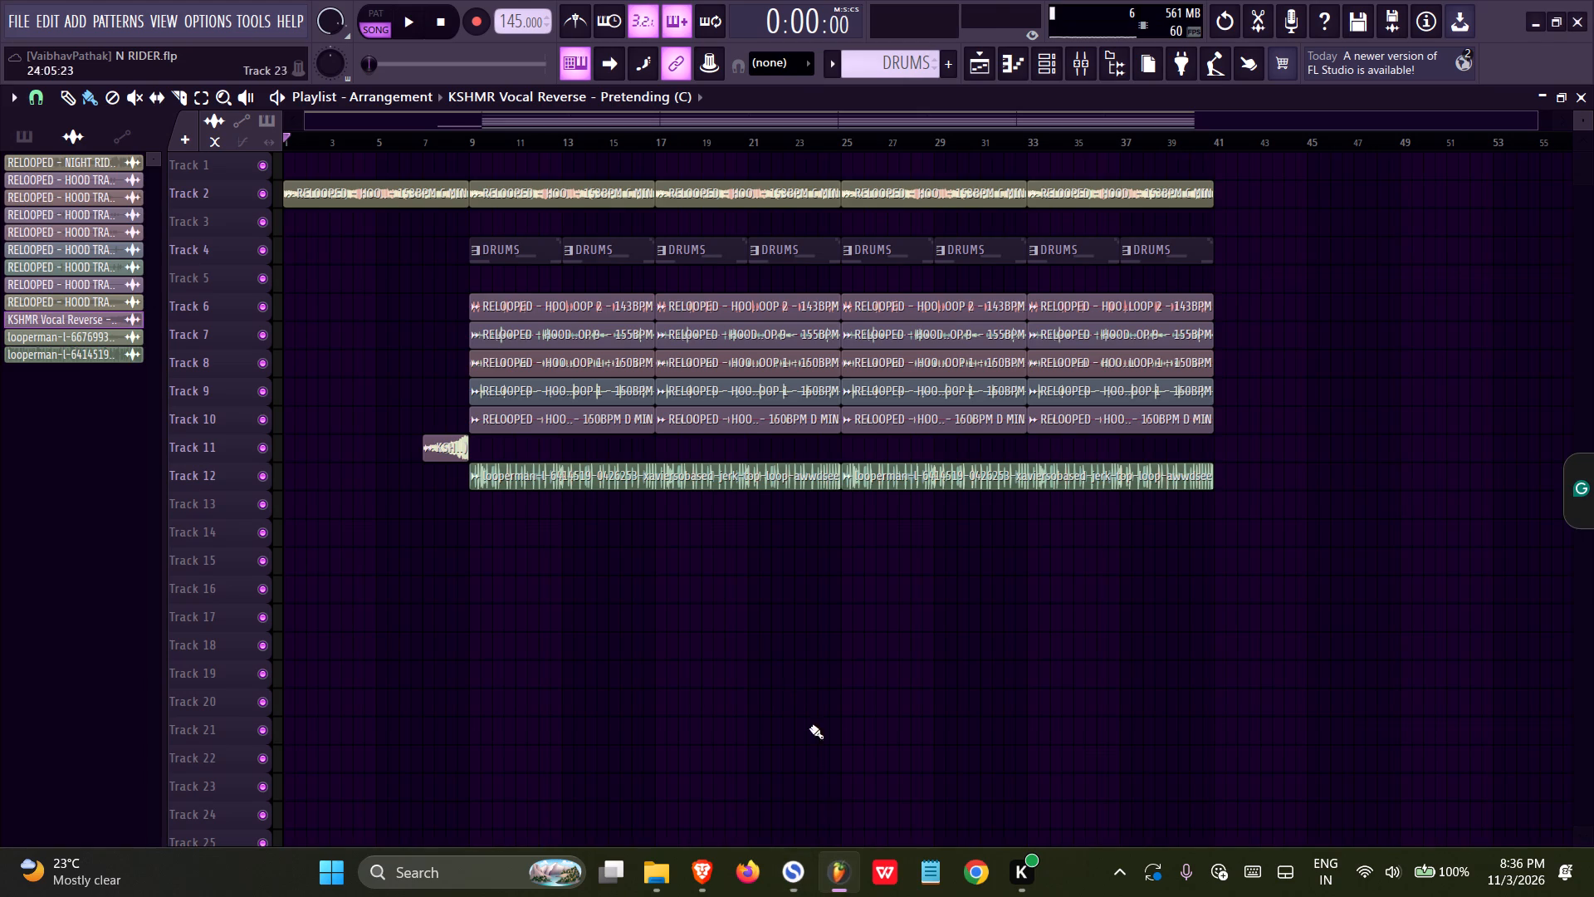
key("space")
key("ctrl+s")
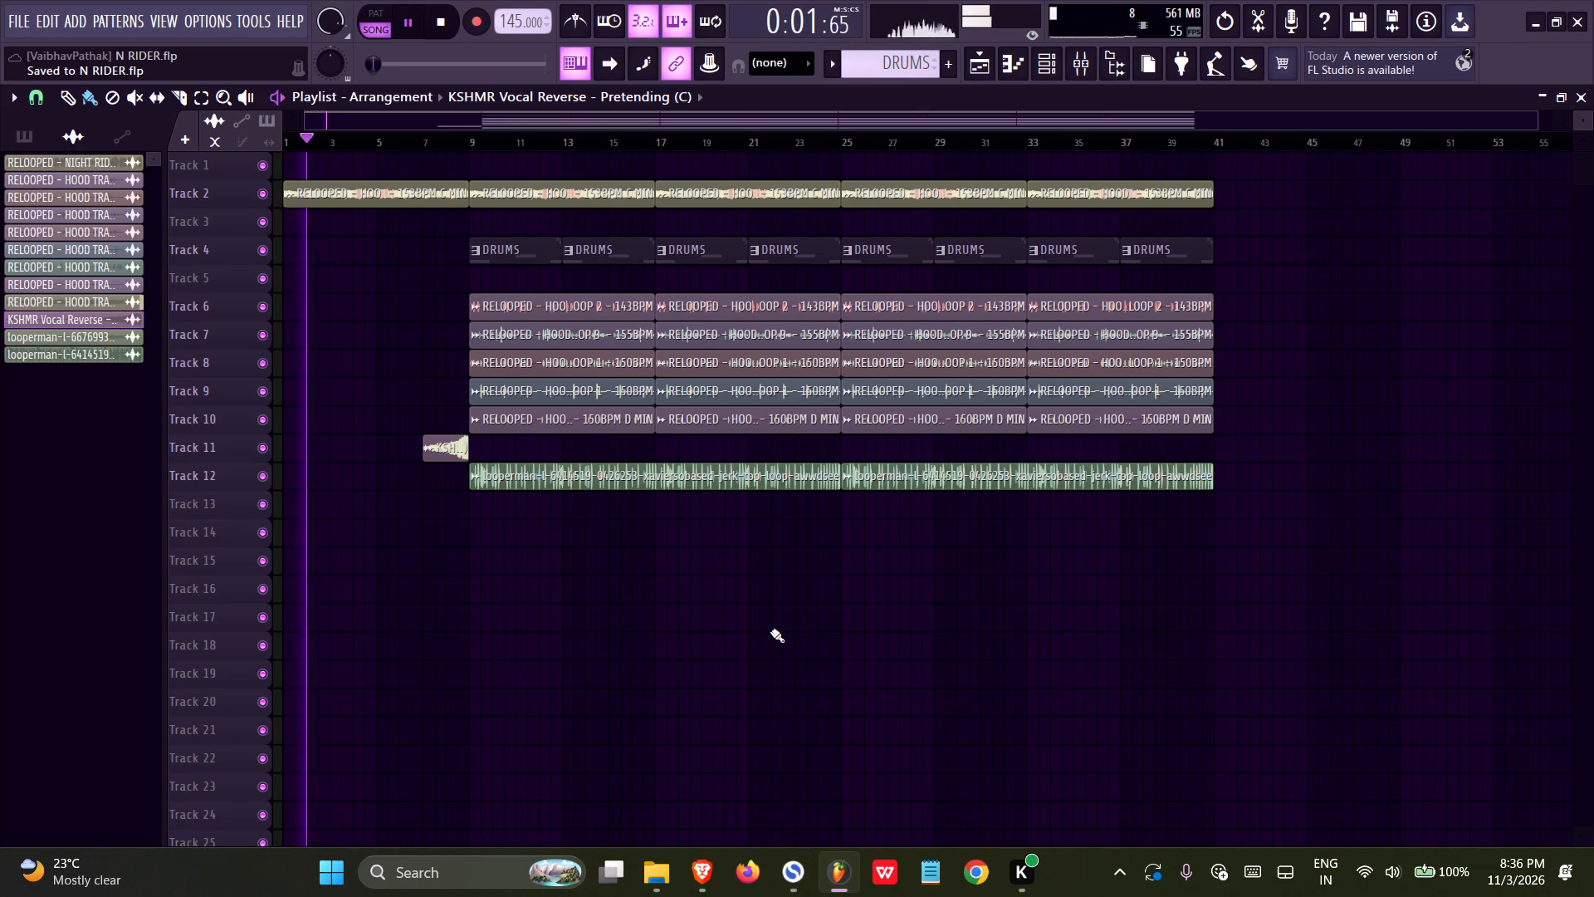
left_click(795, 855)
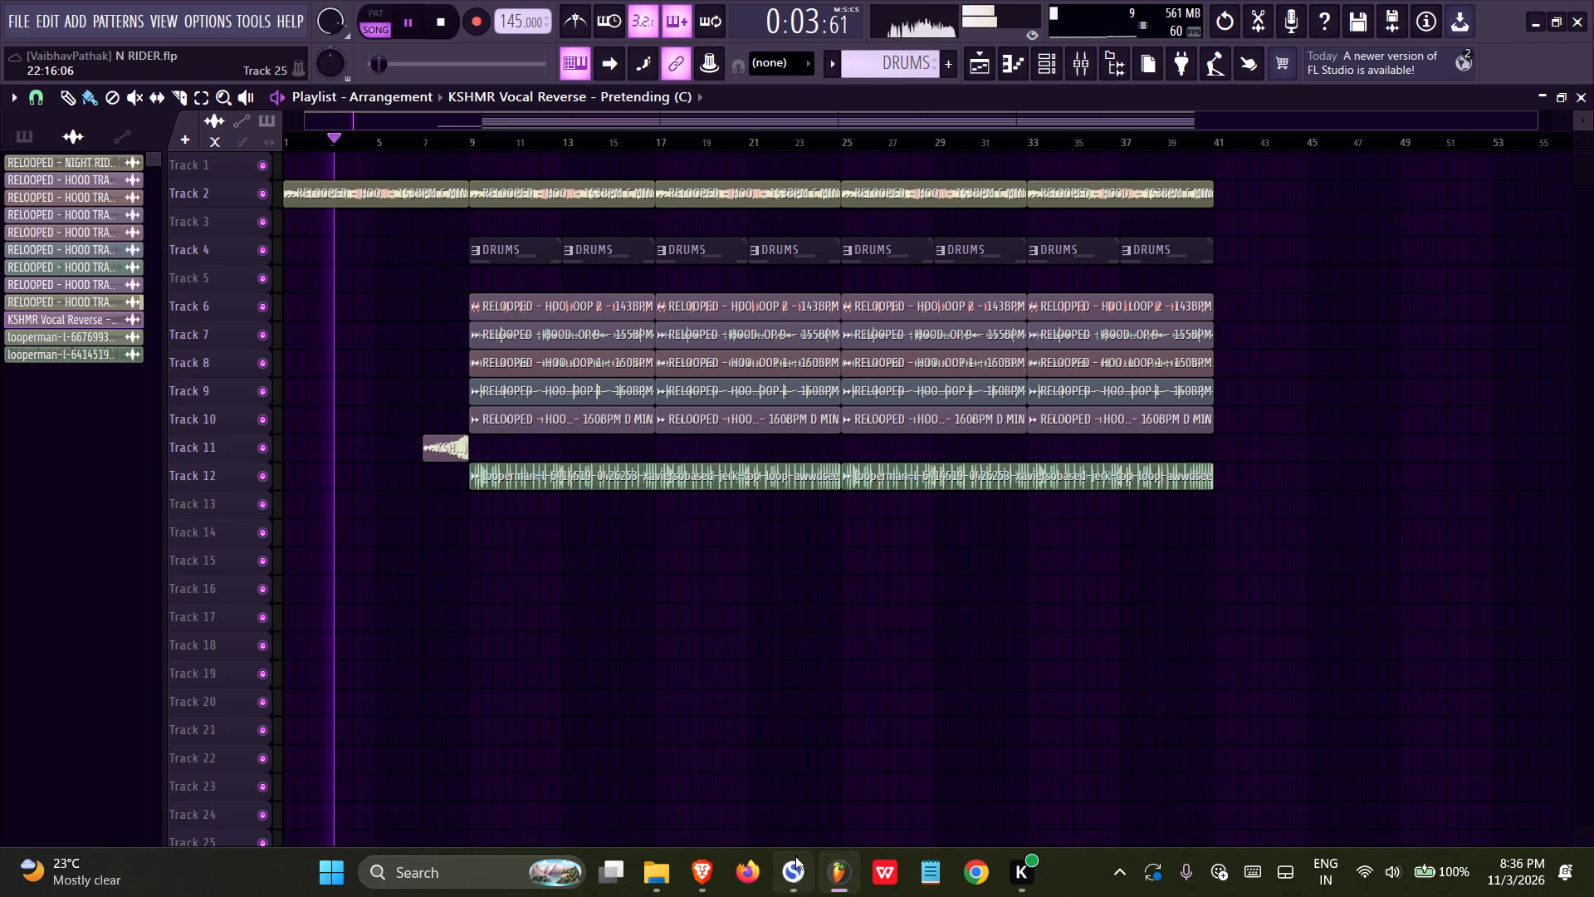
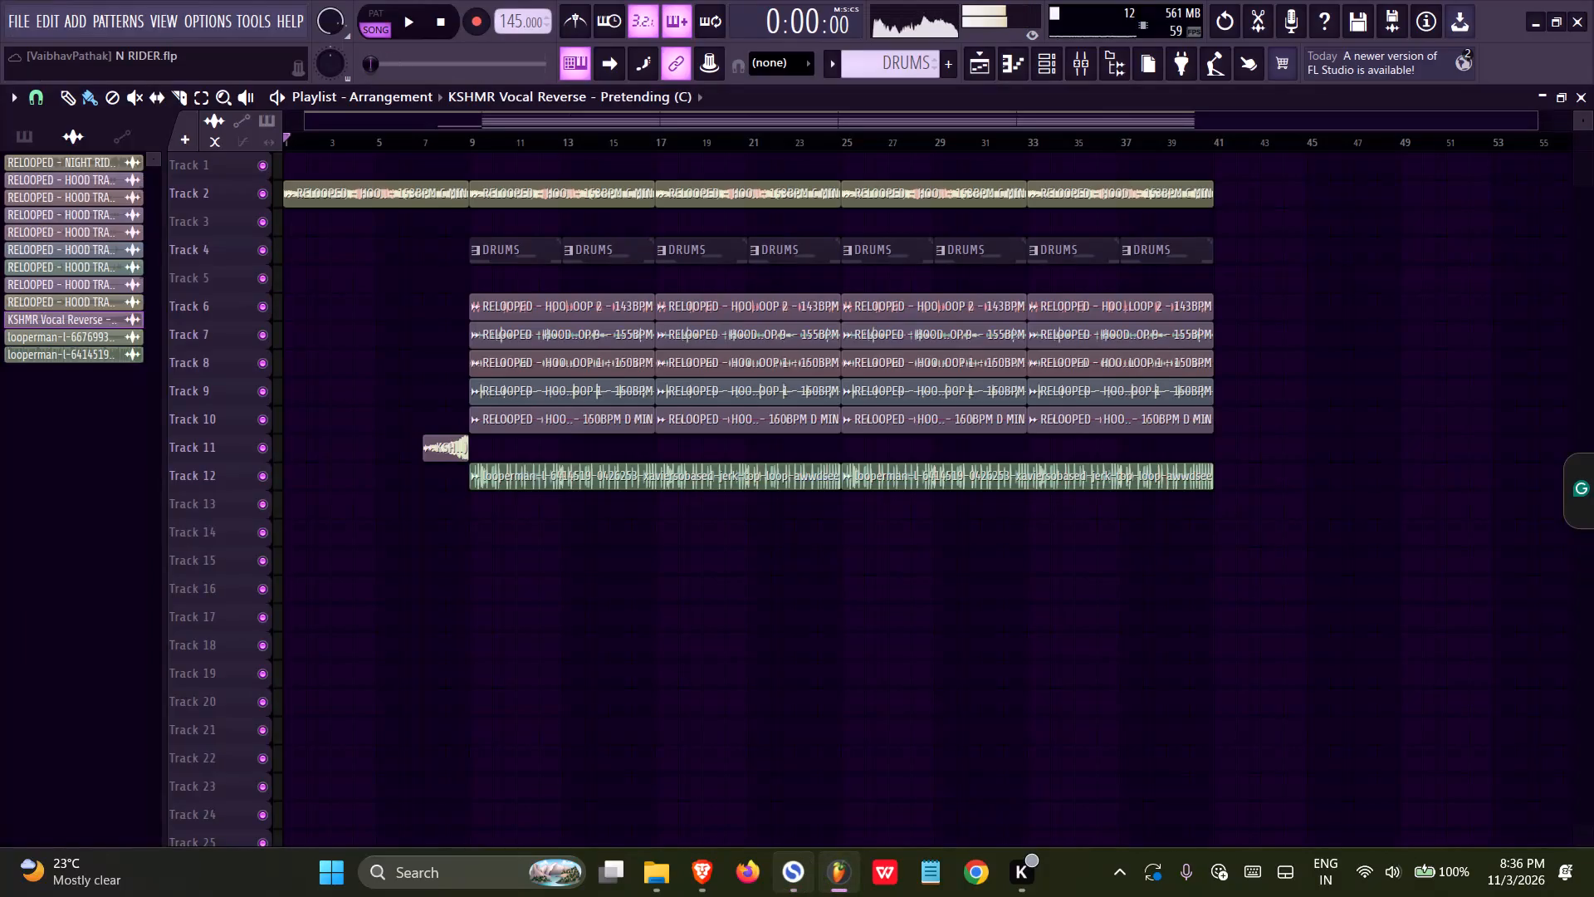
Switch to Simplenote and add two line breaks after the third verse's closing "Top dawg" line.
left_click(799, 857)
left_click(585, 625)
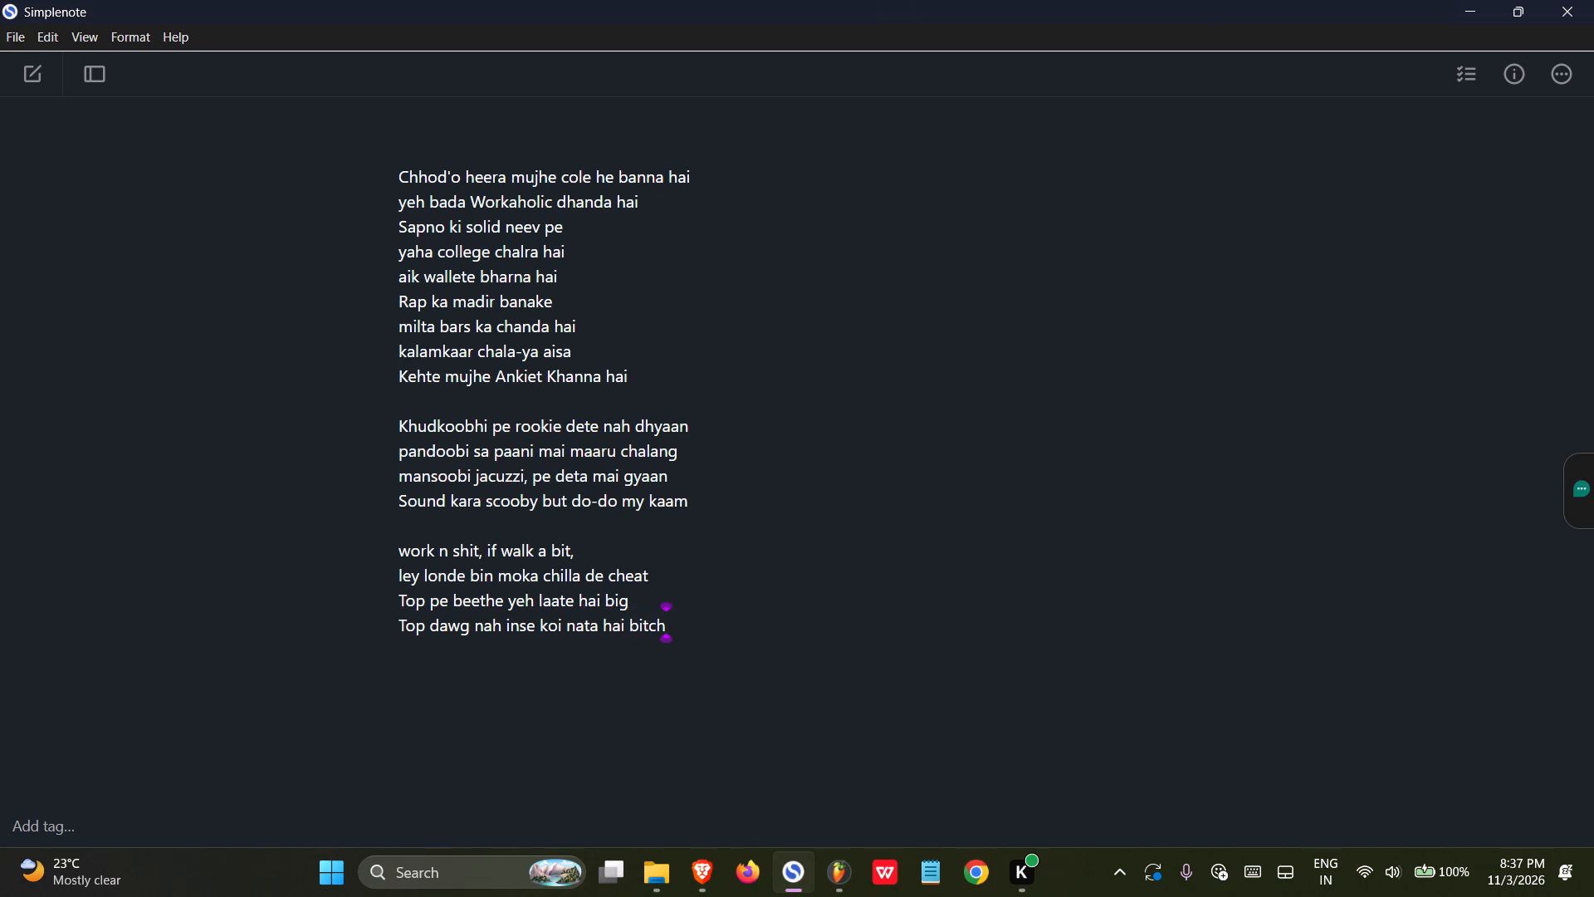
key("Return")
key("Return")
Switch to FL Studio and save the N RIDER project.
left_click(835, 856)
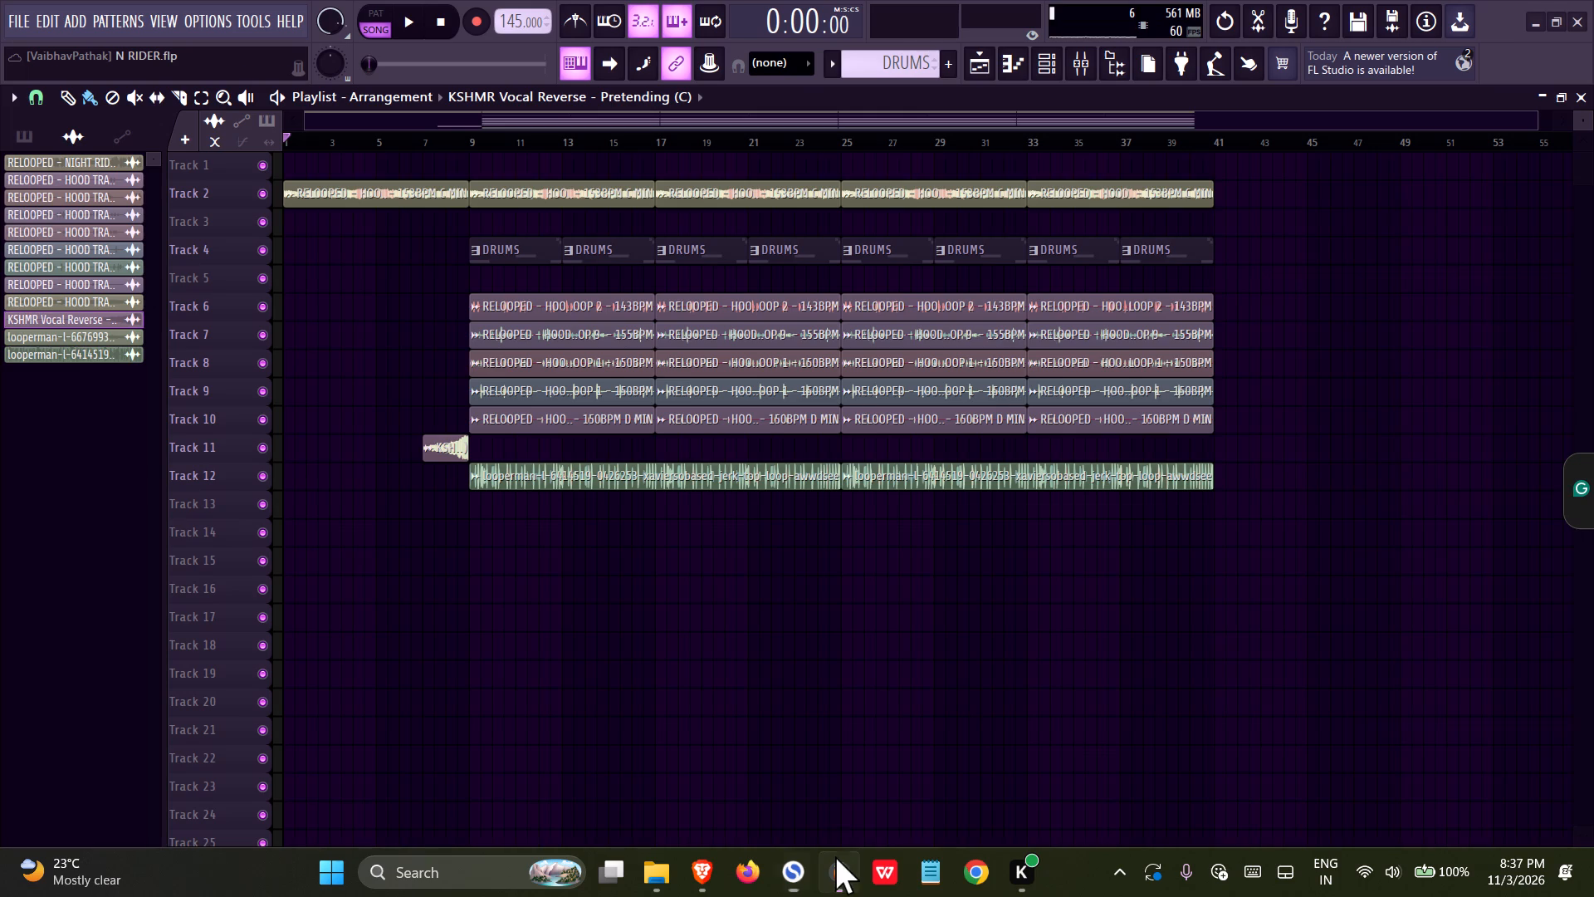
left_click(433, 30)
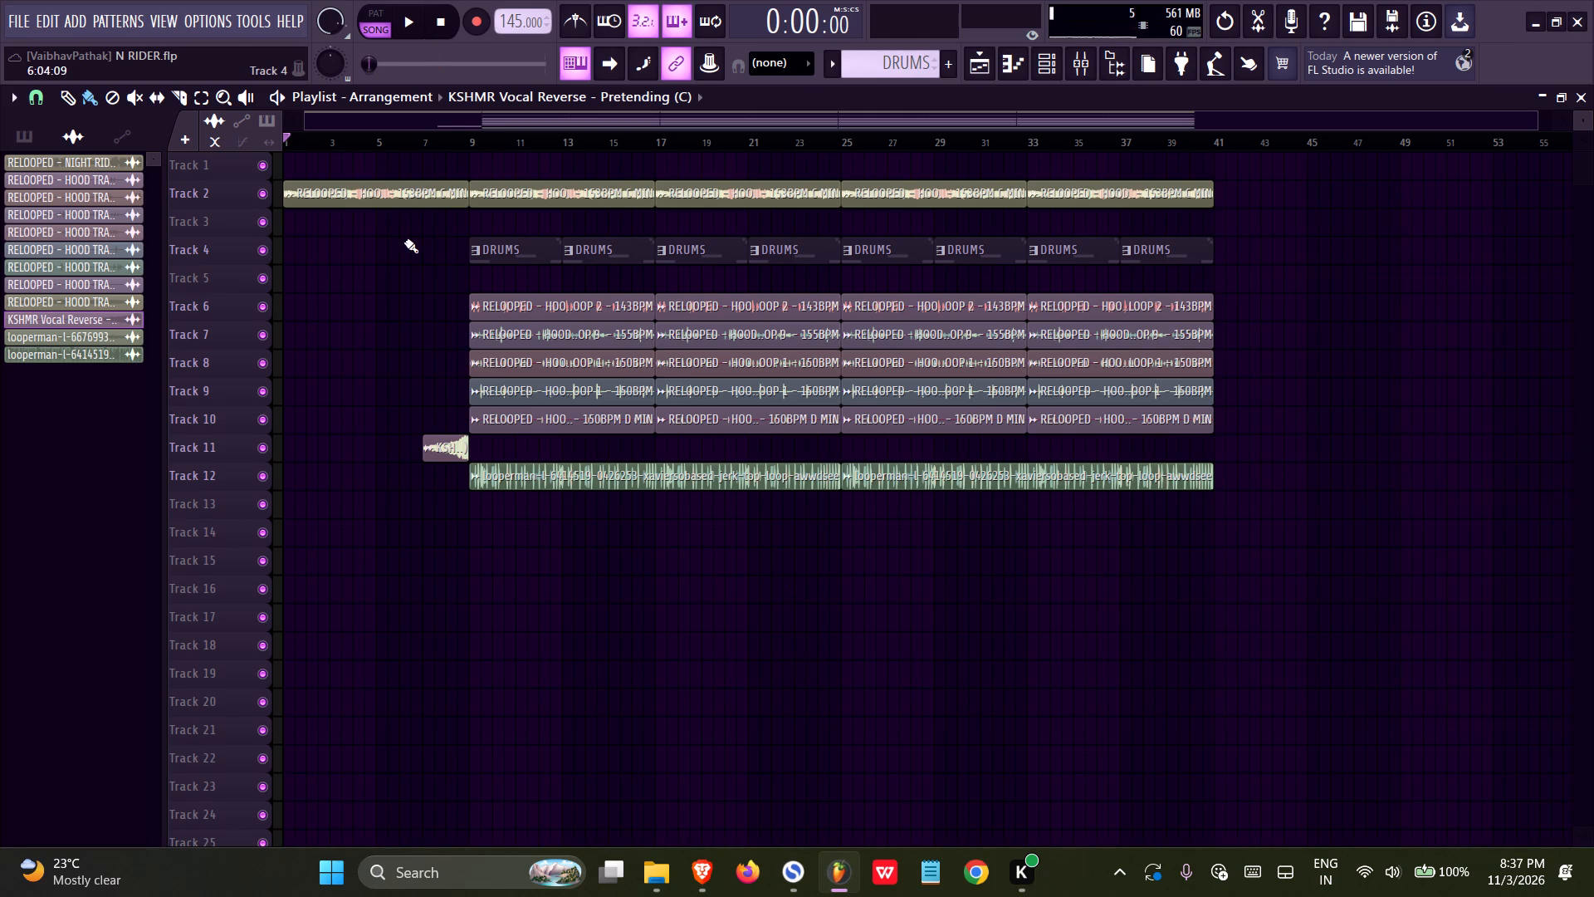
key("ctrl+s")
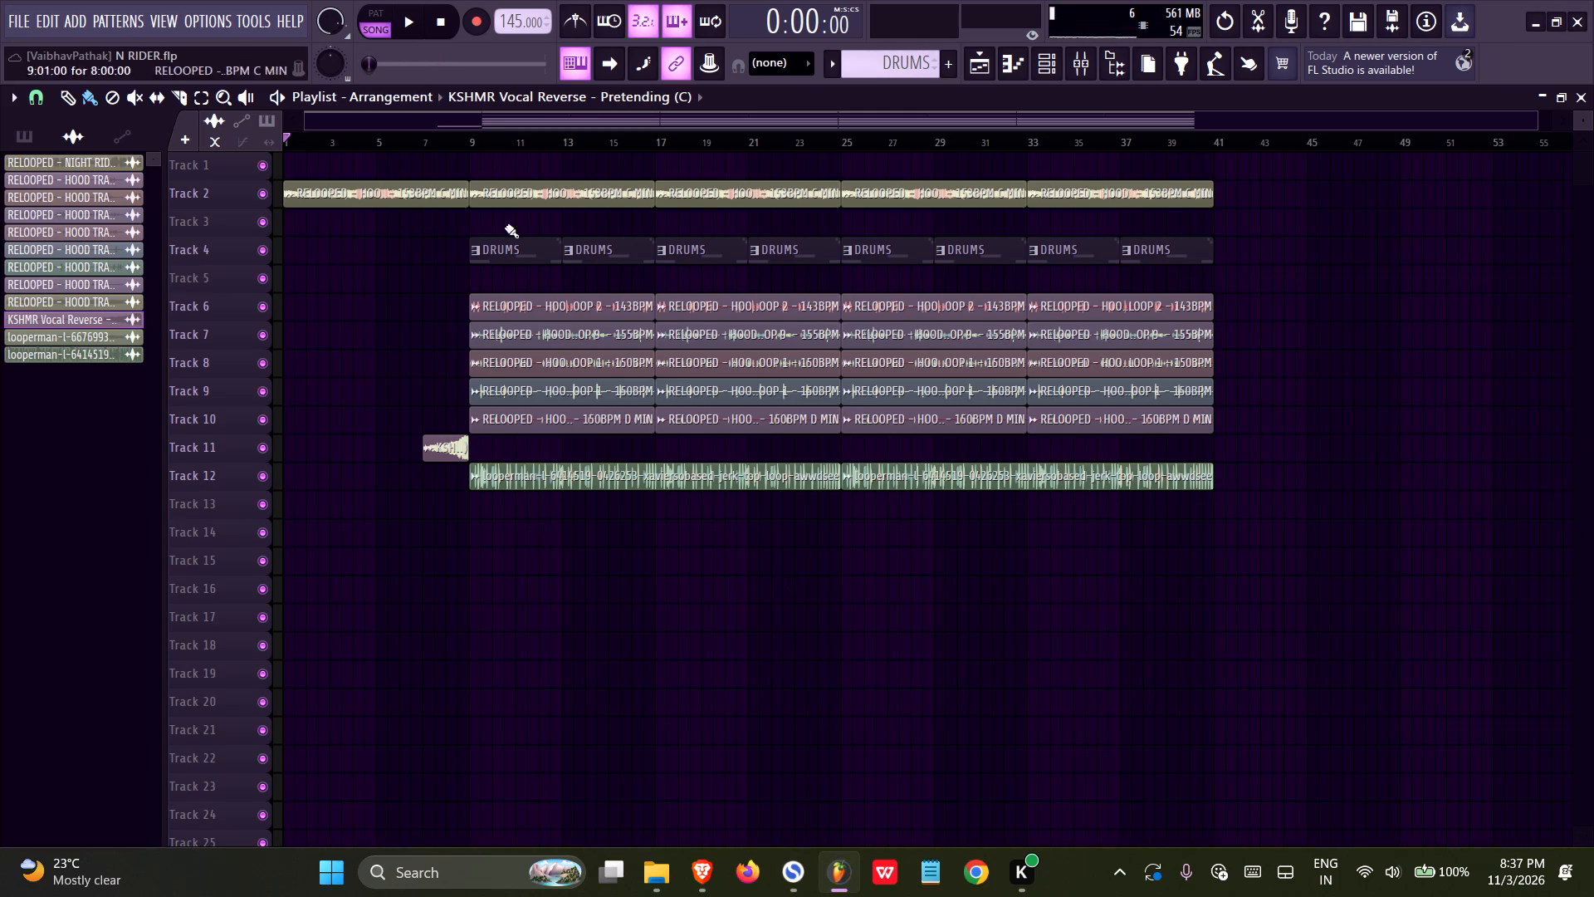
scroll(502, 307, "up", 5, "ctrl")
scroll(553, 419, "up", 5, "alt")
scroll(505, 383, "up", 4)
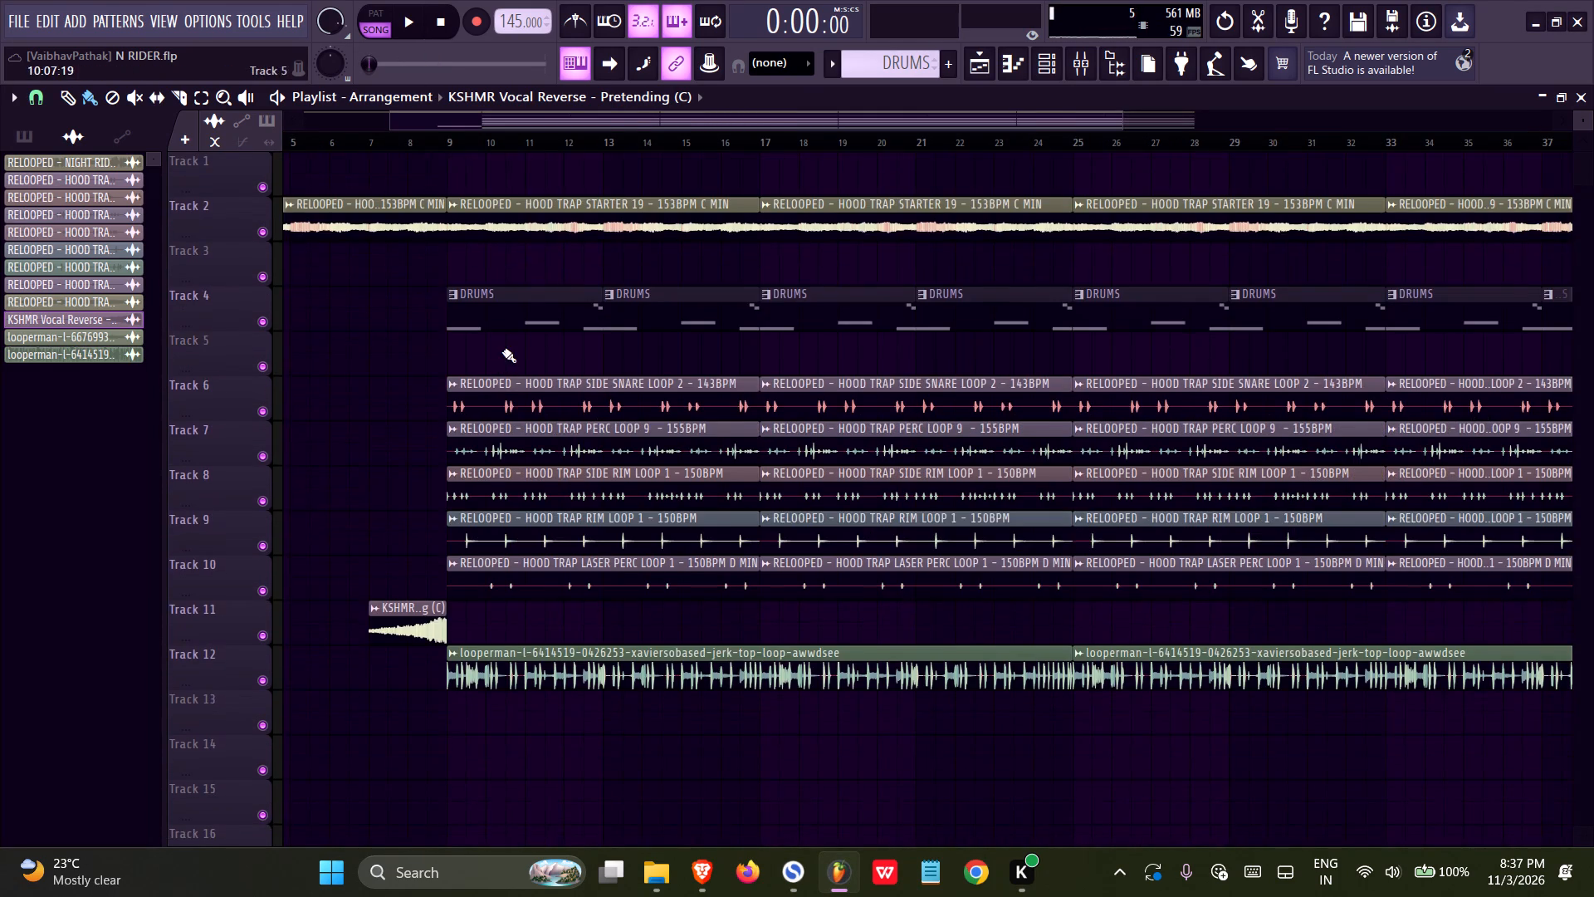
key("ctrl+s")
Play the beat, saving the project while it runs, stop playback, and return to the lyrics in Simplenote.
key("space")
scroll(774, 716, "down", 4, "ctrl")
key("ctrl+s")
left_click(792, 850)
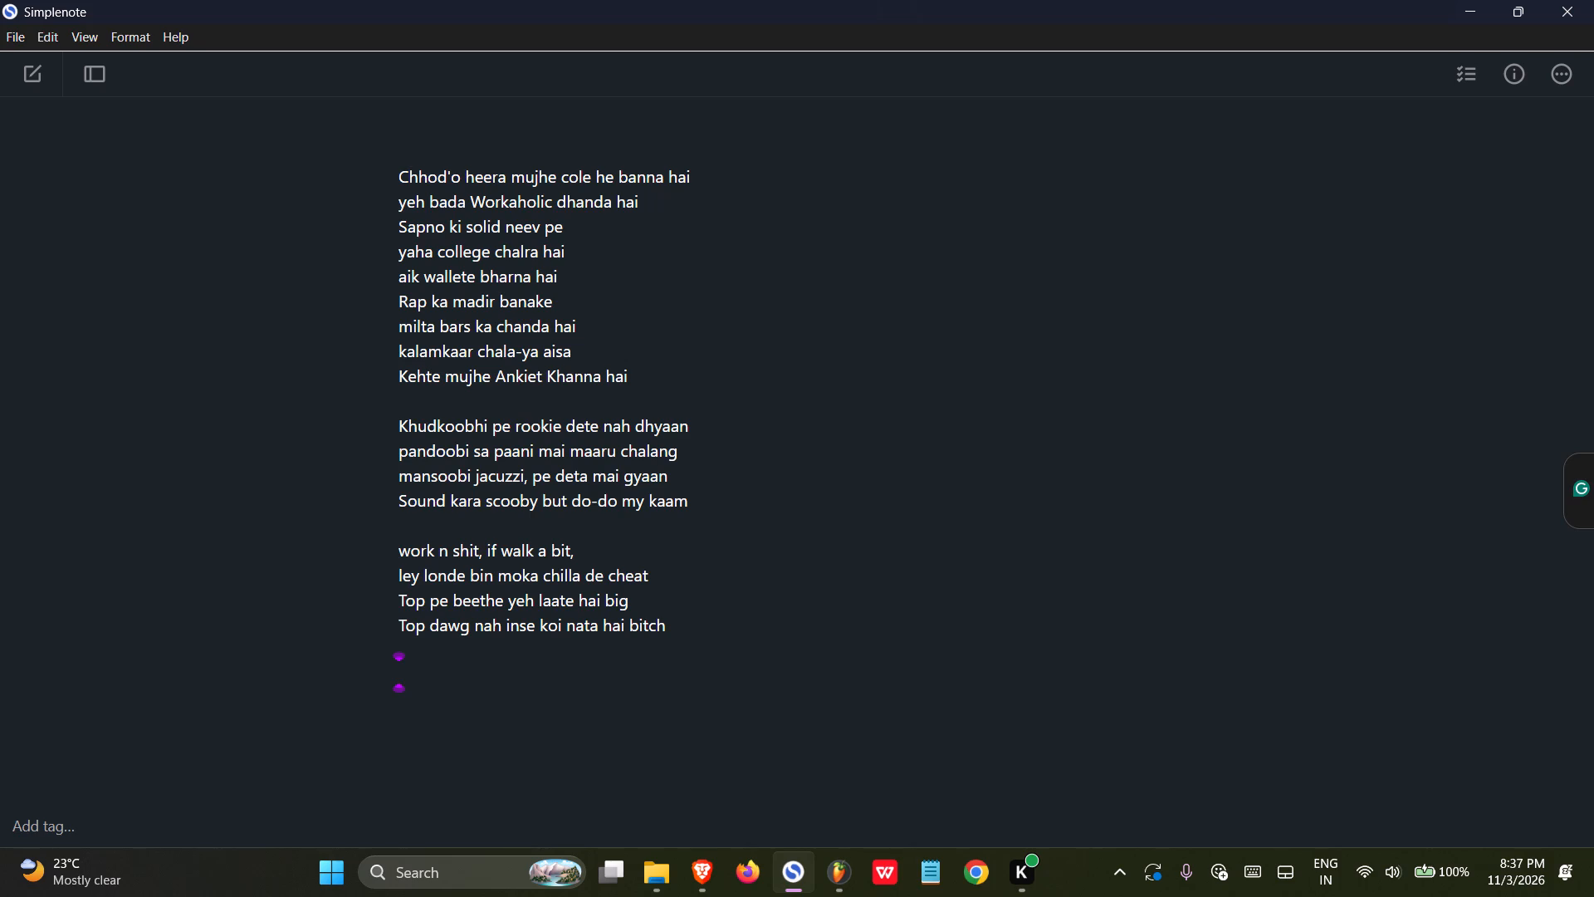
left_click(830, 848)
key("space")
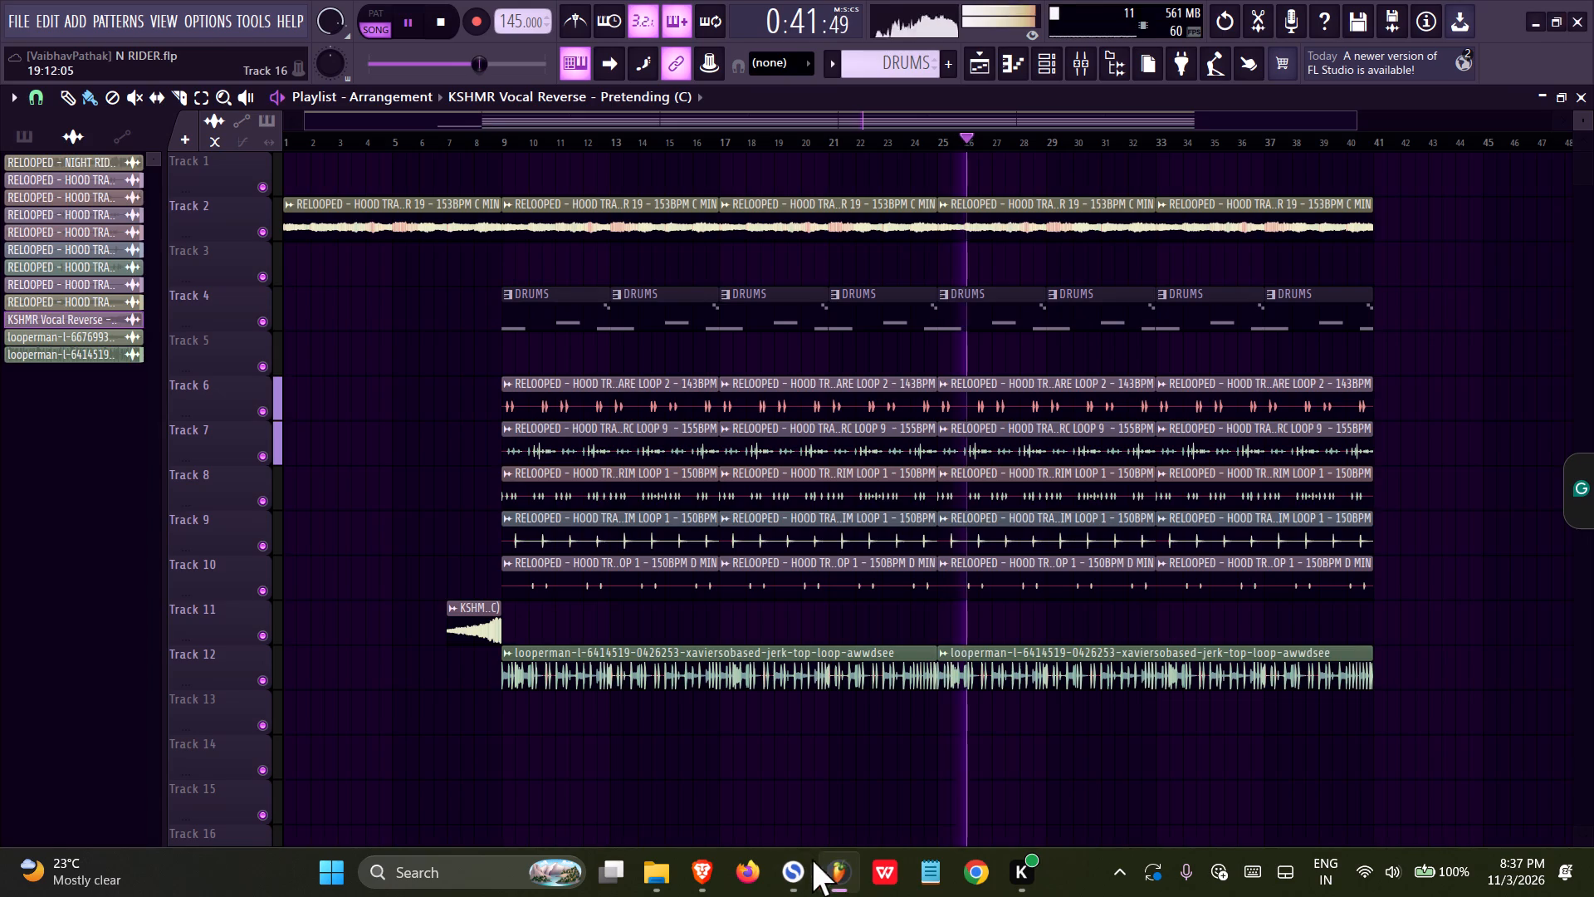
left_click(805, 860)
Replace "nah" with "ka" after "Top dawg" in the third verse's last line.
left_click(498, 625)
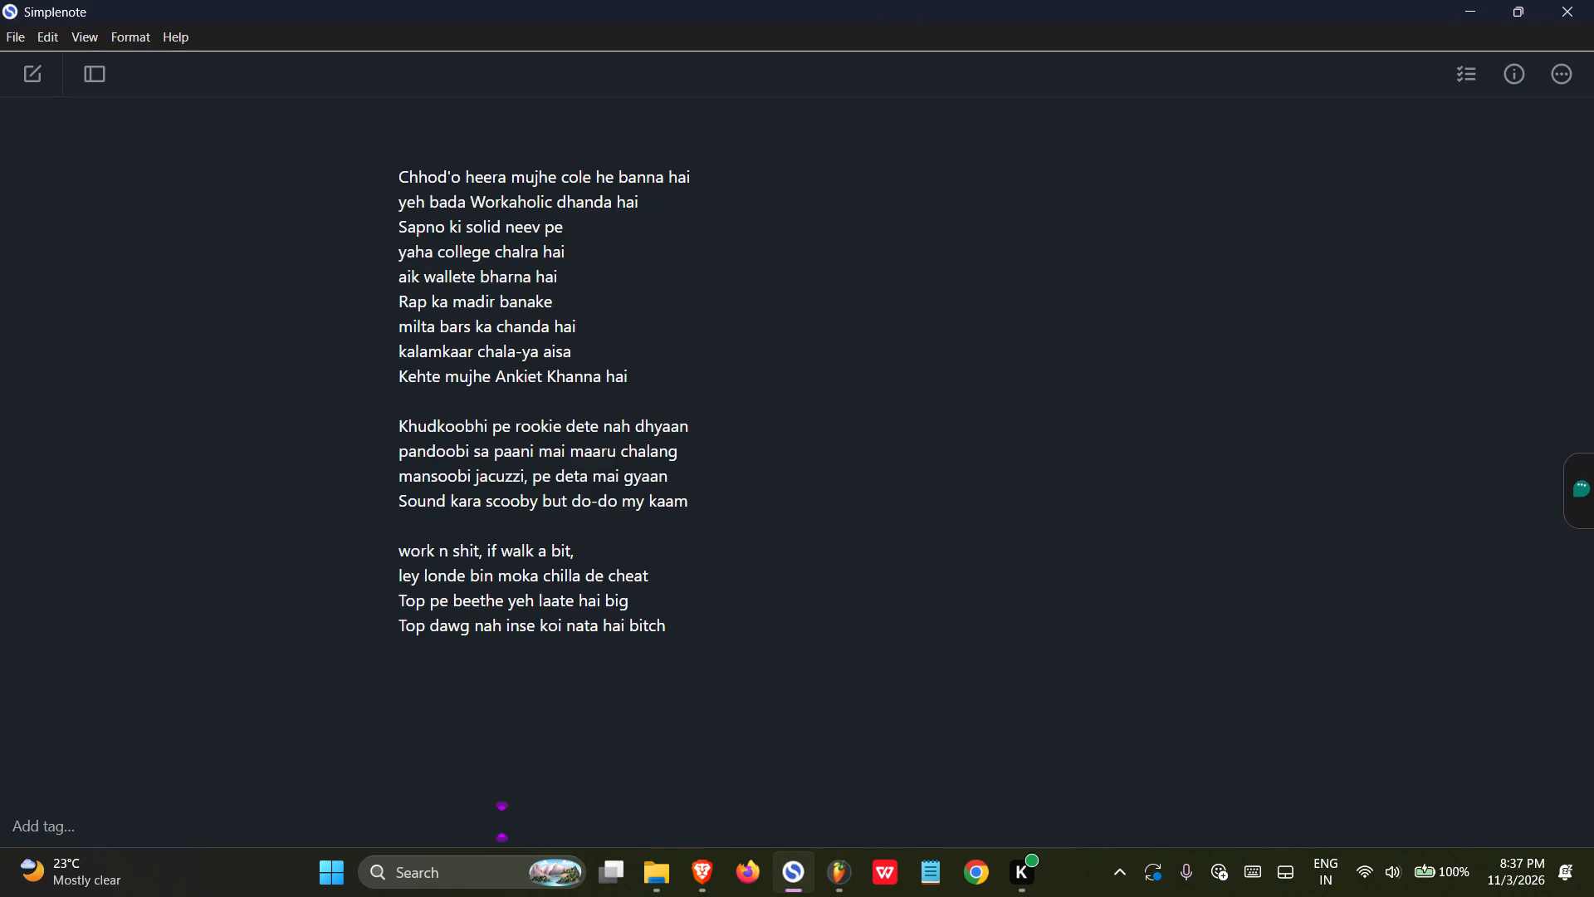
key("BackSpace")
key("BackSpace")
key("BackSpace")
type("ka")
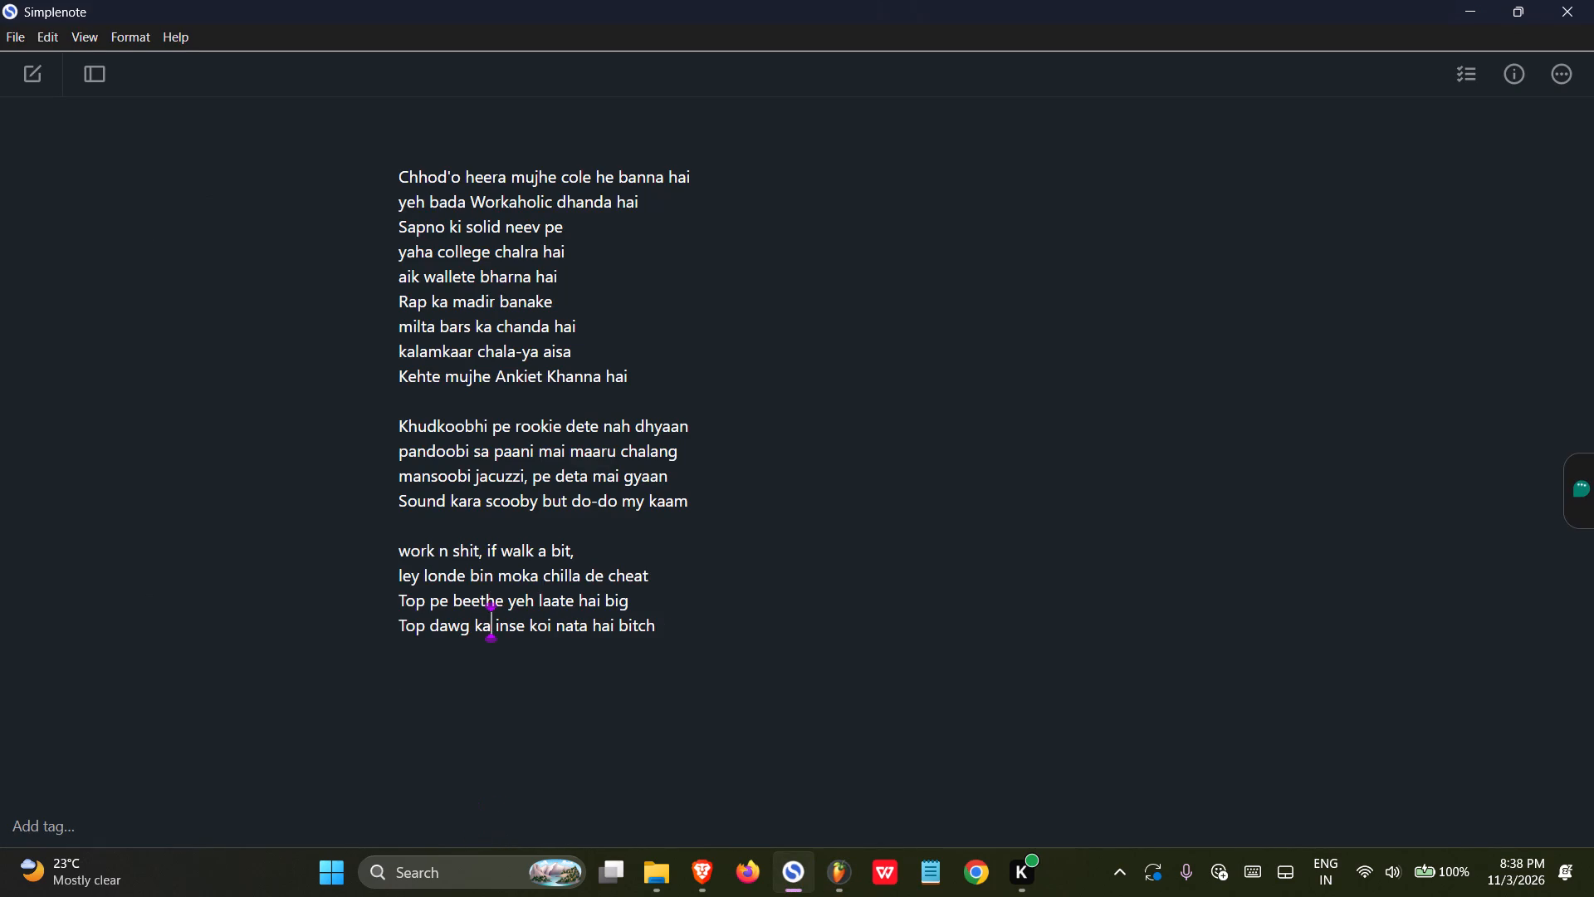
Replace "koi" with "nah" in the third verse's last line so it reads "Top dawg ka inse nah nata hai bitch".
left_click(549, 630)
key("BackSpace")
key("BackSpace")
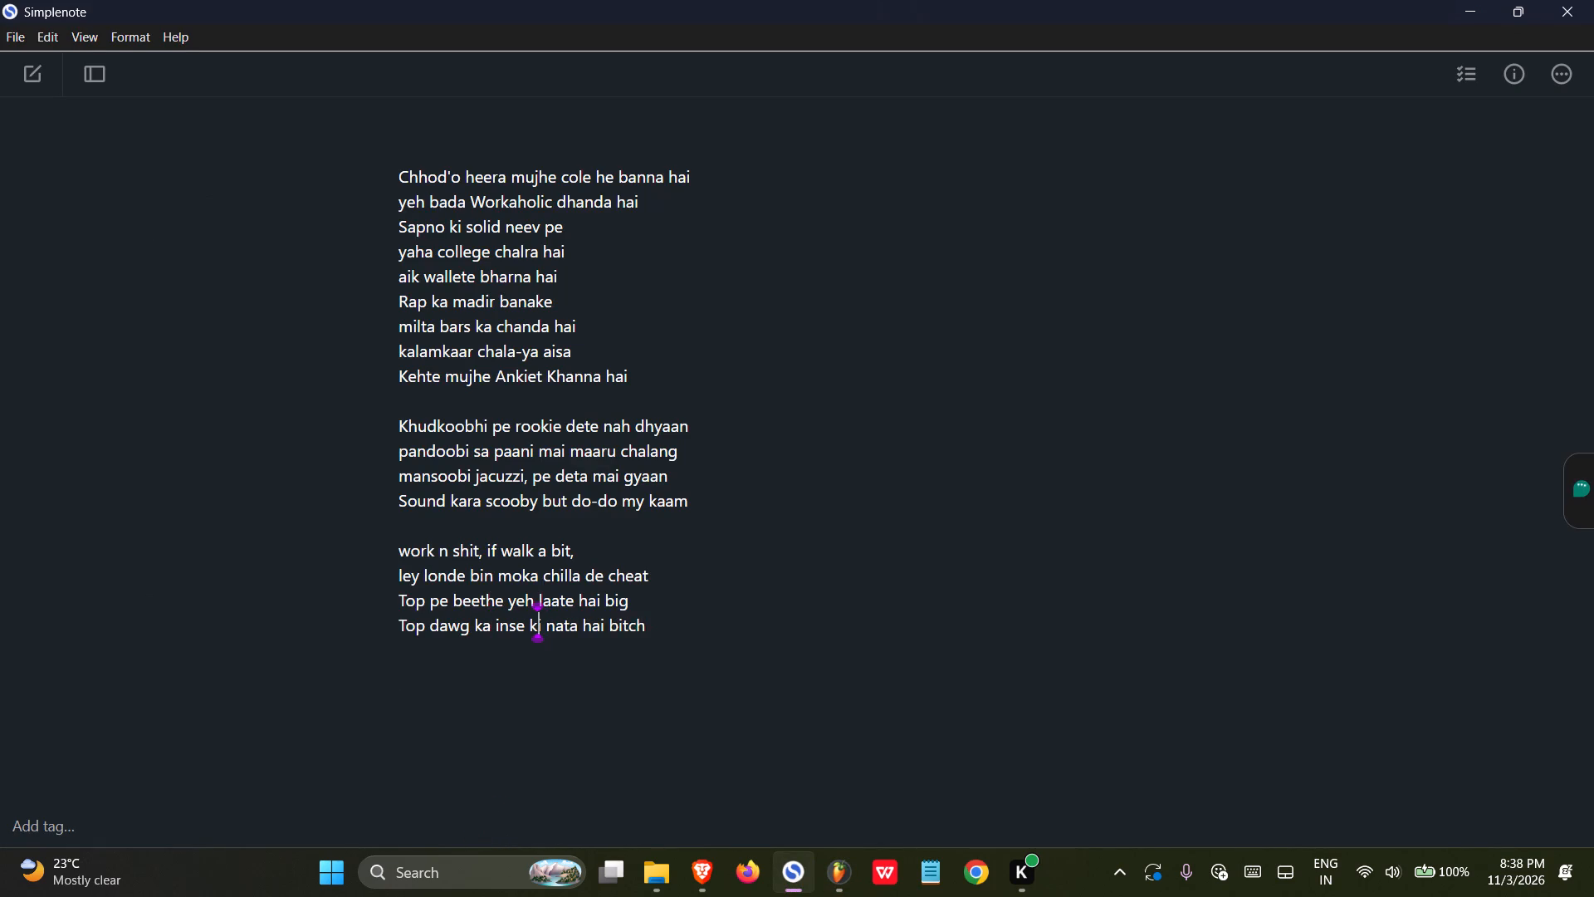
key("BackSpace")
type("nah")
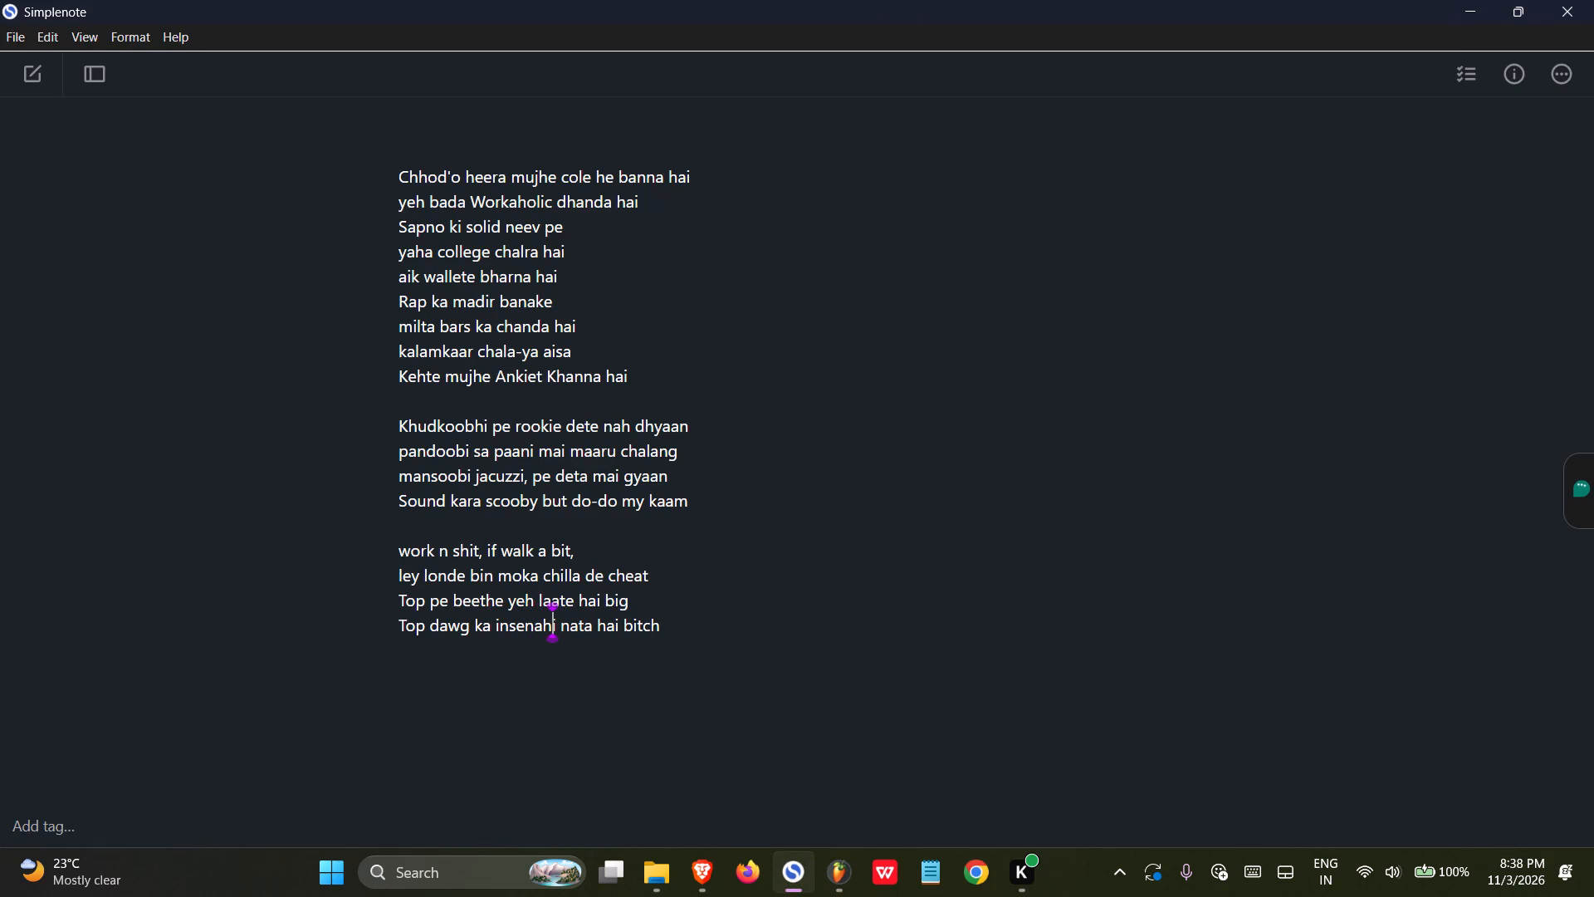
key("BackSpace")
key("BackSpace")
key("BackSpace")
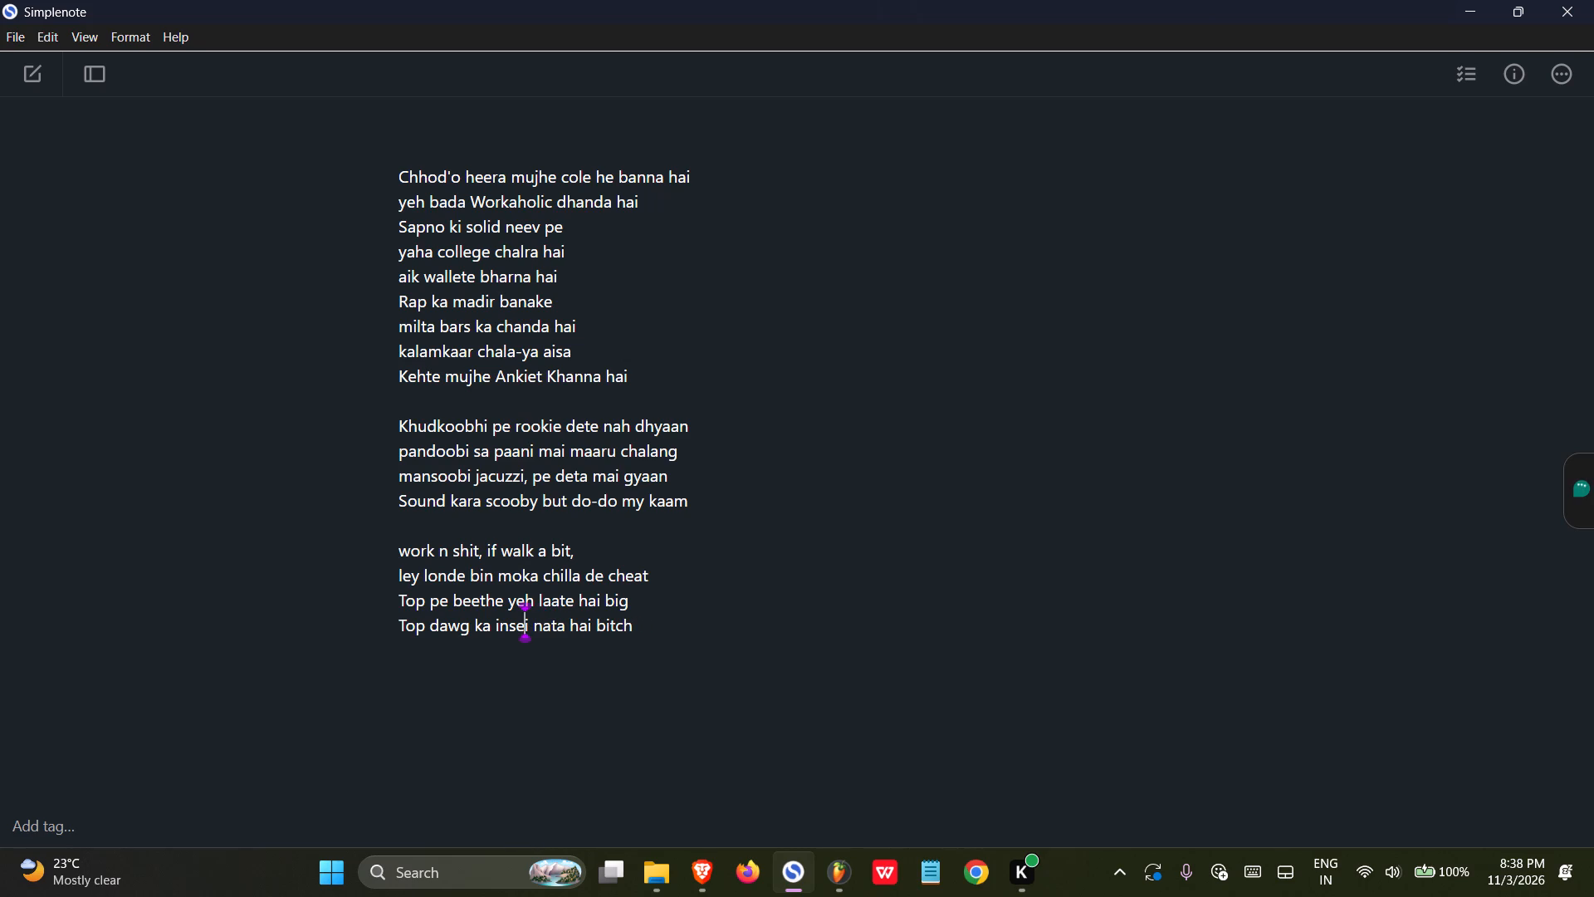
key("space")
type("nah")
key("Right")
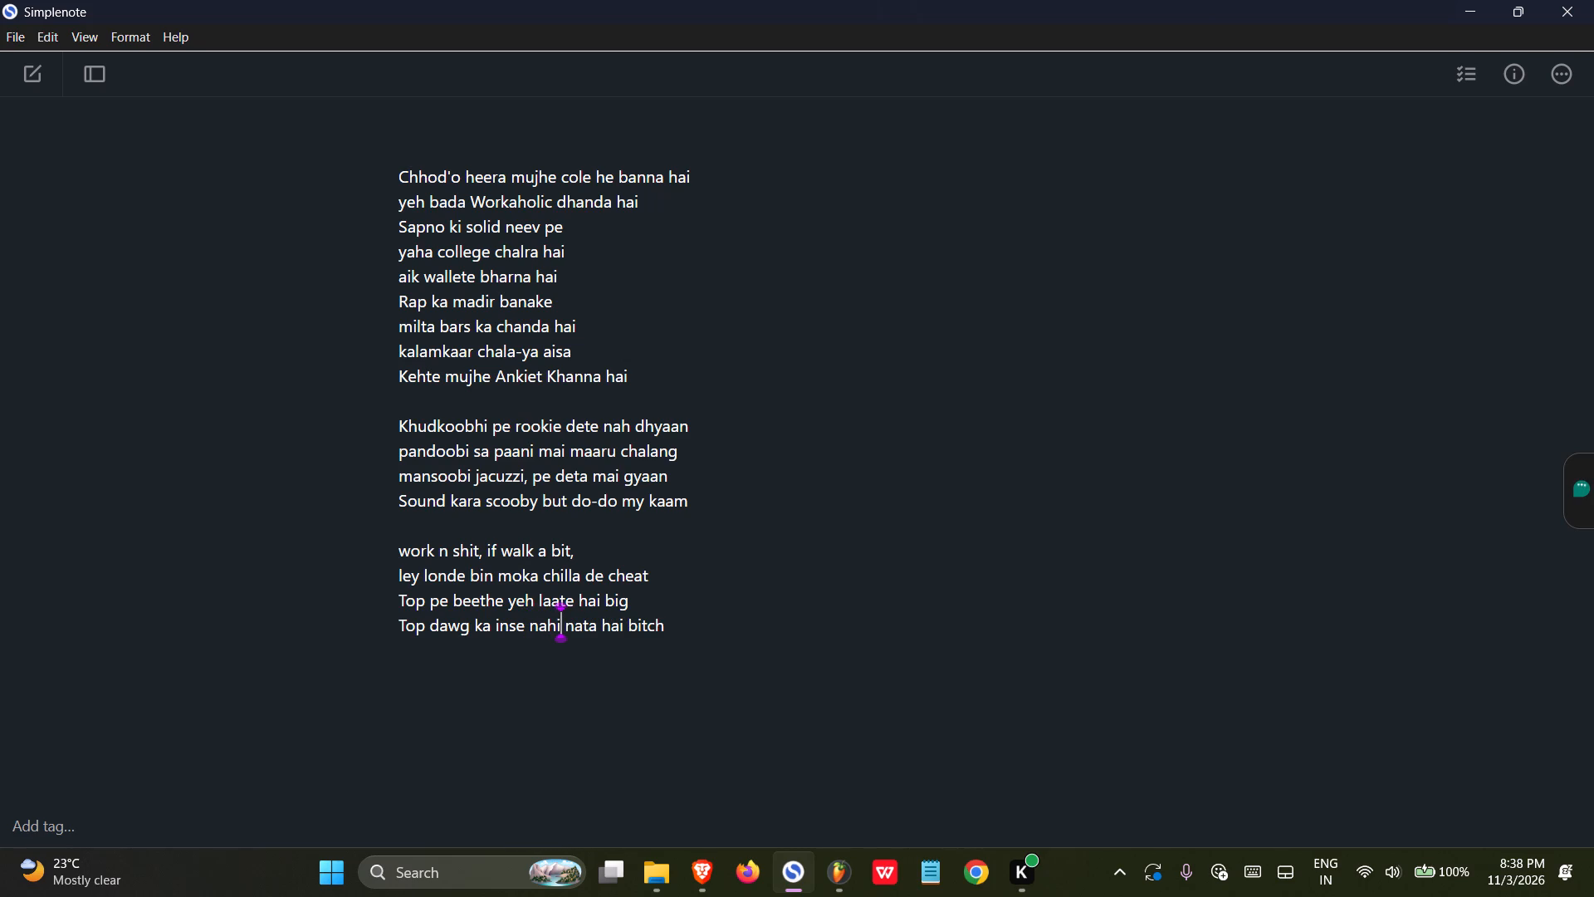
key("BackSpace")
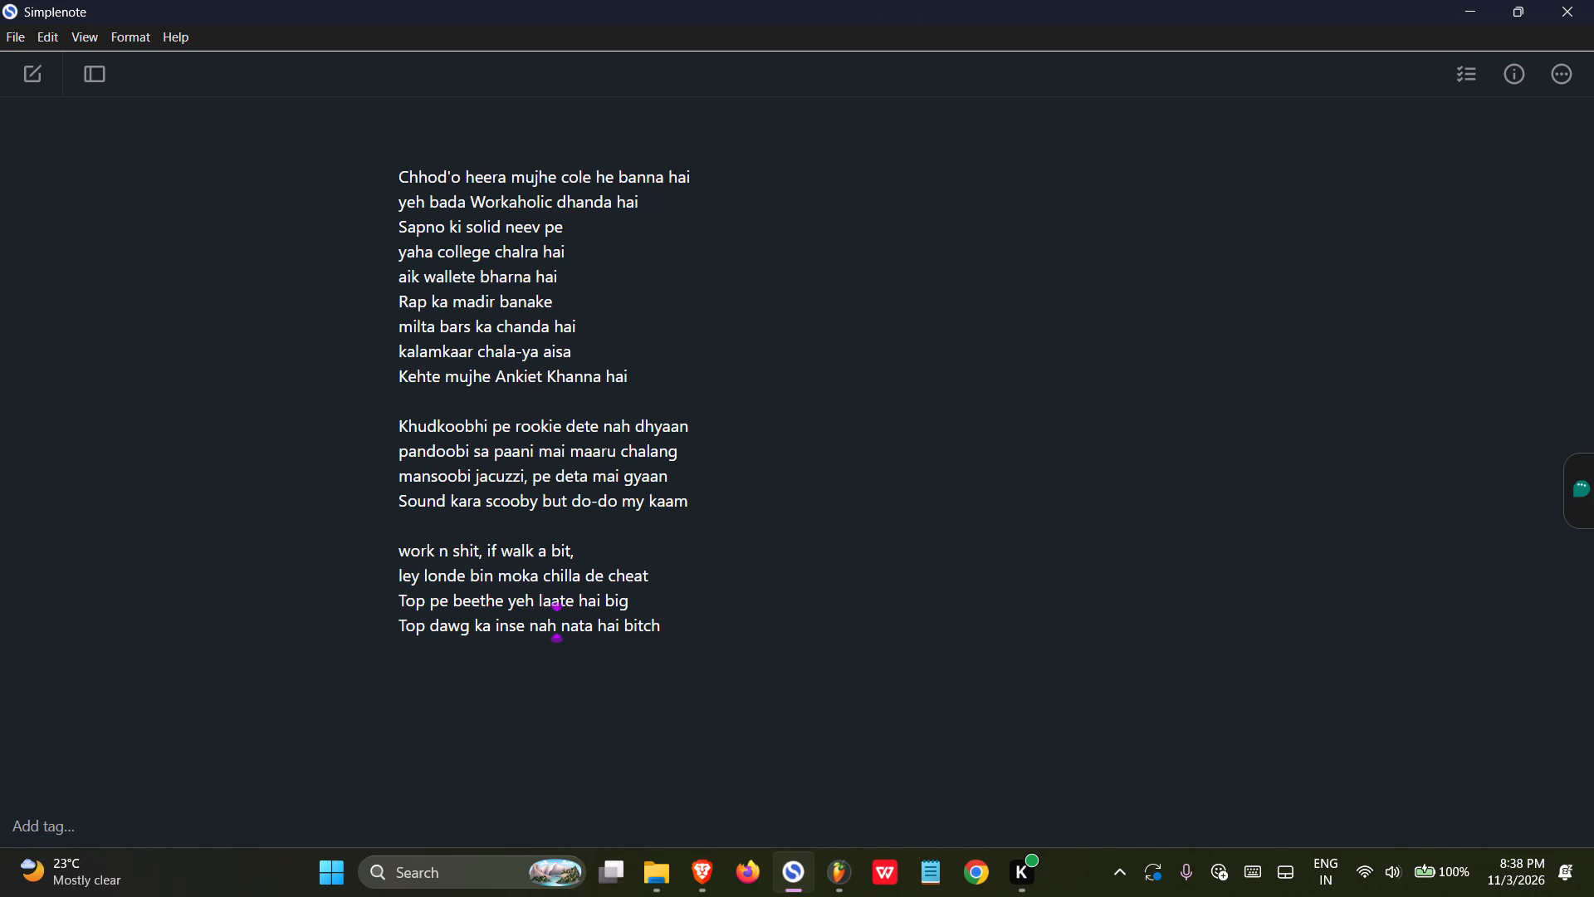
Switch to FL Studio, start the beat, save the N RIDER project, and go back to Simplenote.
left_click(858, 876)
key("space")
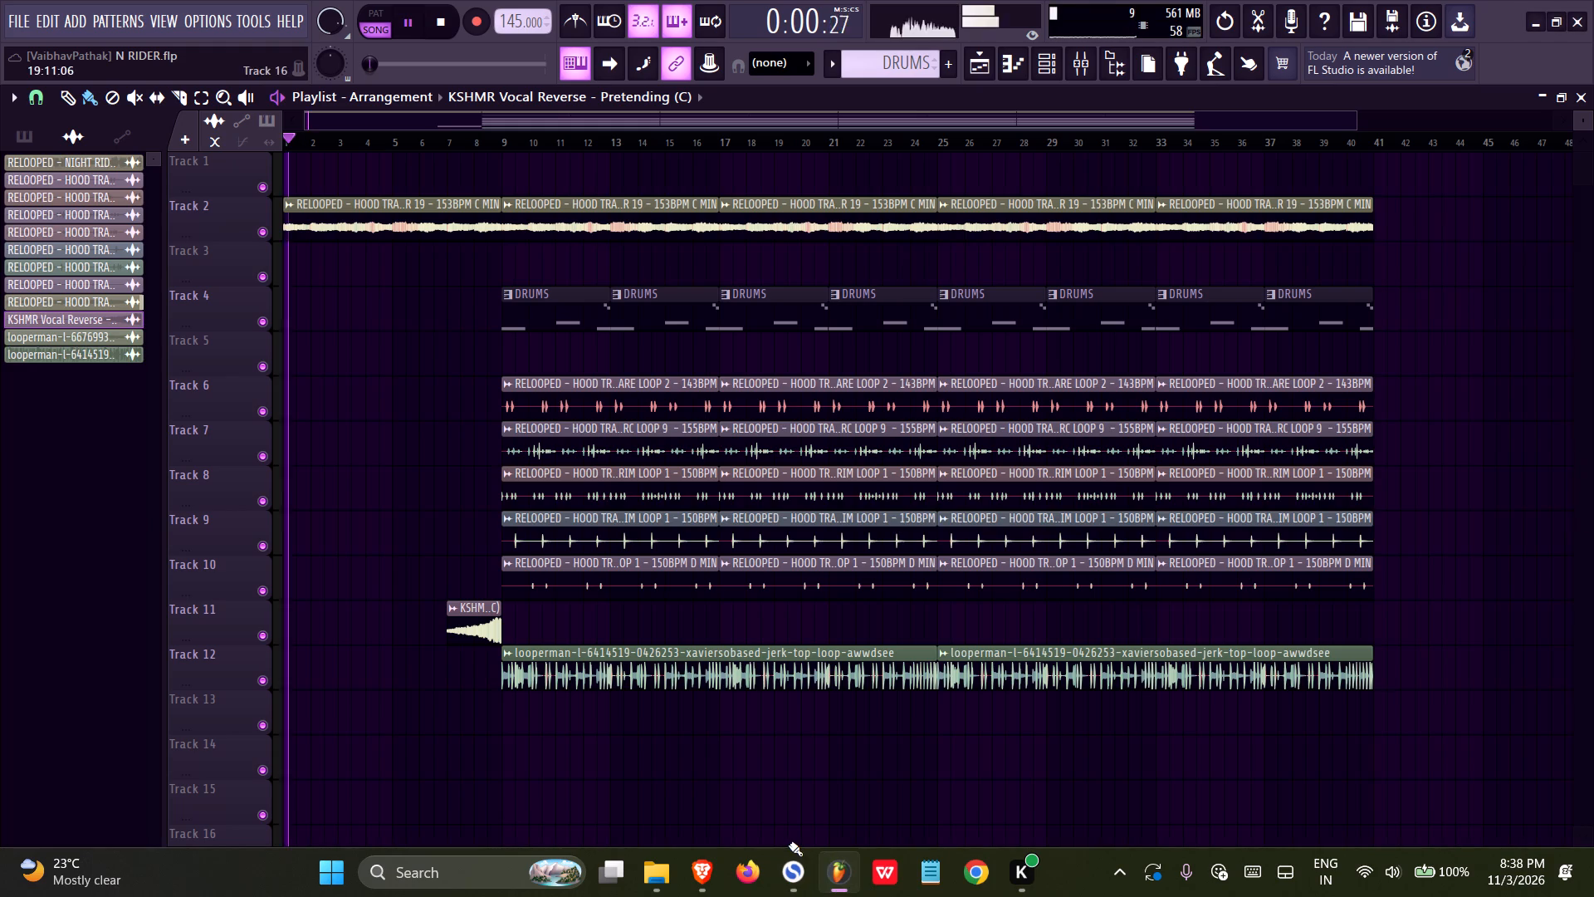
key("ctrl+s")
left_click(777, 858)
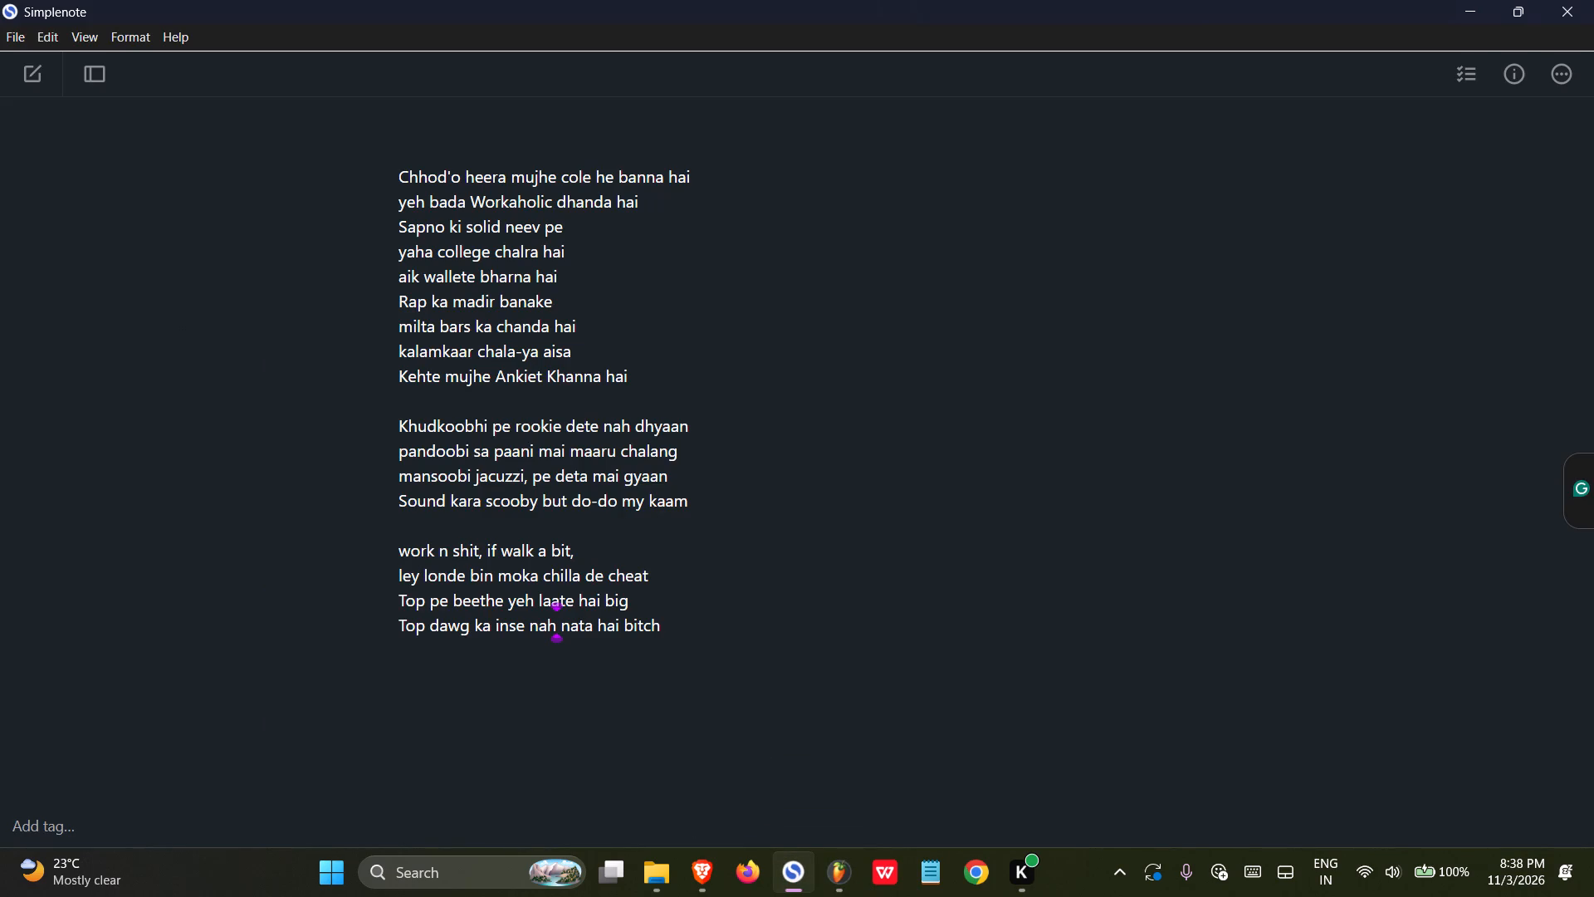
Delete "mujhe" from the first verse's closing line beginning with "Kehte".
left_click(493, 379)
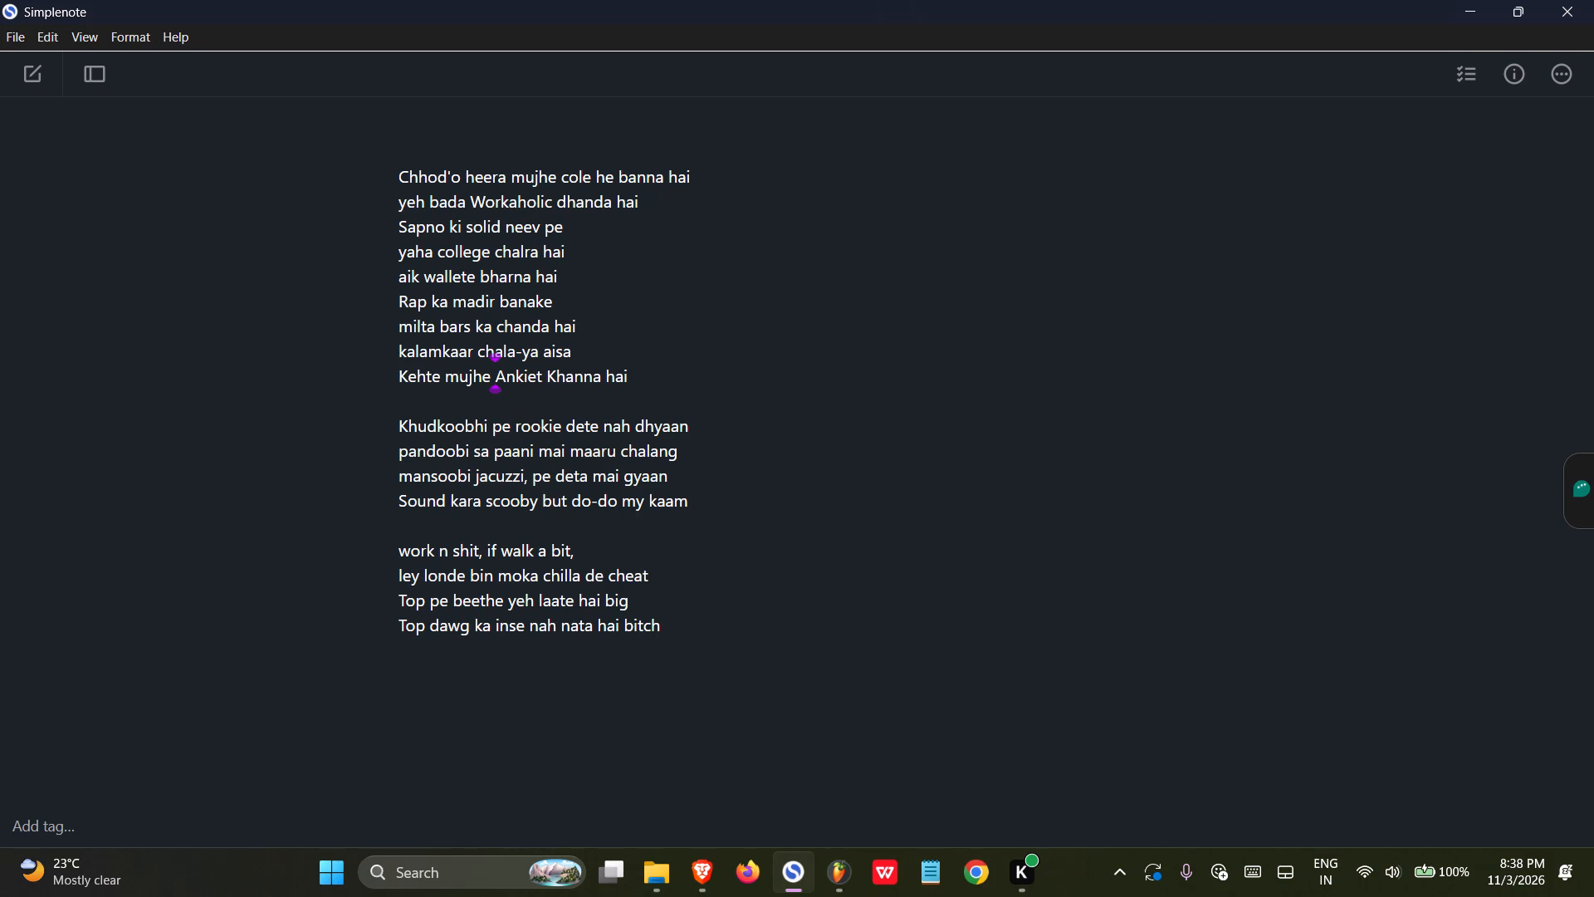
key("BackSpace")
key("BackSpace")
key("BackSpace")
key("BackSpace")
key("BackSpace")
key("BackSpace")
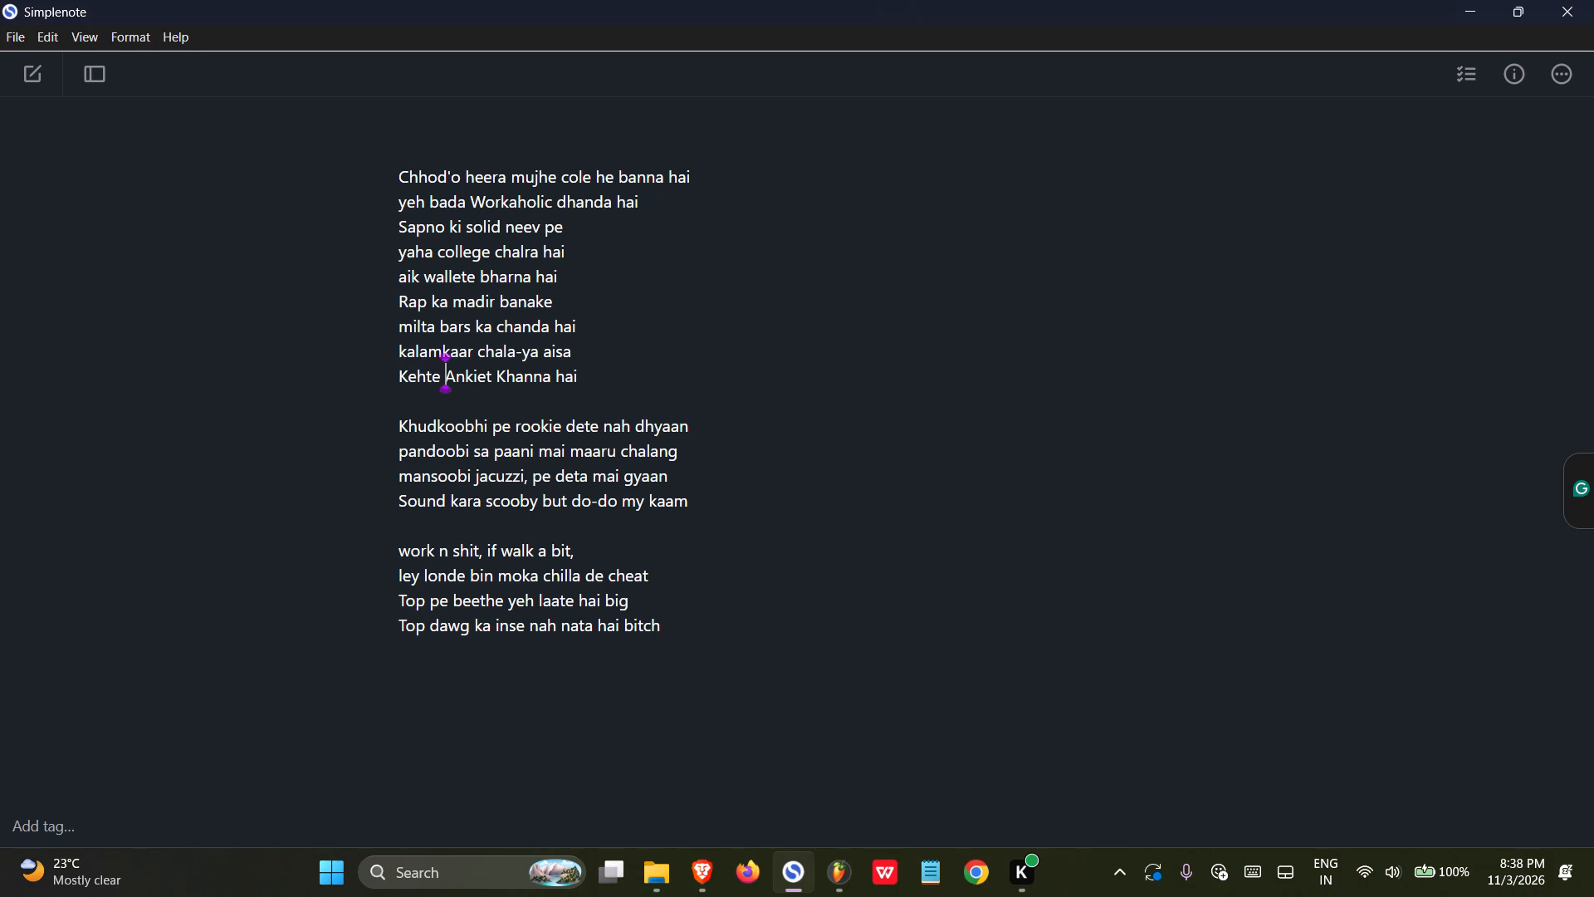
Switch to FL Studio, save the N RIDER project, stop the beat, and return to Simplenote.
left_click(853, 862)
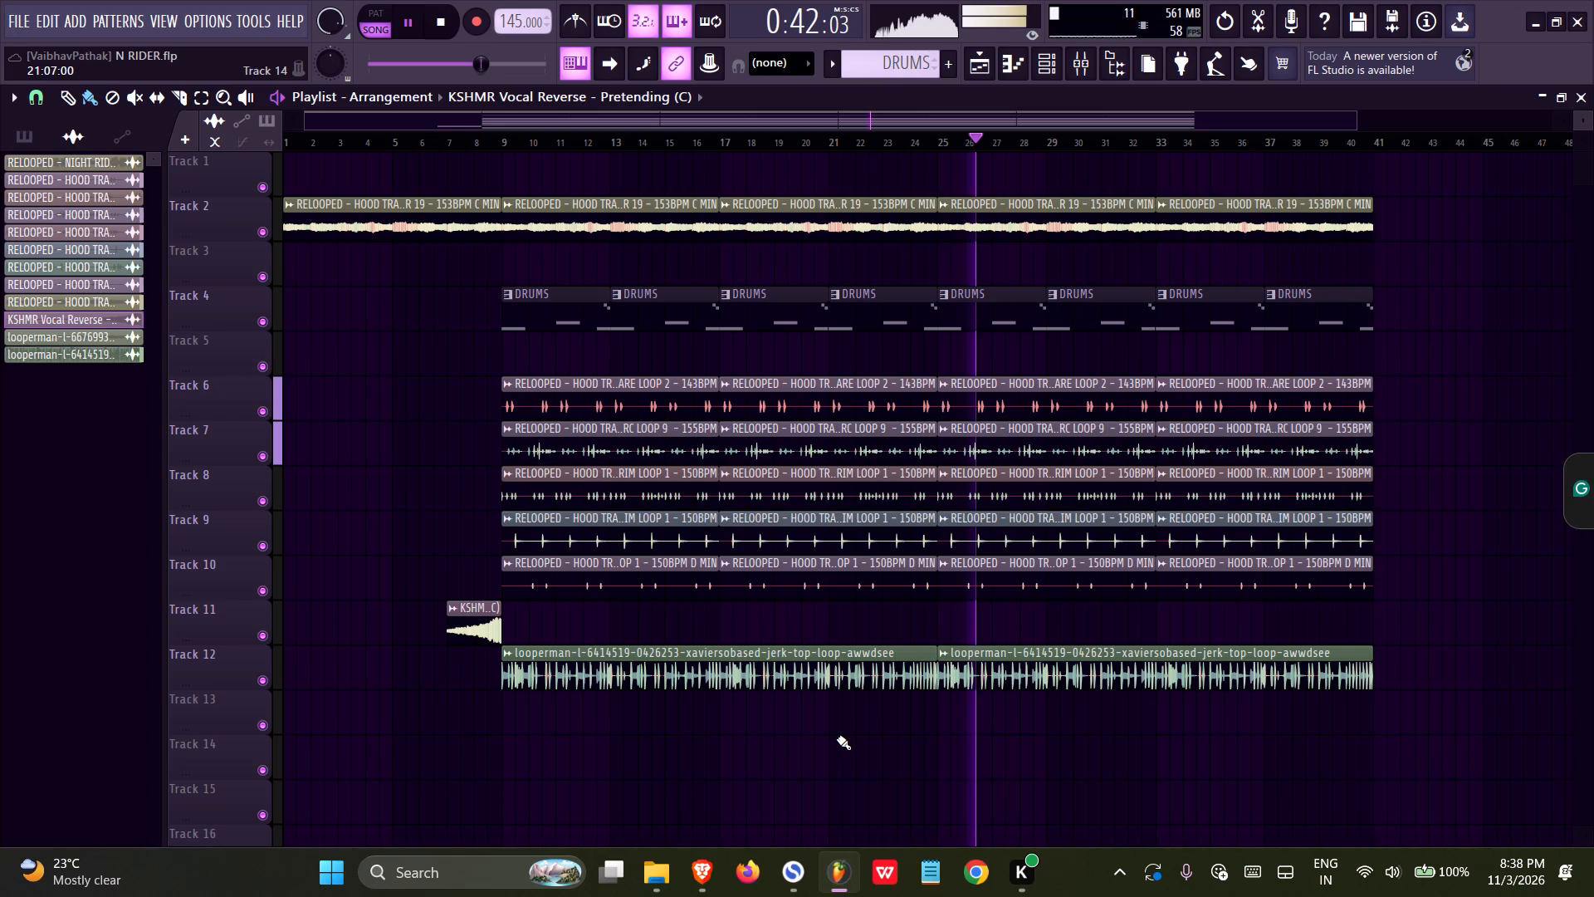
key("ctrl+s")
key("space")
left_click(777, 871)
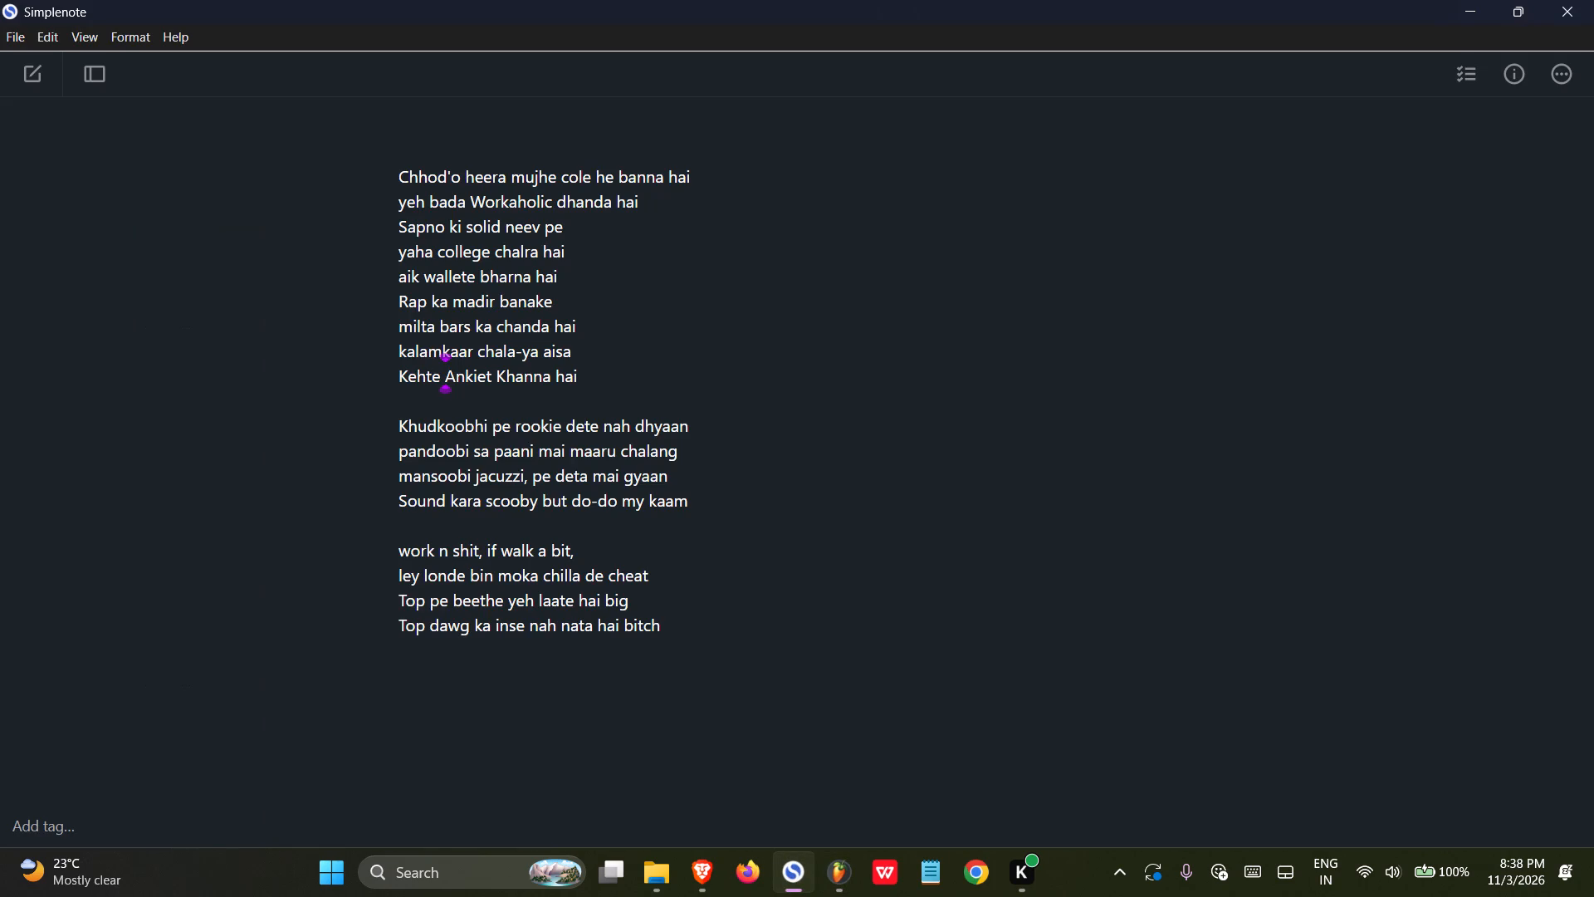
Place the text cursor at the end of the third verse's last line.
left_click(527, 627)
left_click(687, 625)
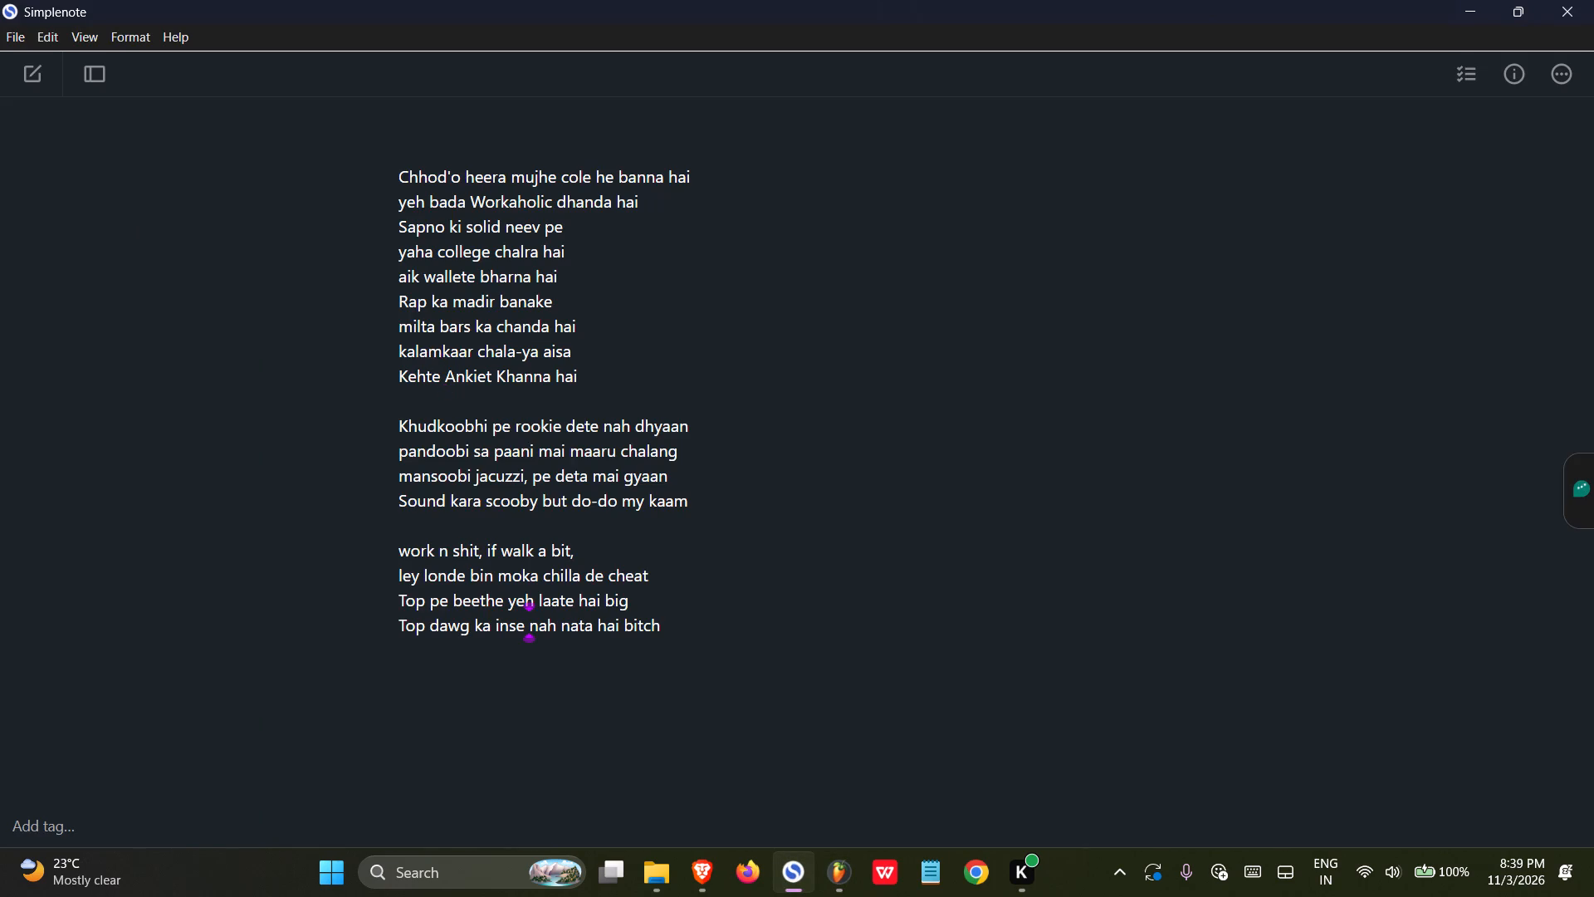
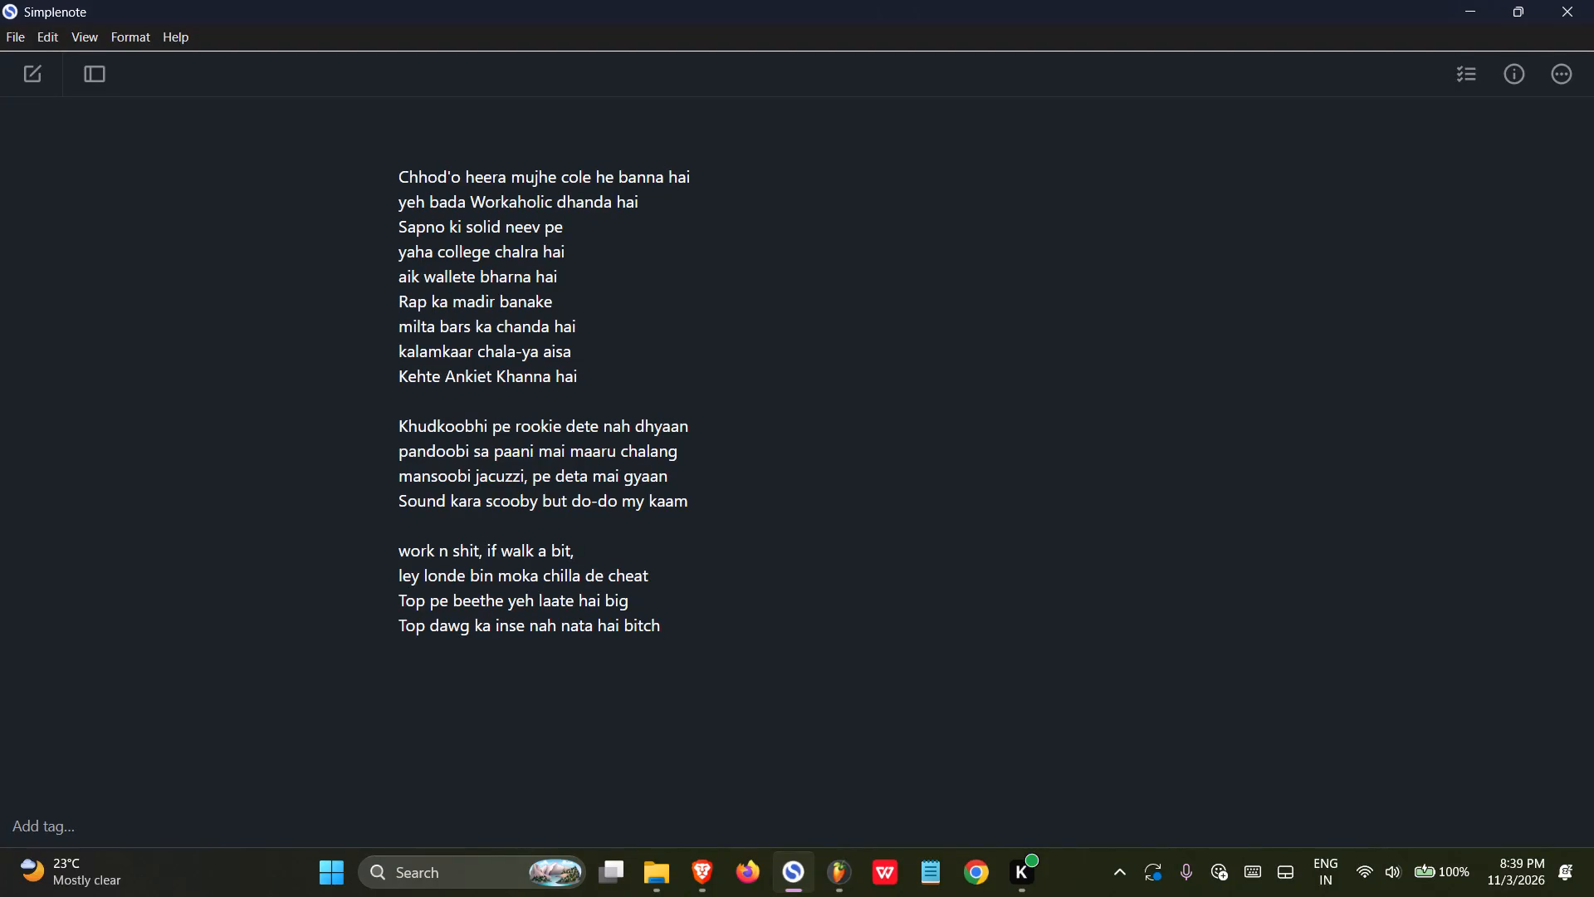
Switch to FL Studio, start playback of the N RIDER beat, and return to the lyrics in Simplenote.
left_click(834, 855)
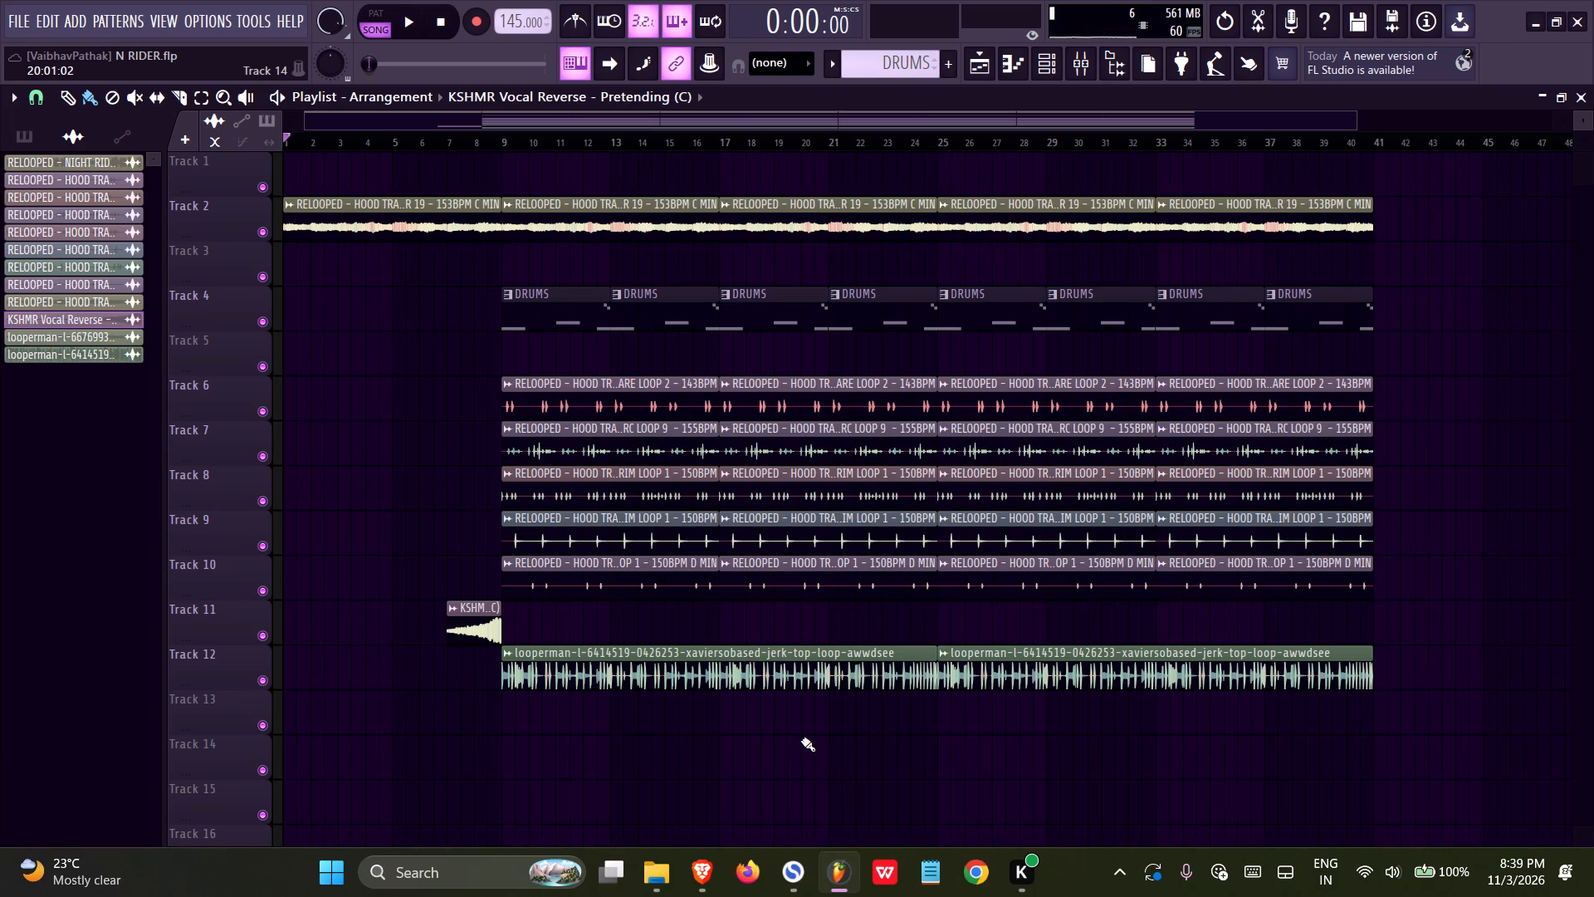
key("space")
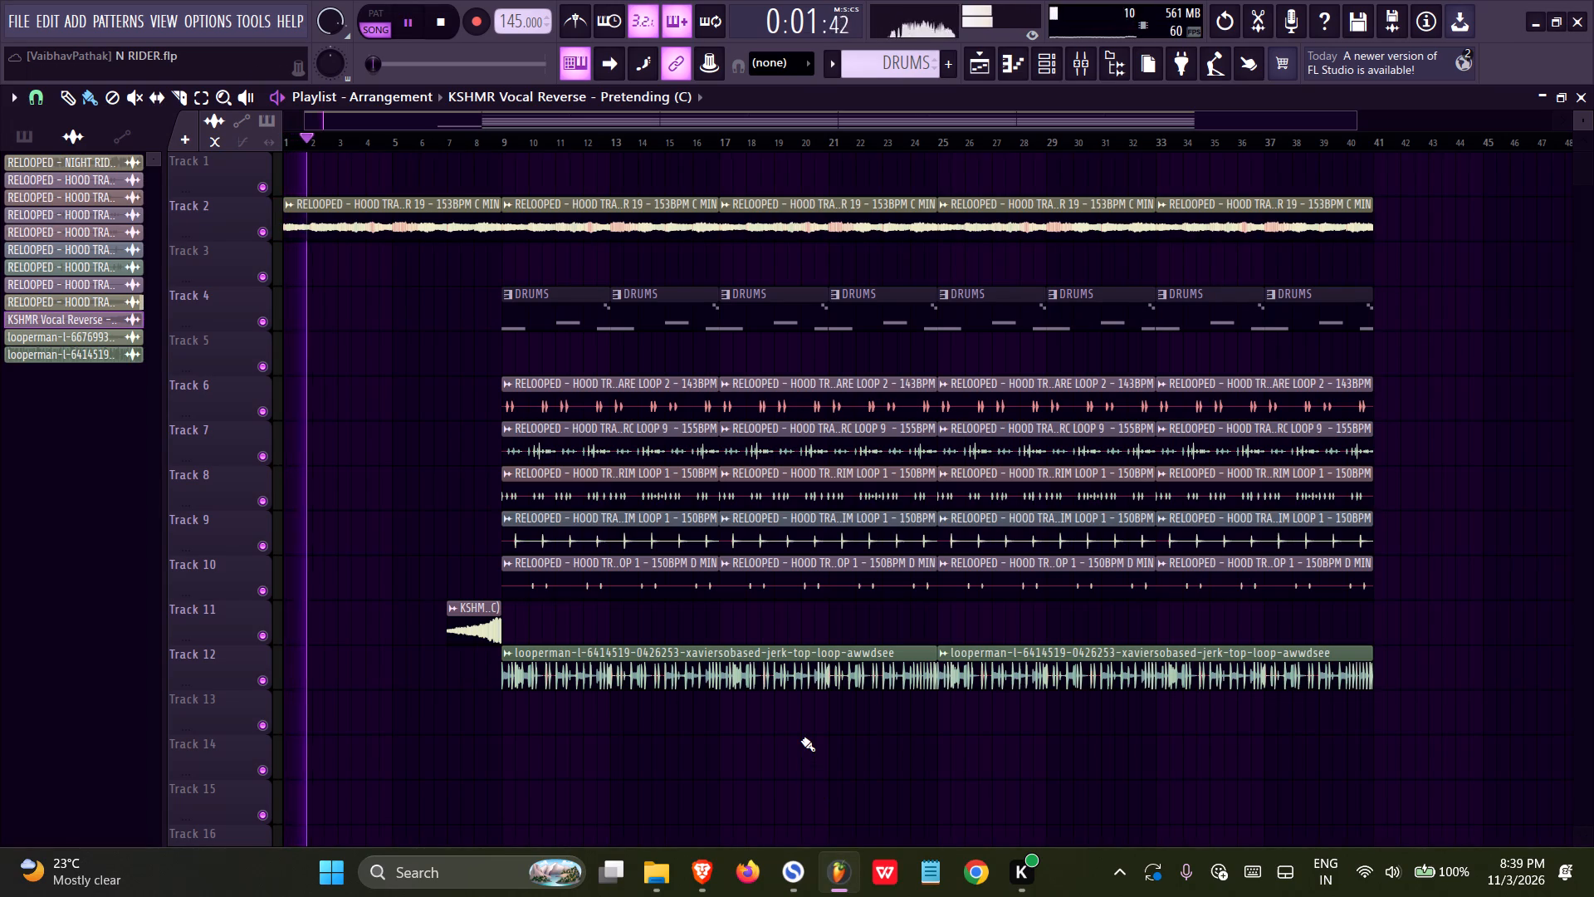
left_click(807, 873)
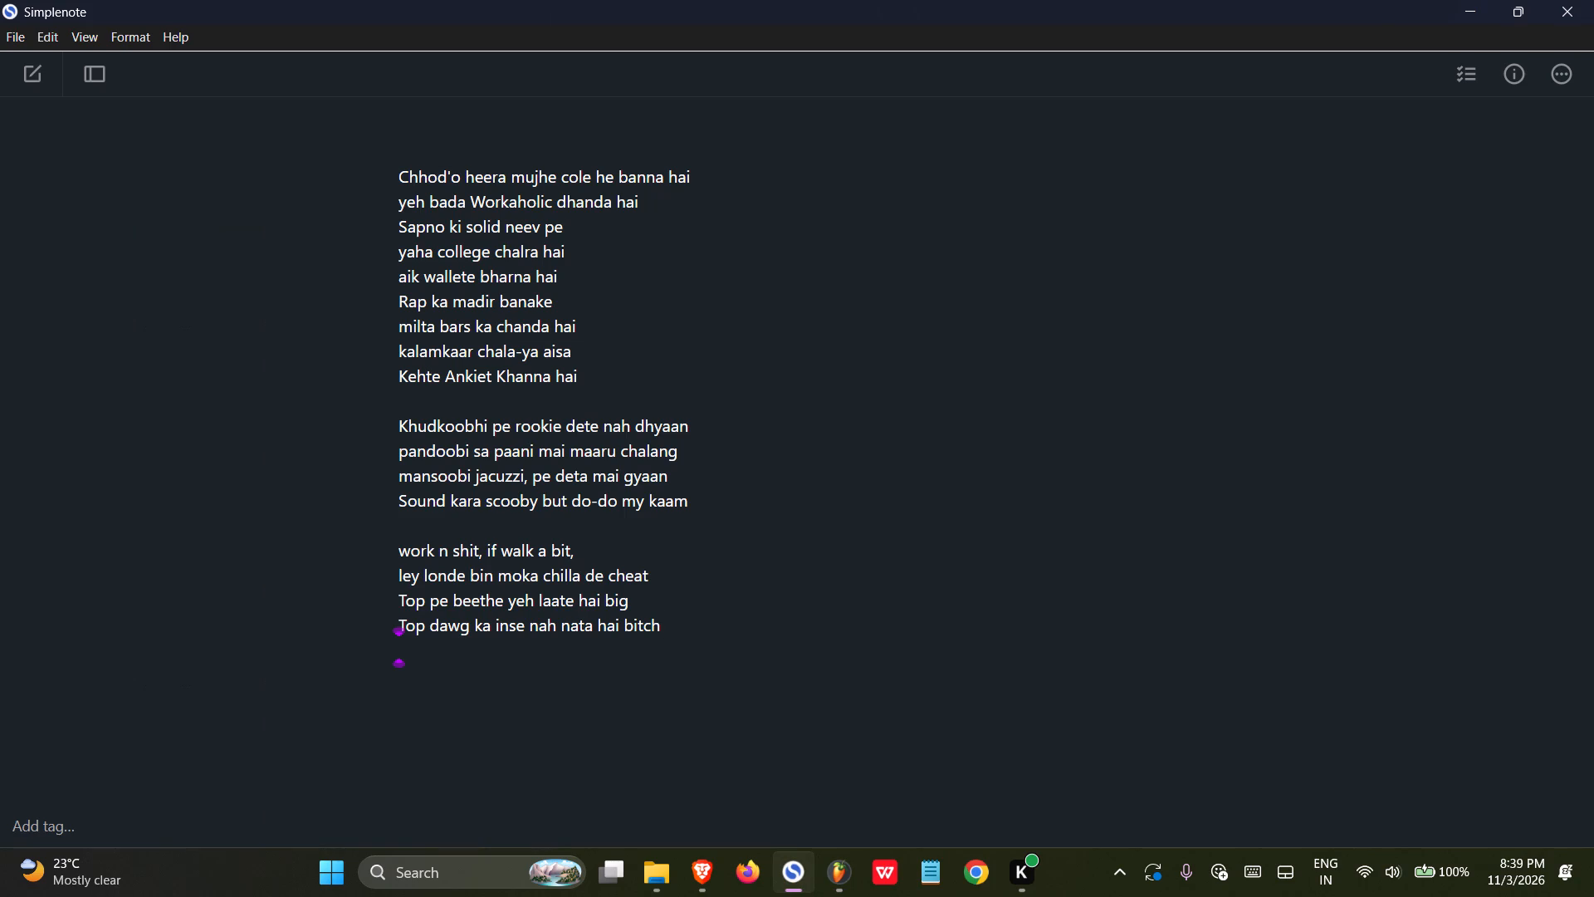
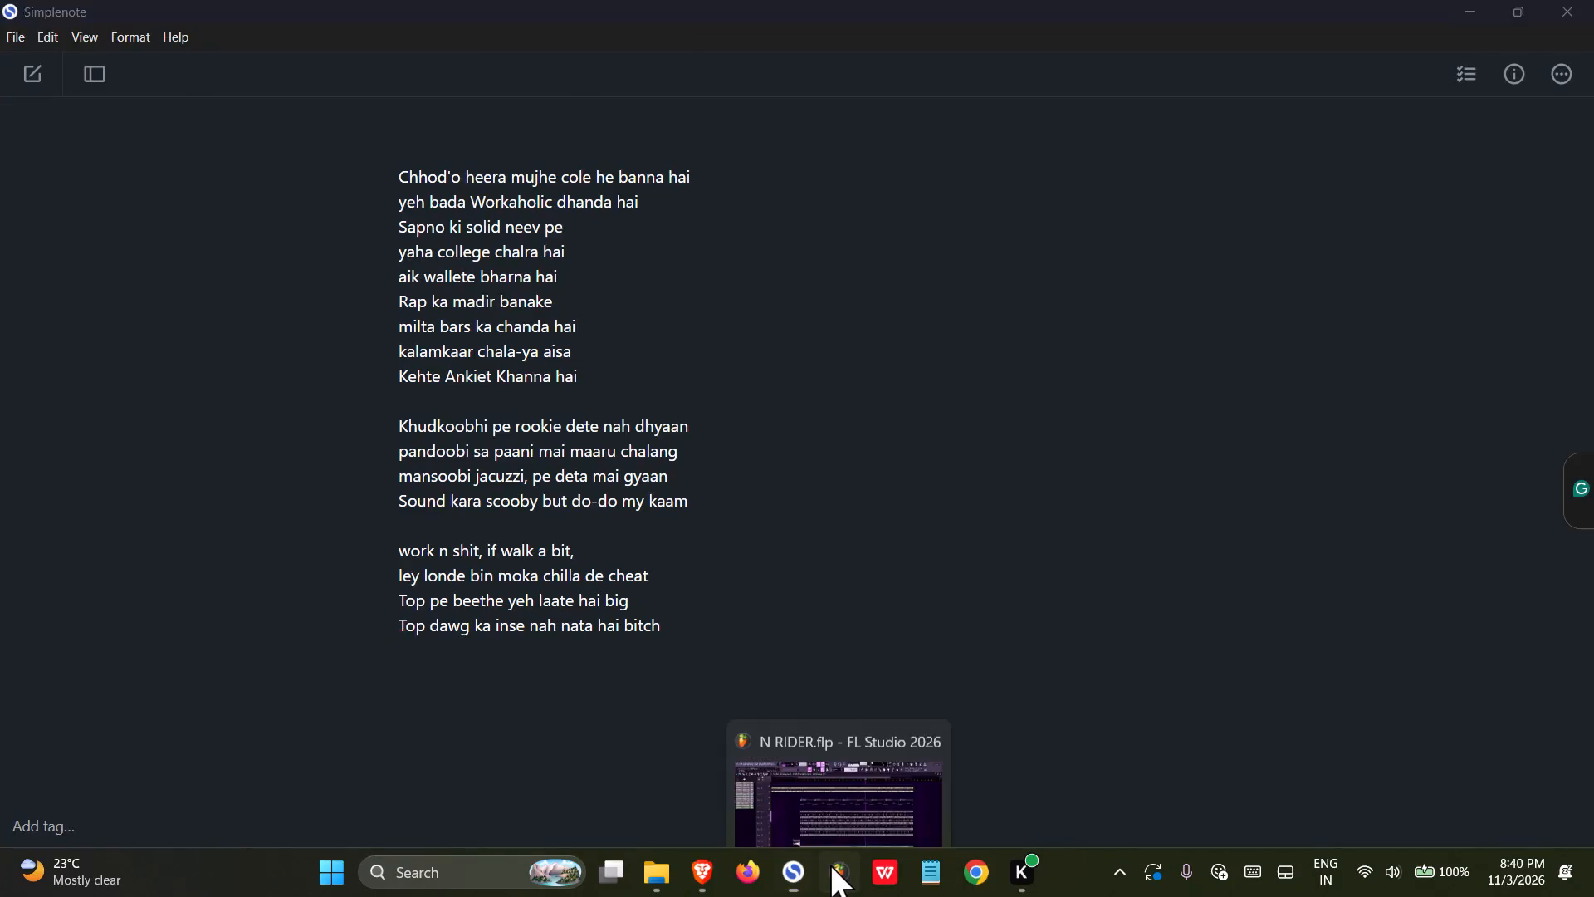
Switch to FL Studio and stop playback of the N RIDER beat.
key("space")
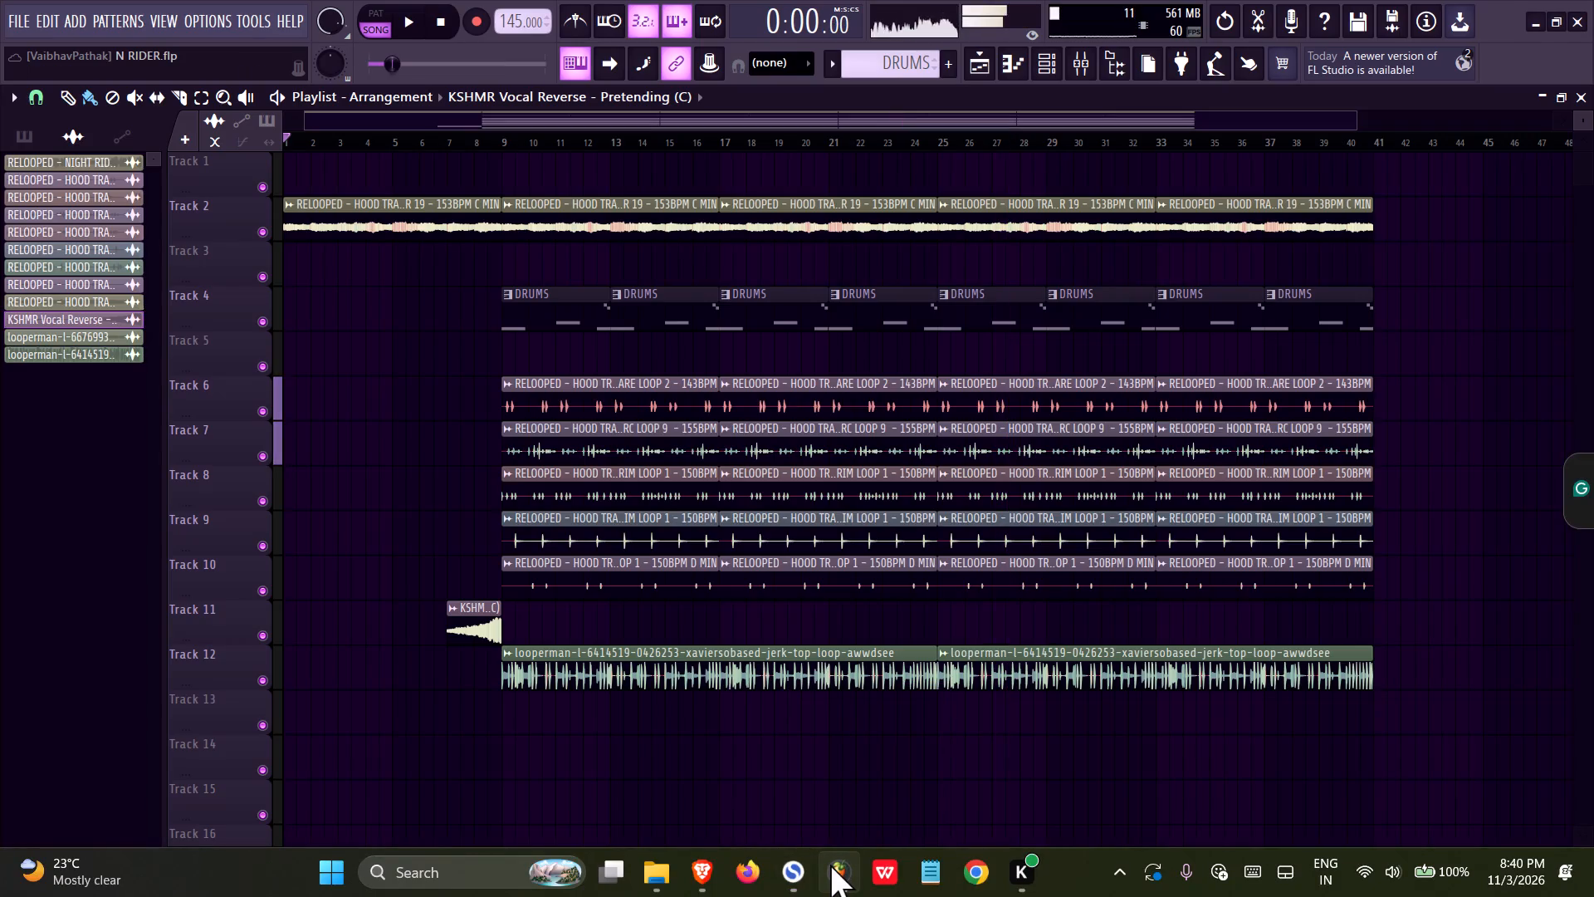
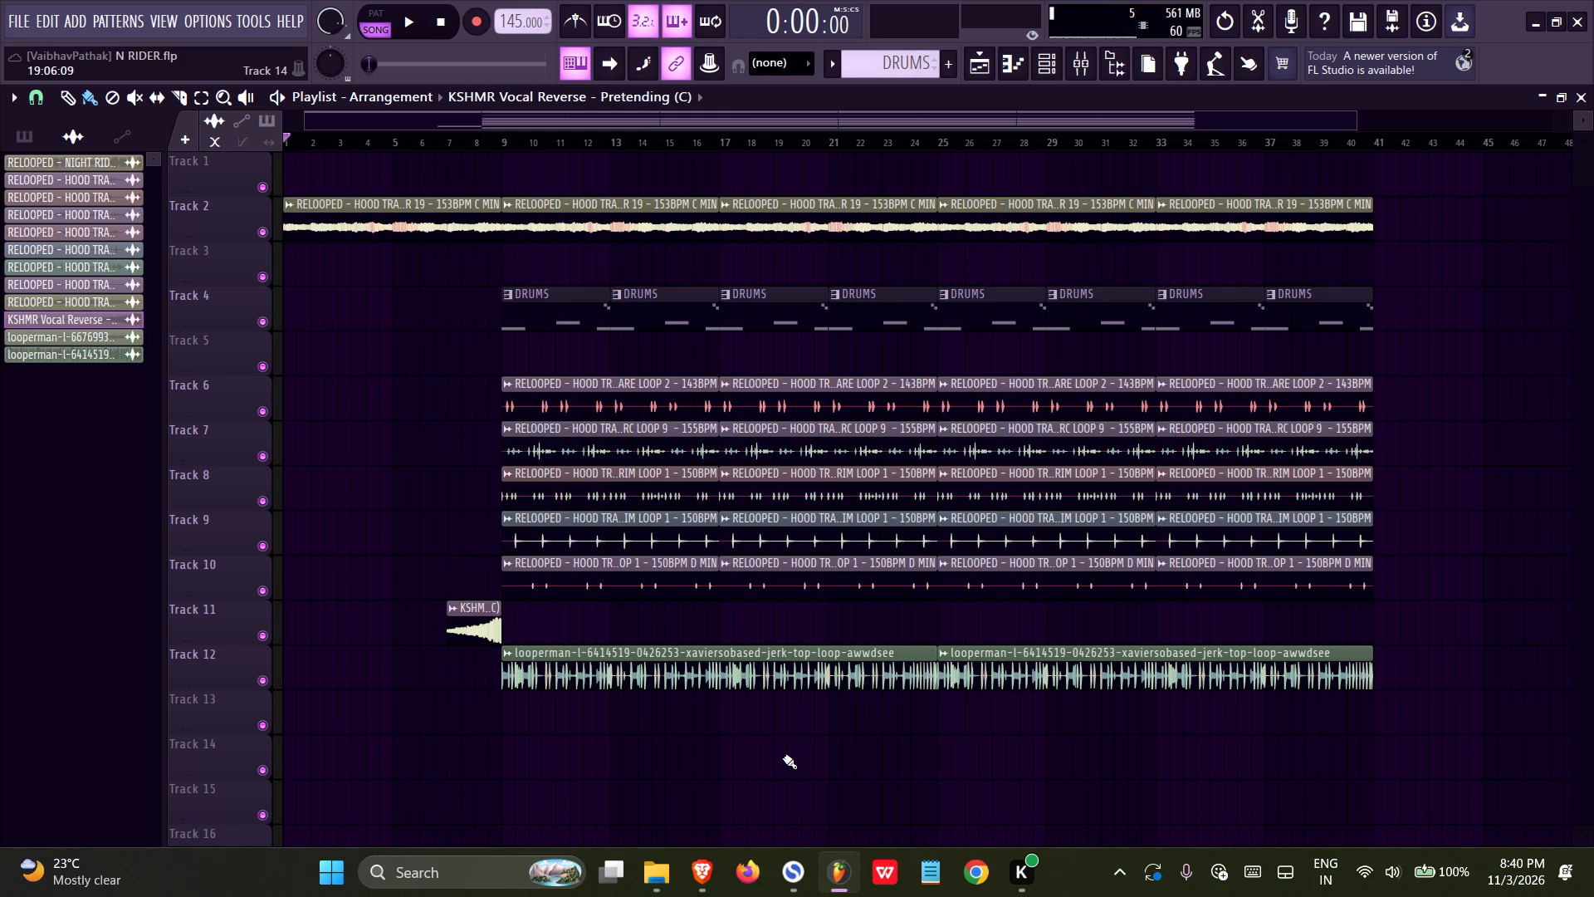
Play the N RIDER beat, read the lyrics in Simplenote against it, and stop playback back in FL Studio.
double_click(447, 23)
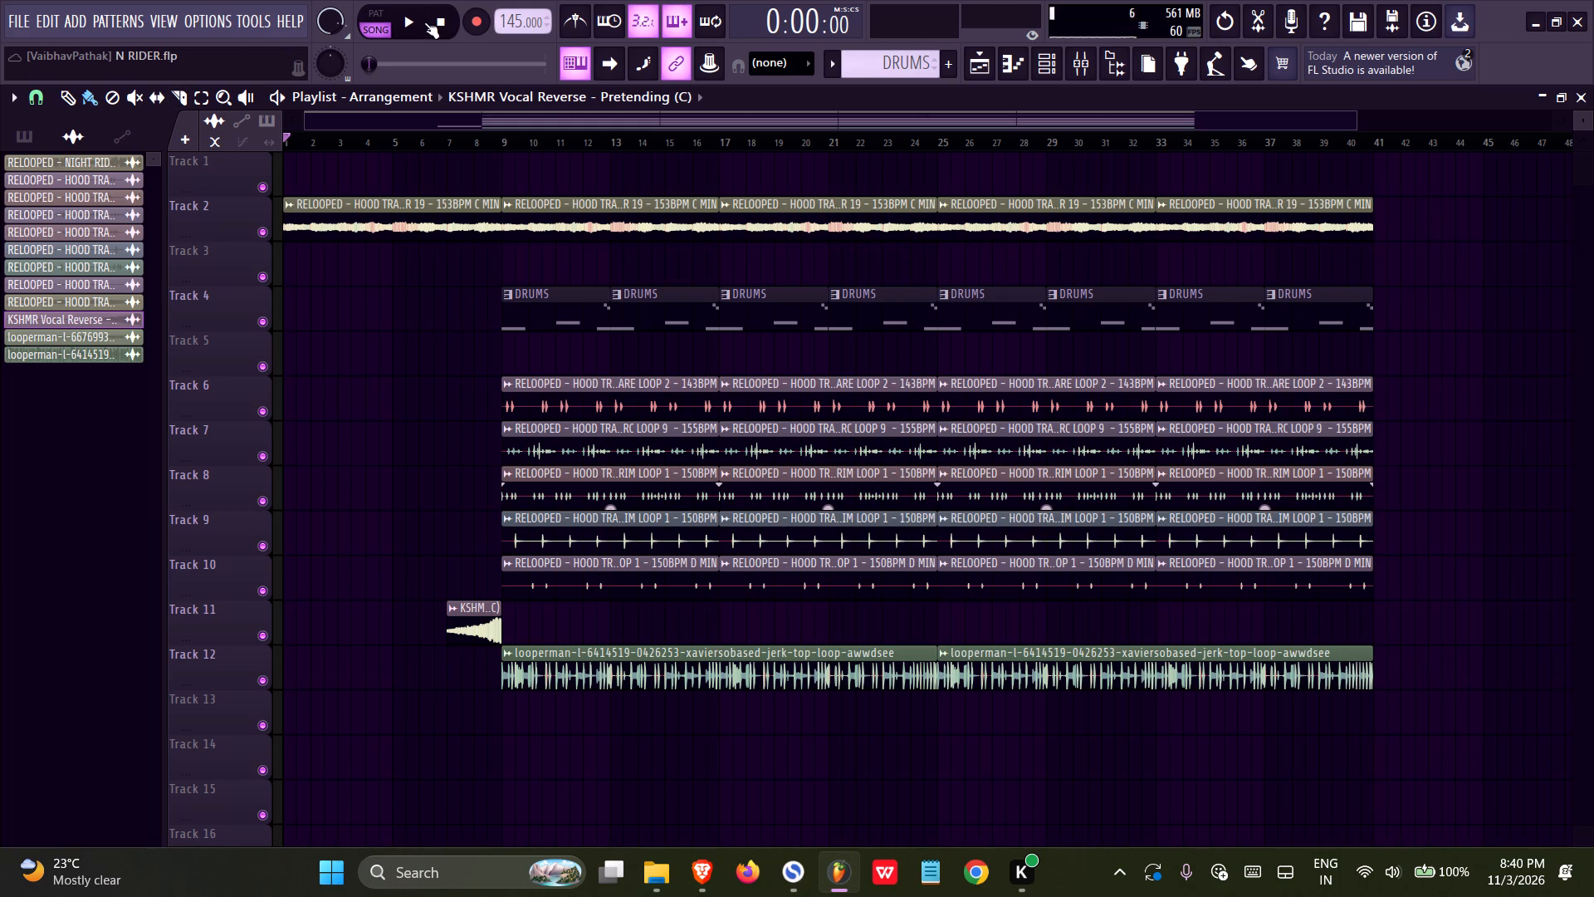
left_click(415, 14)
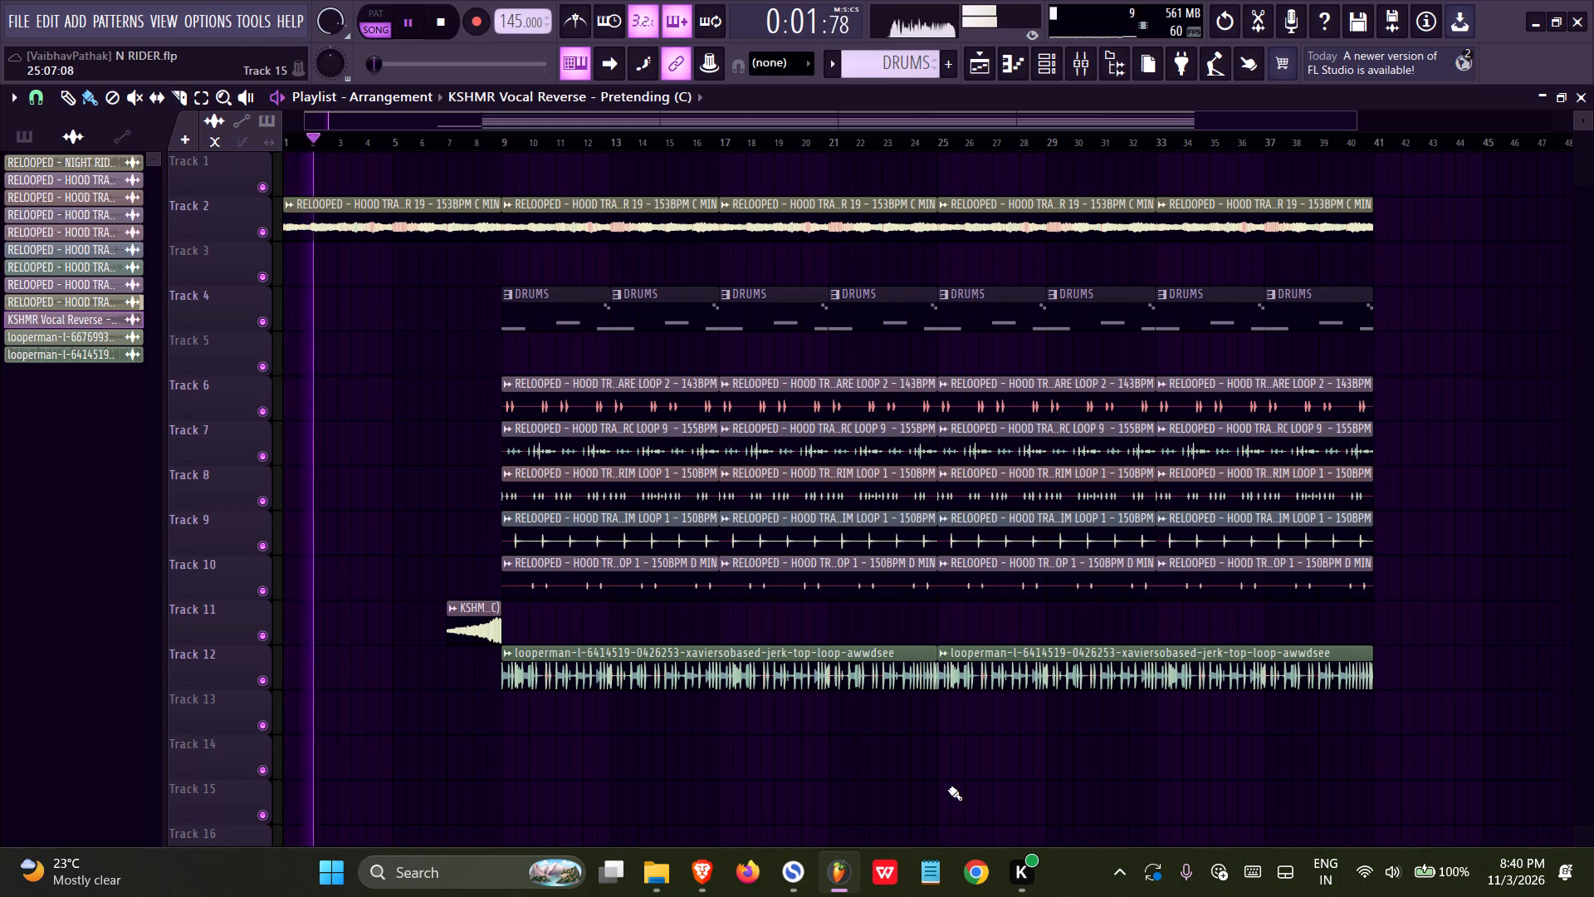
left_click(808, 860)
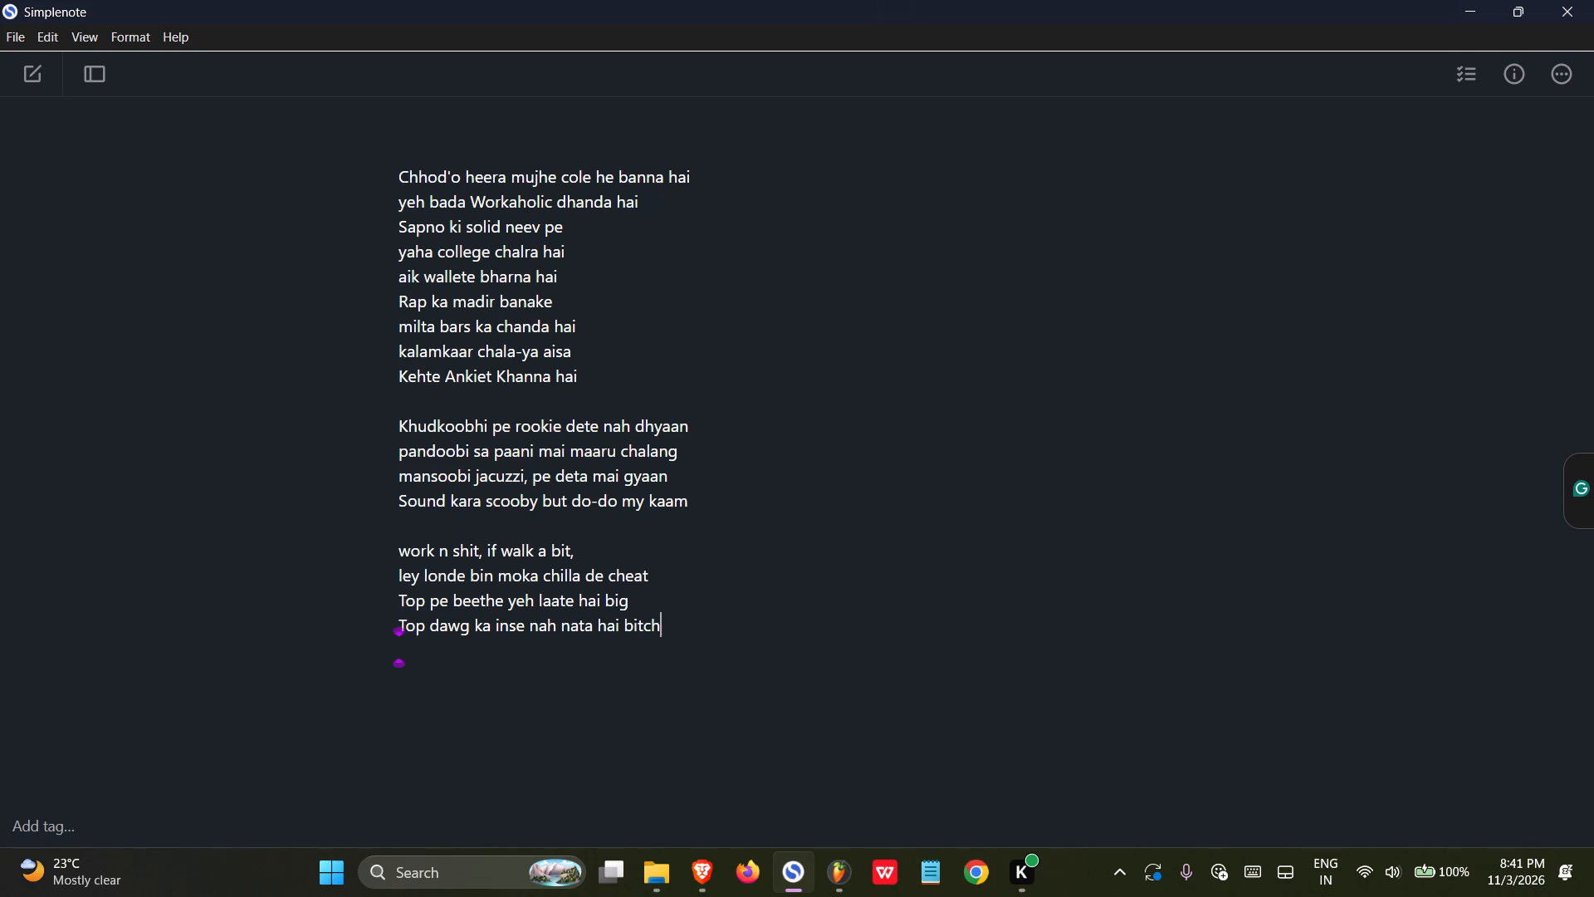
left_click(845, 896)
key("space")
In Simplenote, replace "Chhod'o heera" in the opening lyric with "Dimond nah", breaking the line before "nah".
left_click(817, 880)
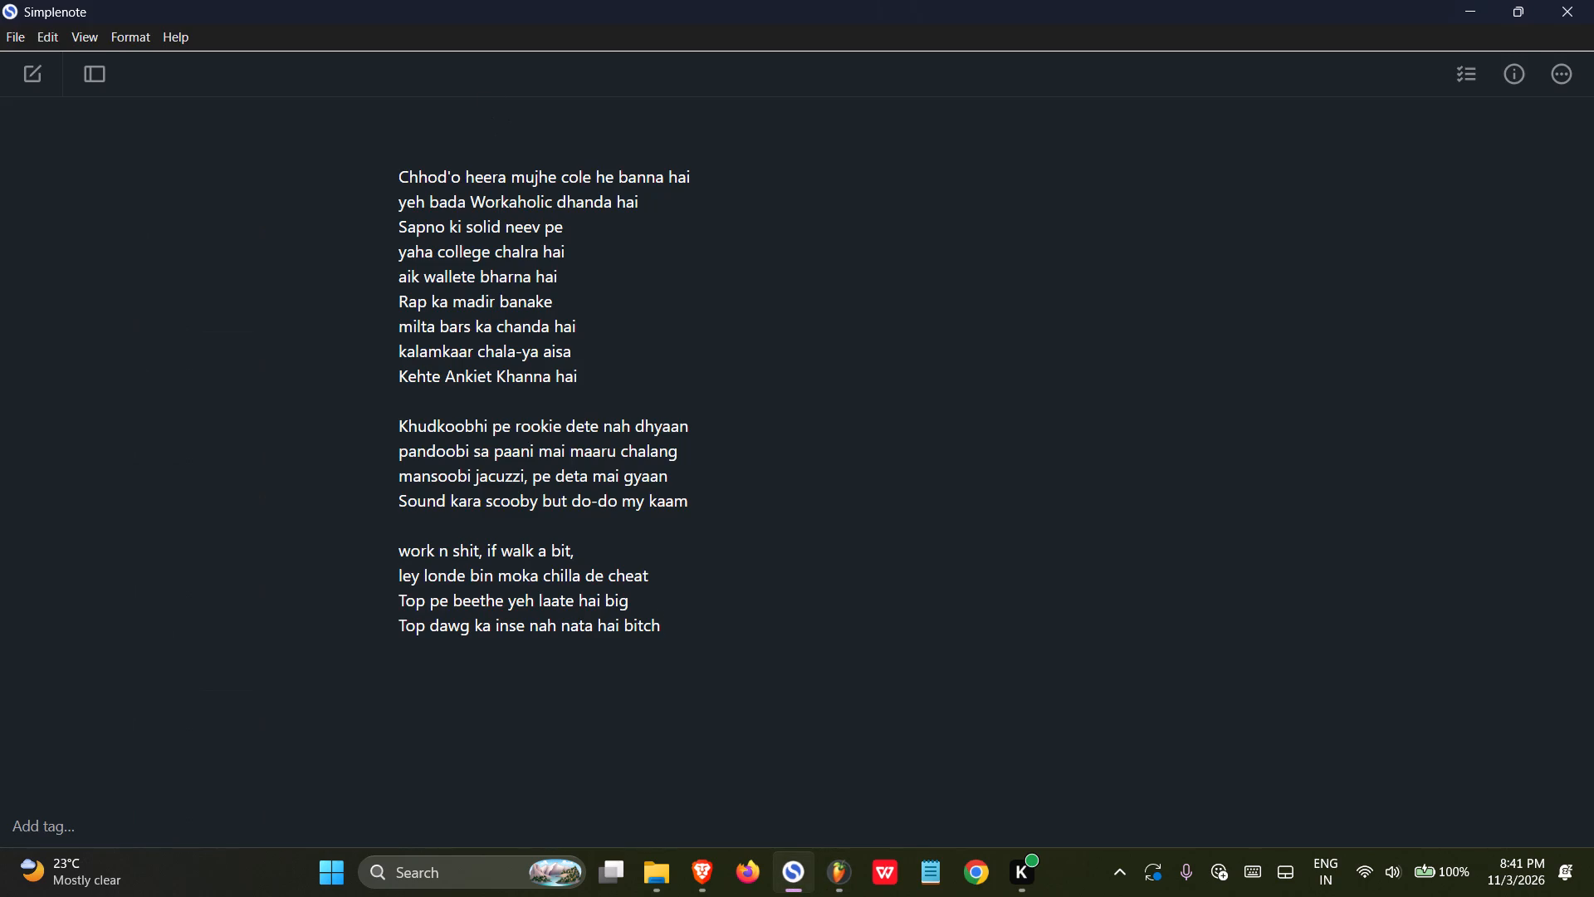
left_click_drag(506, 179, 367, 183)
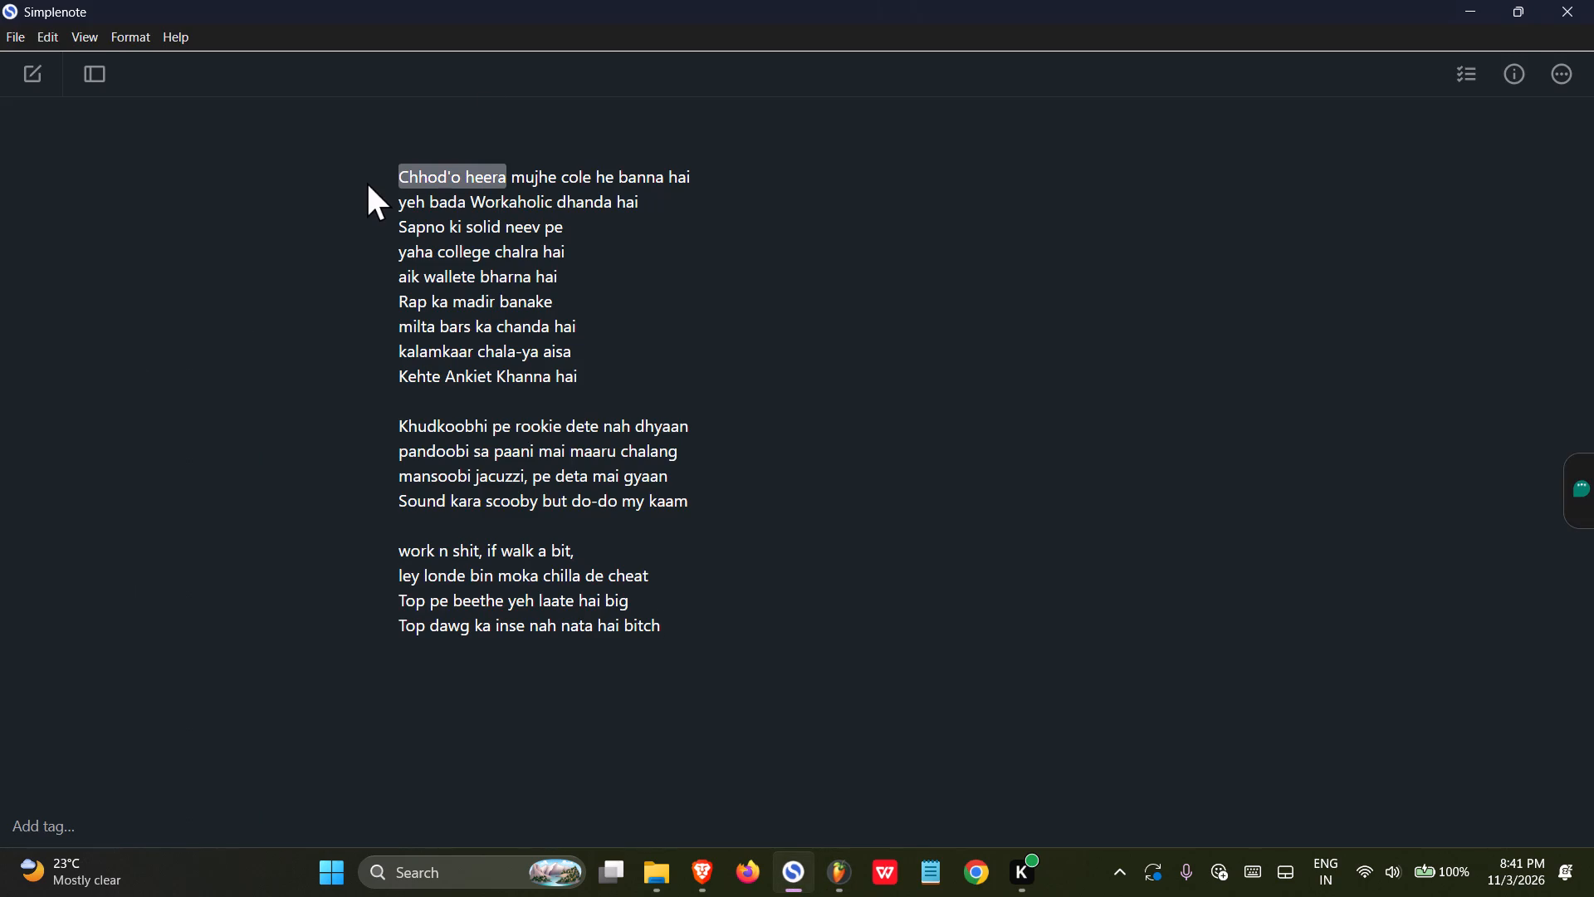
type("imond nhi")
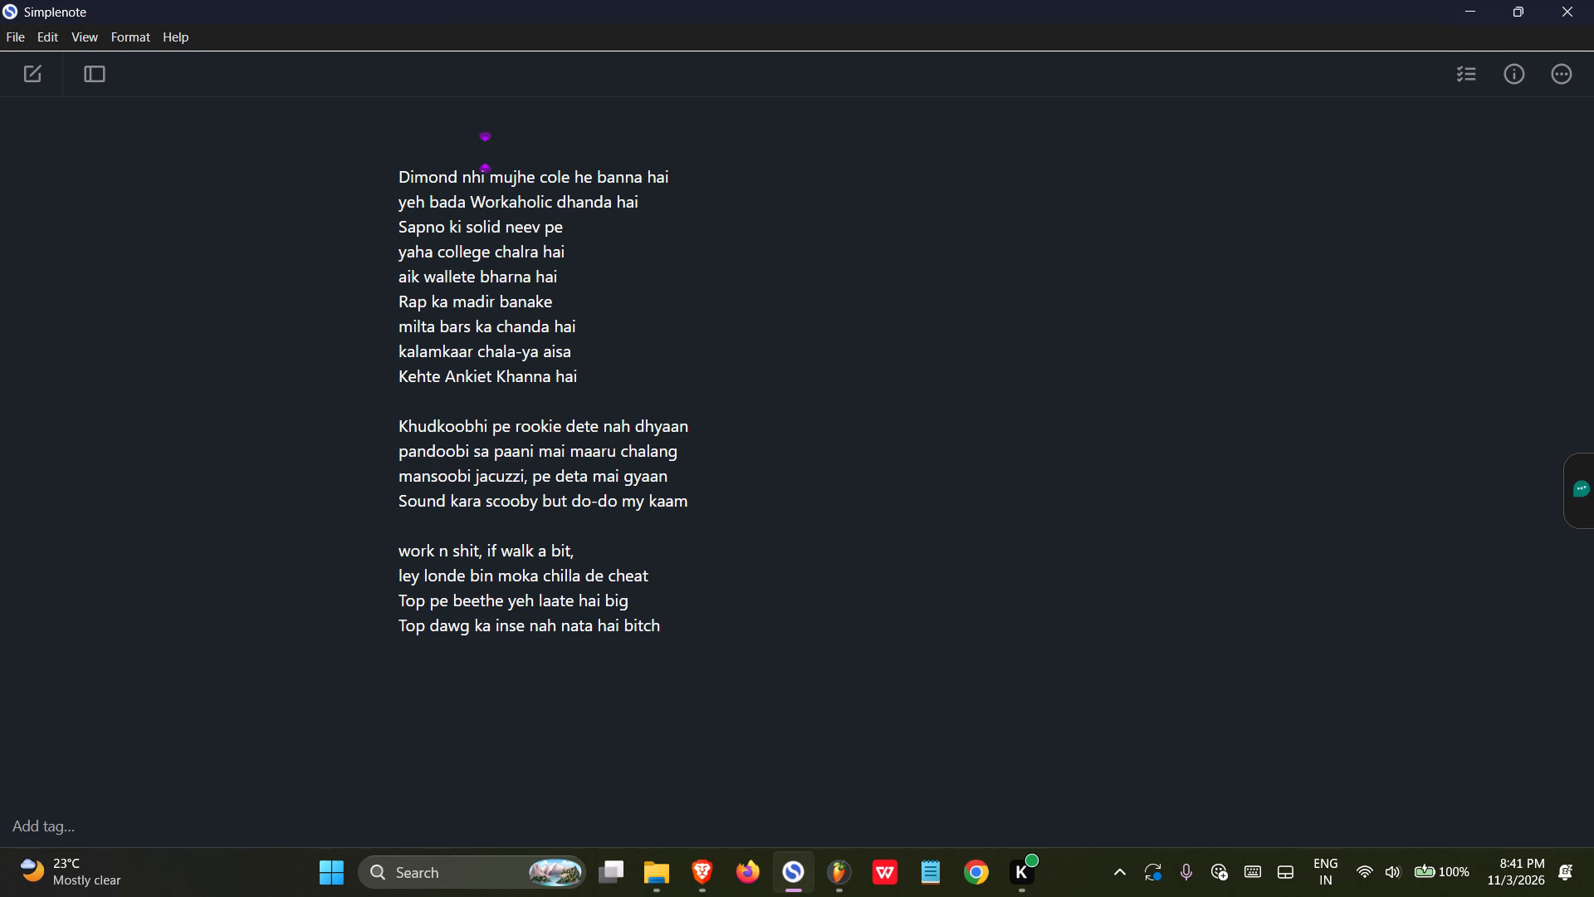
key("BackSpace")
key("BackSpace")
key("BackSpace")
type("nah")
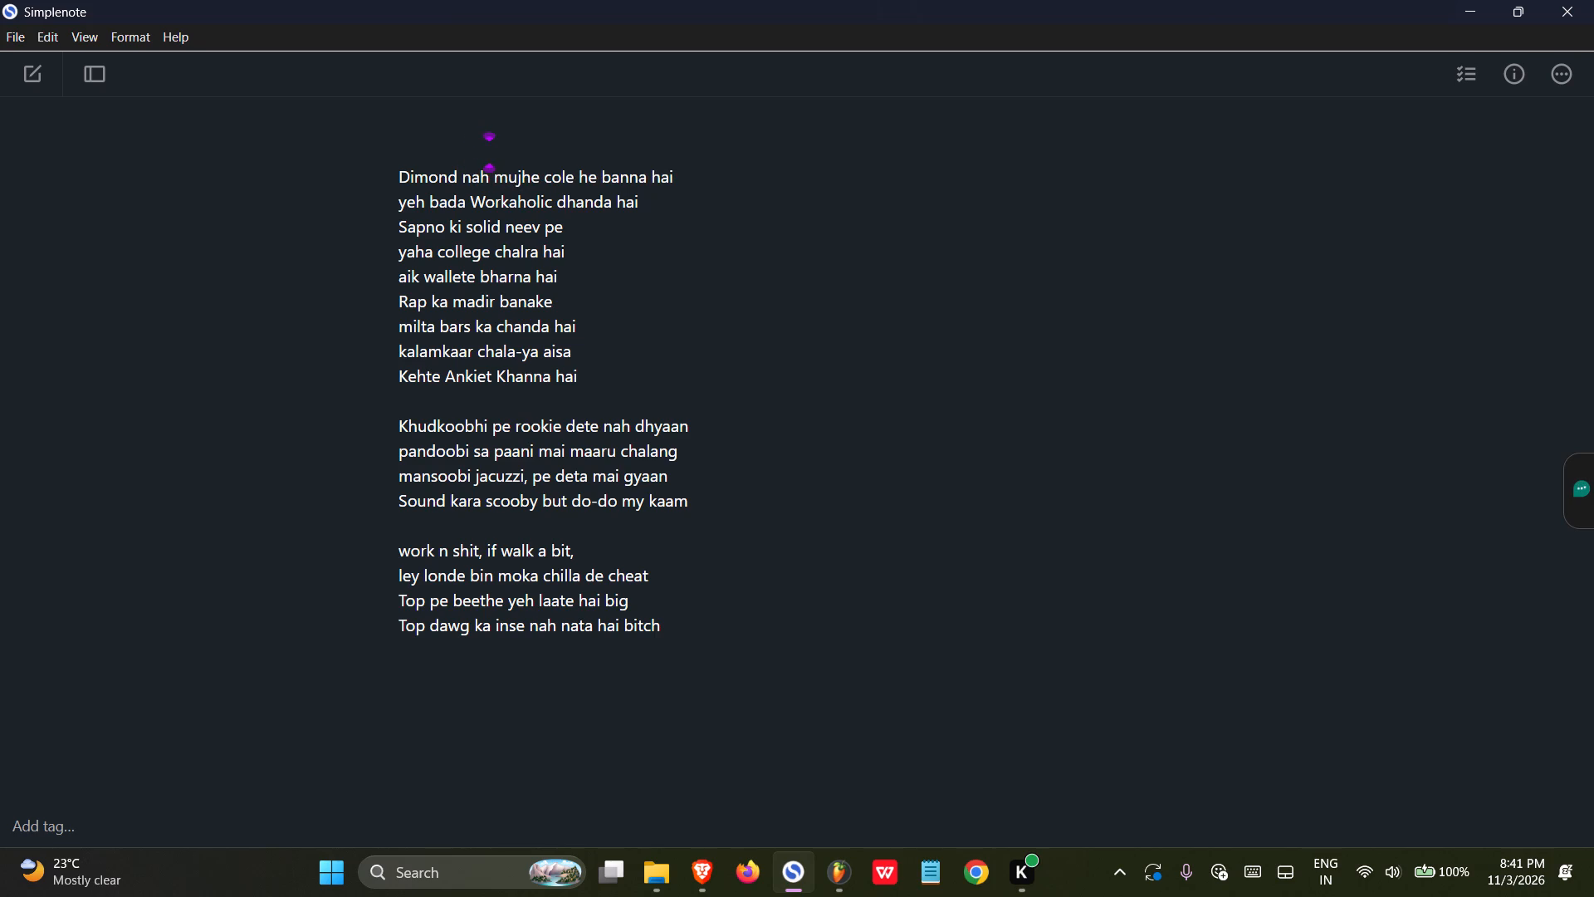
key("Left")
key("Left")
key("Left")
key("Return")
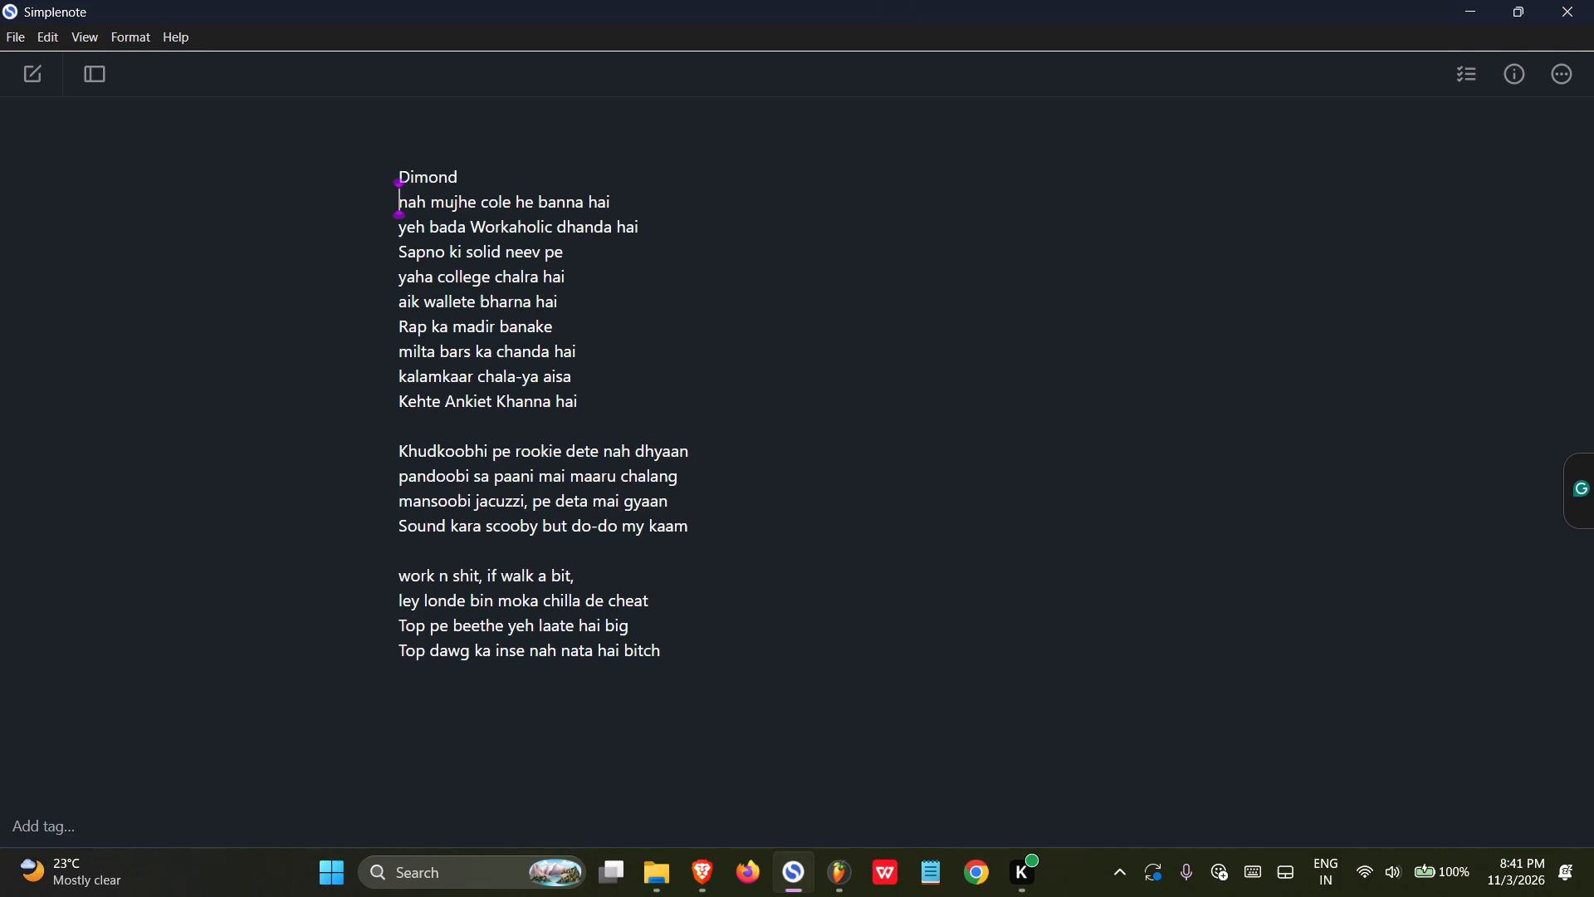
Play the beat in FL Studio and read the lyrics in Simplenote against it.
left_click(834, 863)
key("space")
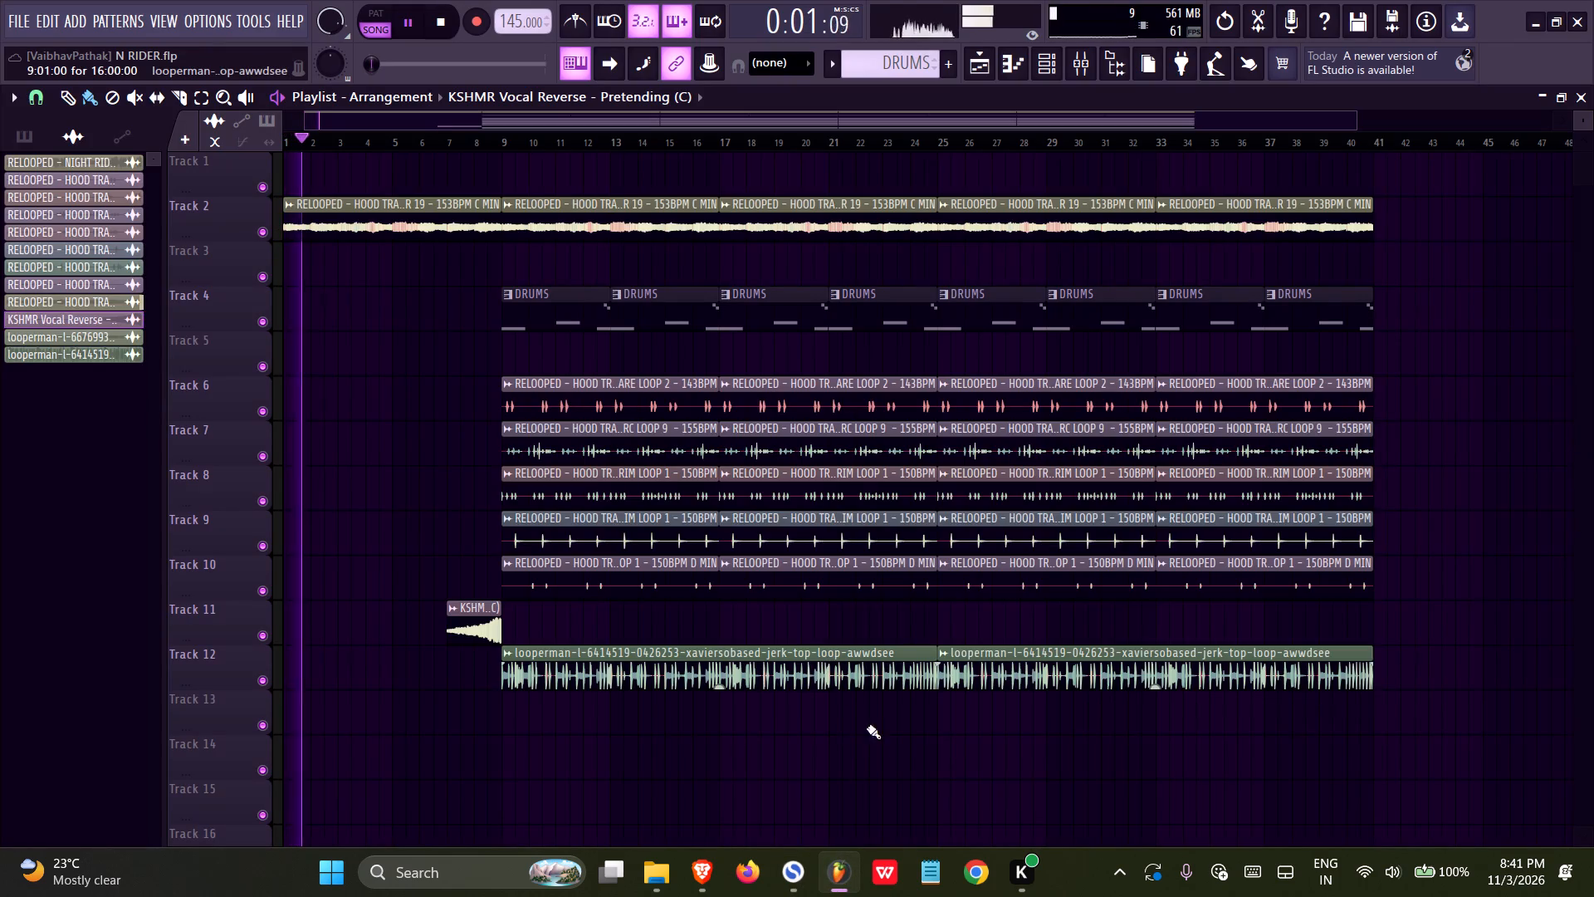
left_click(804, 856)
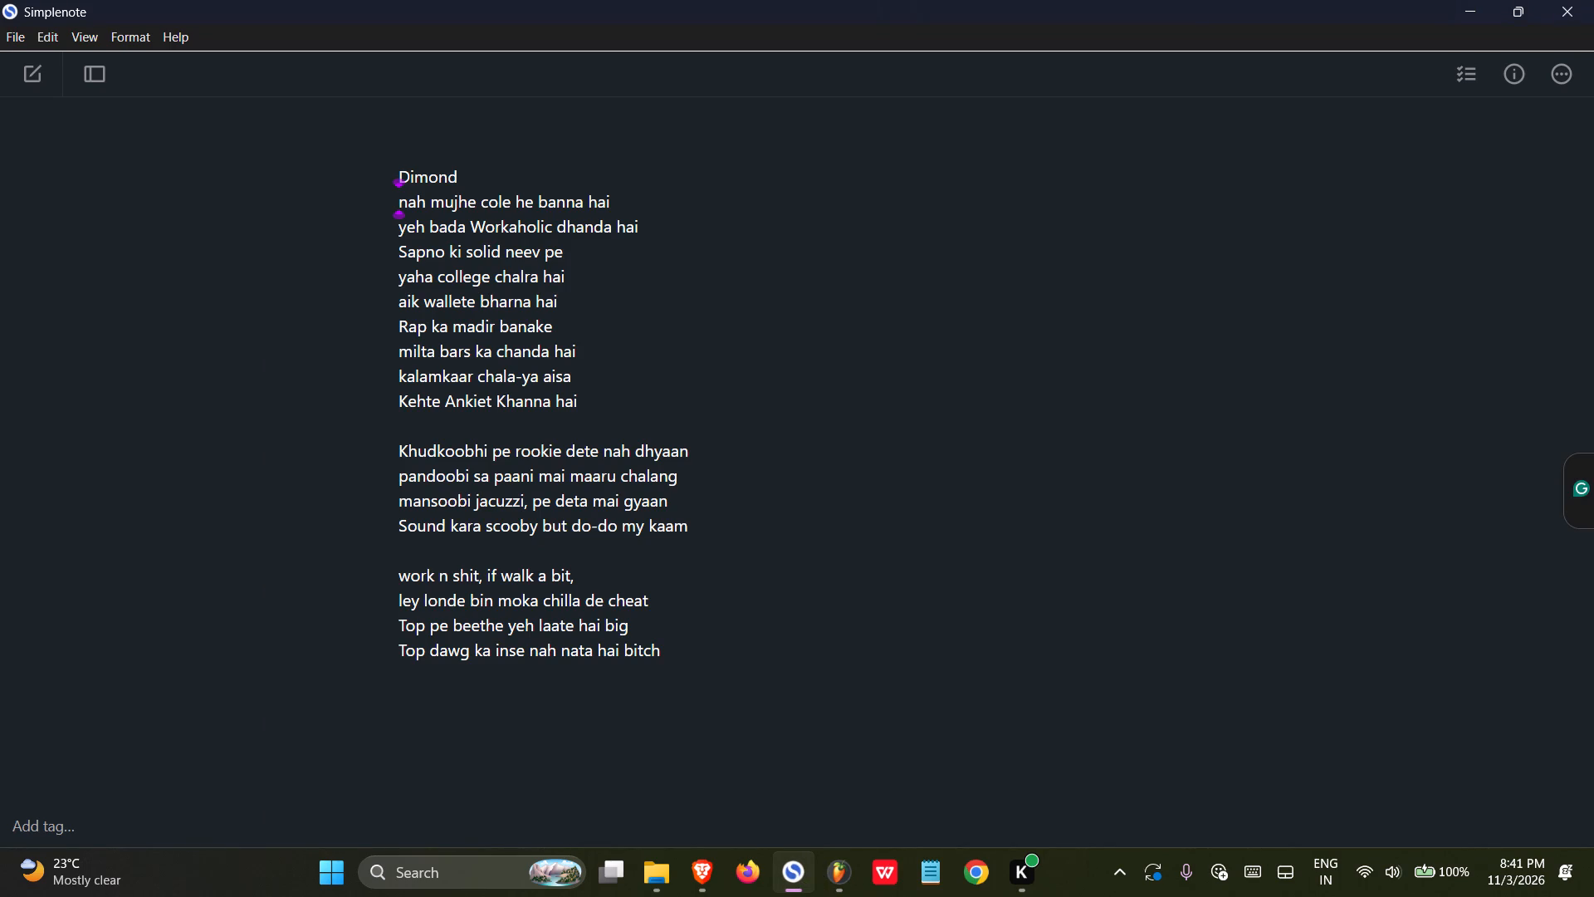
In FL Studio, undo the recent playlist edits to restore the removed stomp loop clips, earlier drum pattern and longer KSHMR Vocal Reverse clip.
left_click(831, 866)
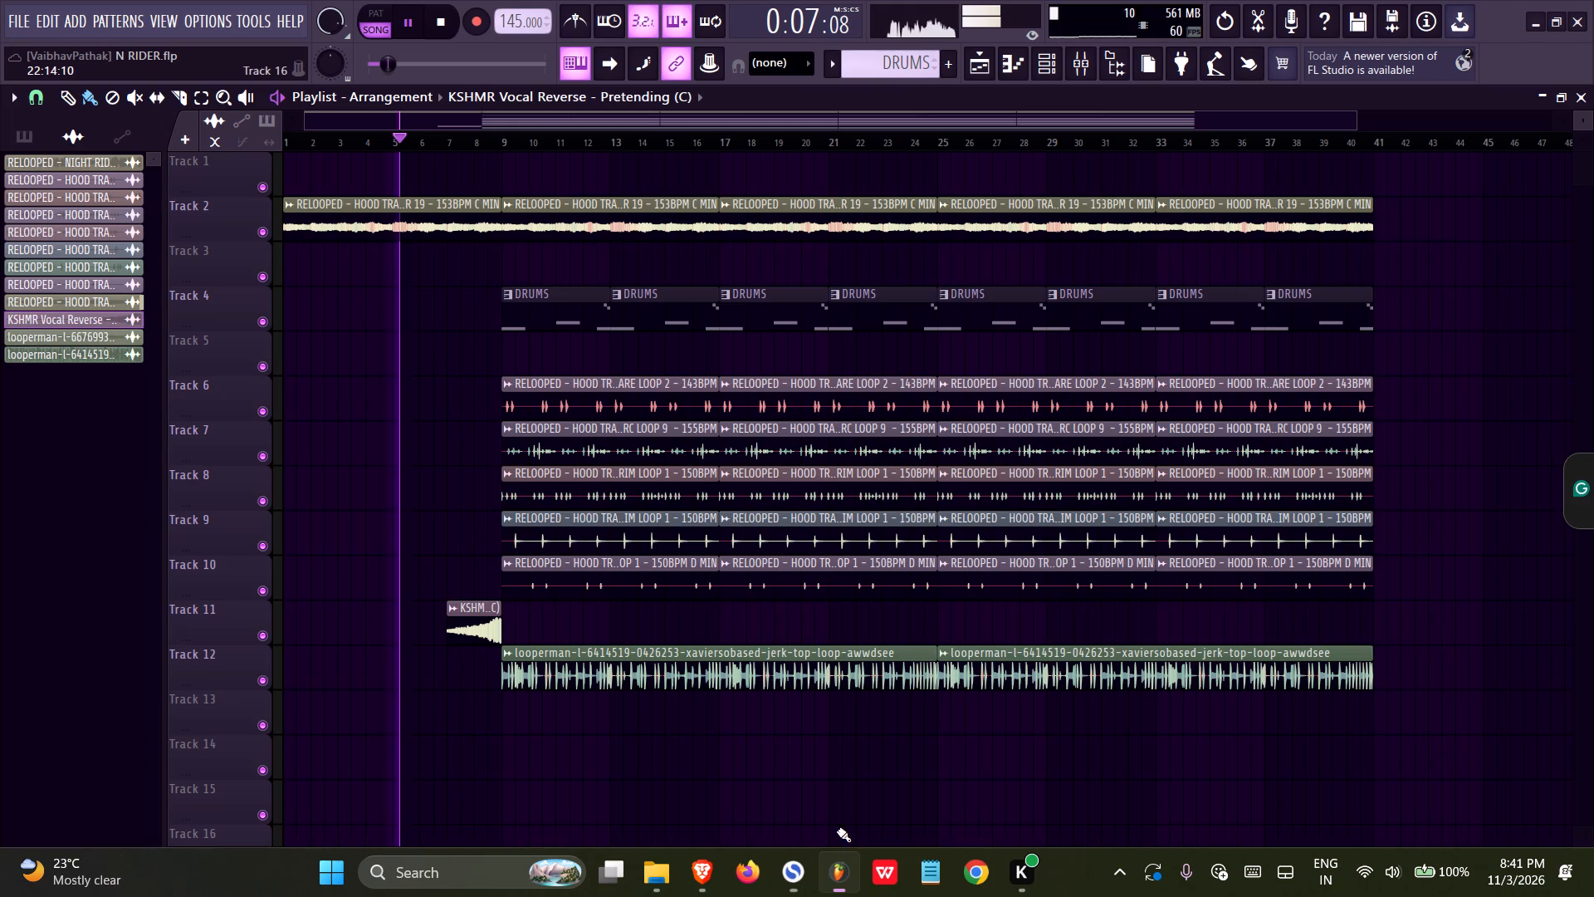
key("ctrl+z")
key("ctrl+z")
key("ctrl+z")
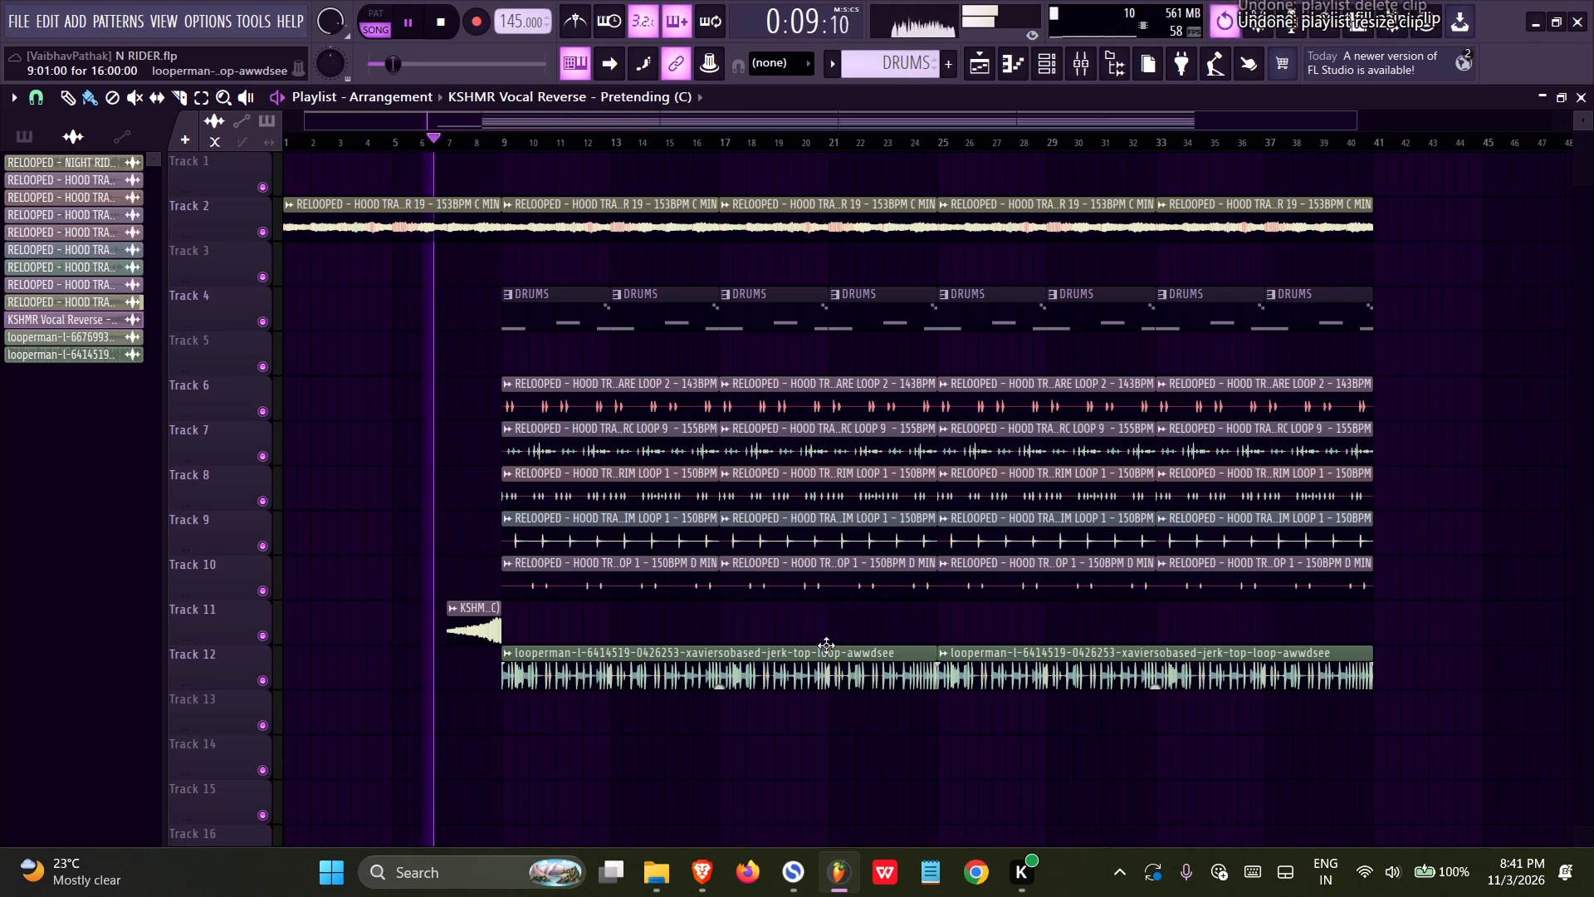
key("ctrl+z")
key("ctrl+z")
key("ctrl+z")
key("ctrl+z")
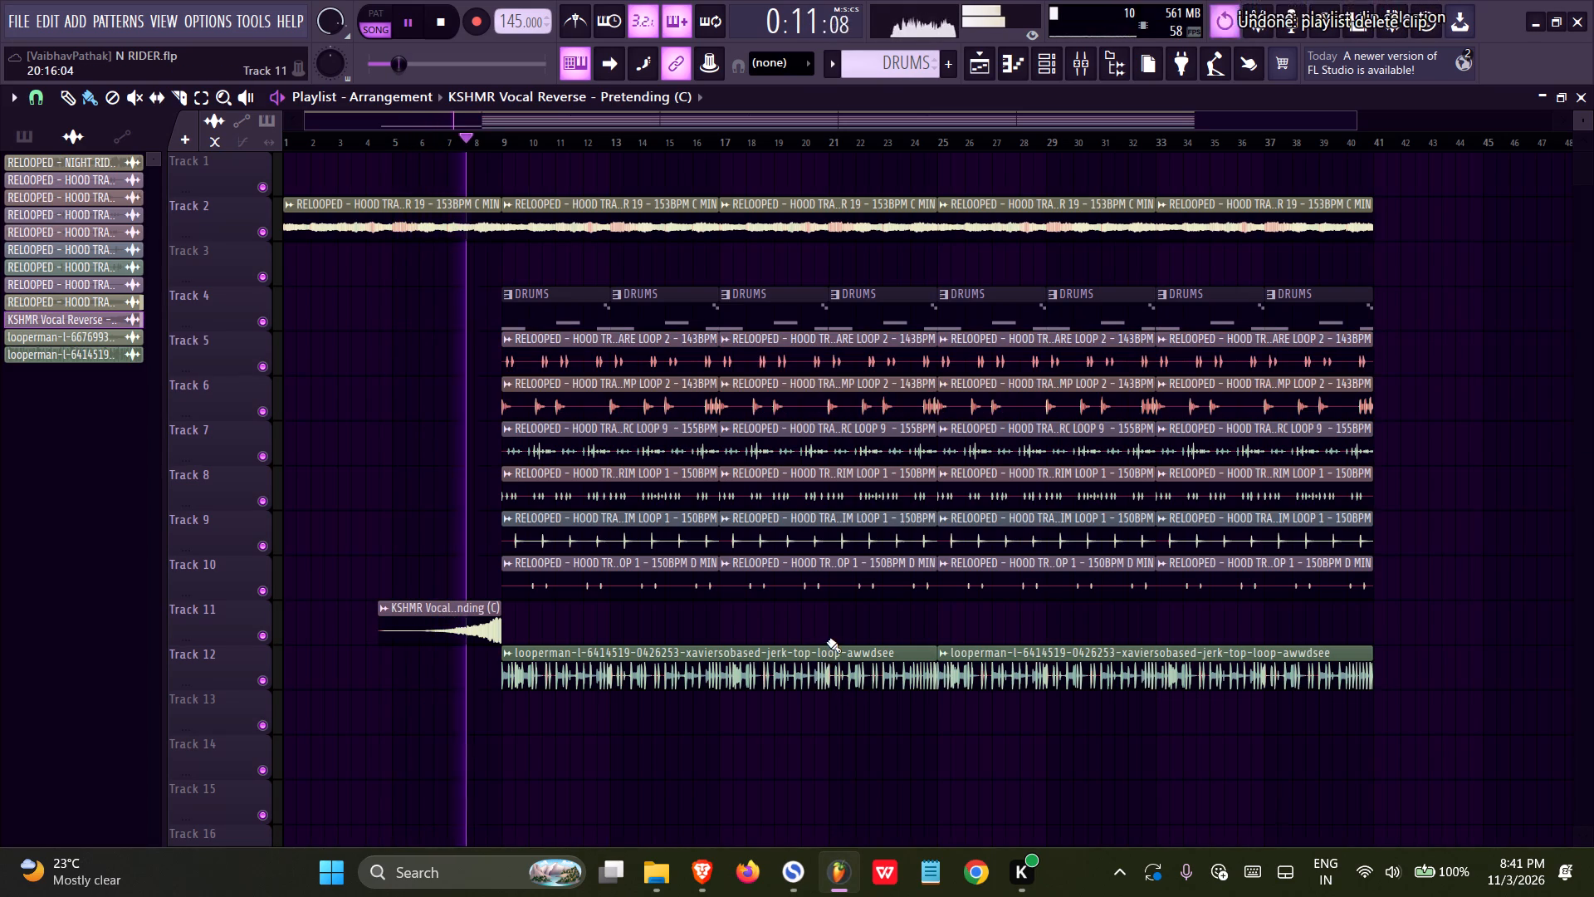
key("ctrl+z")
key("ctrl+z")
key("ctrl+z")
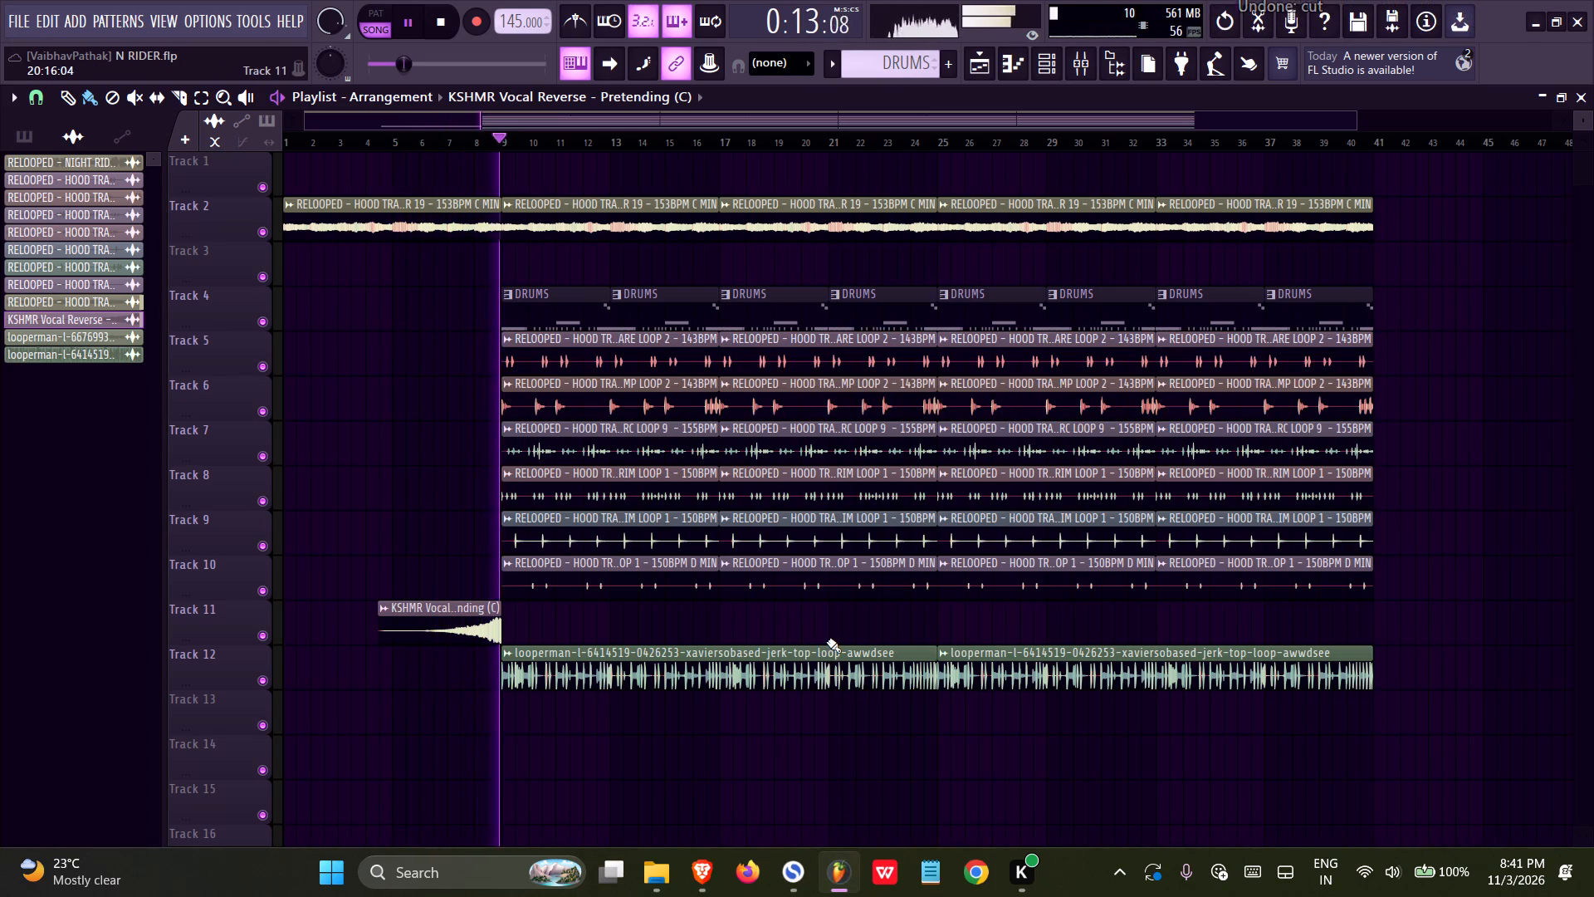
Mute Track 12, which holds the looperman jerk top loop.
left_click(262, 678)
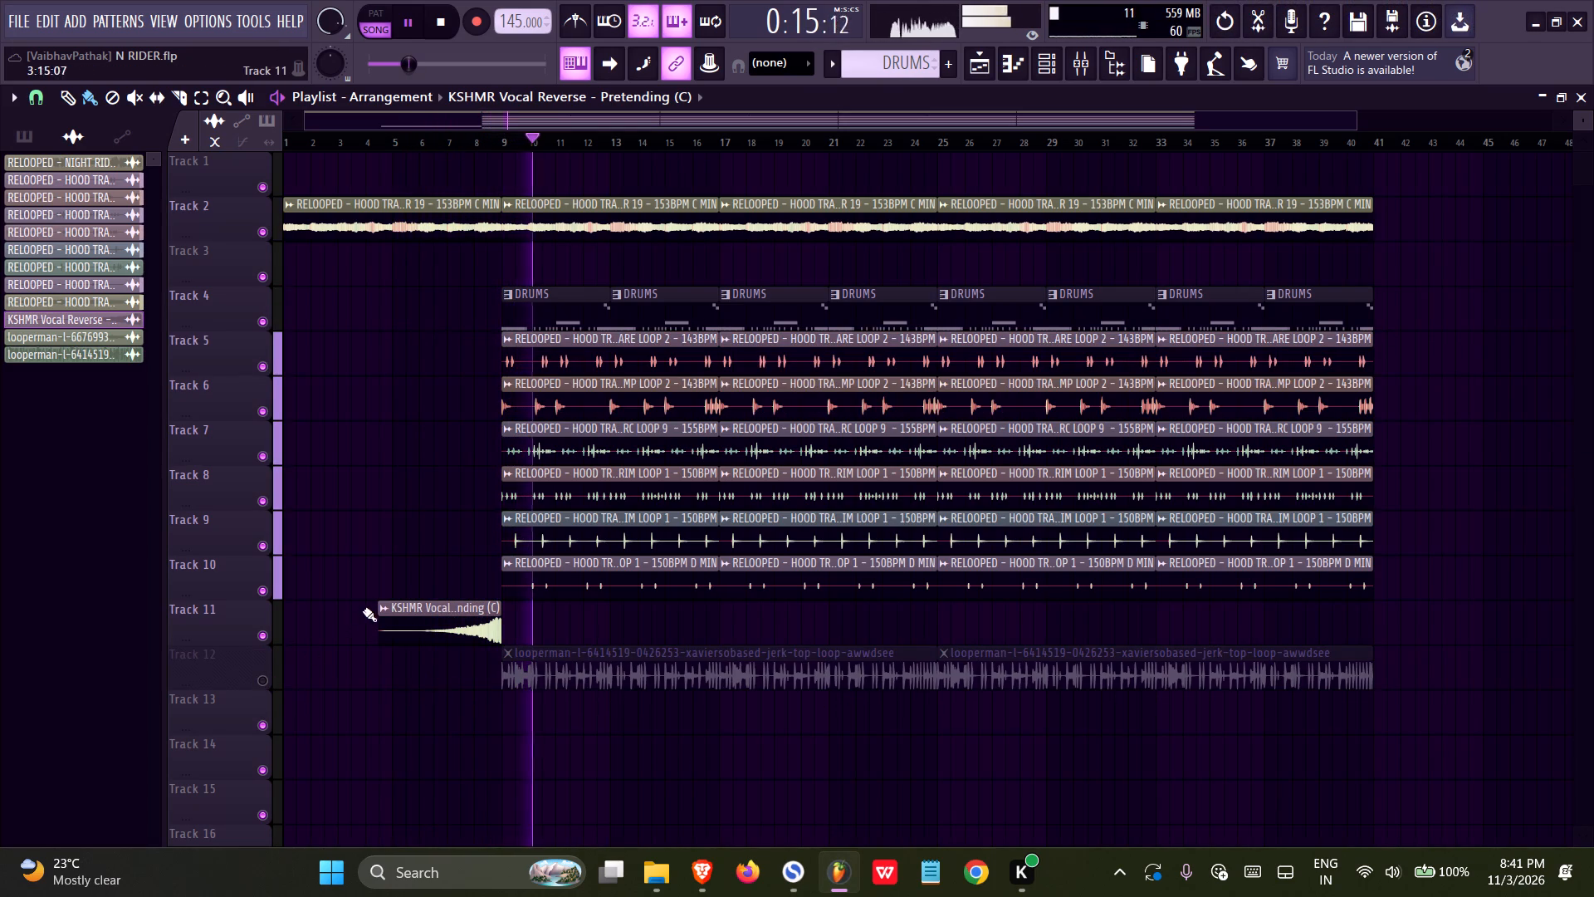
Glance at the lyrics in Simplenote, and restart the beat from the beginning in FL Studio.
left_click(786, 863)
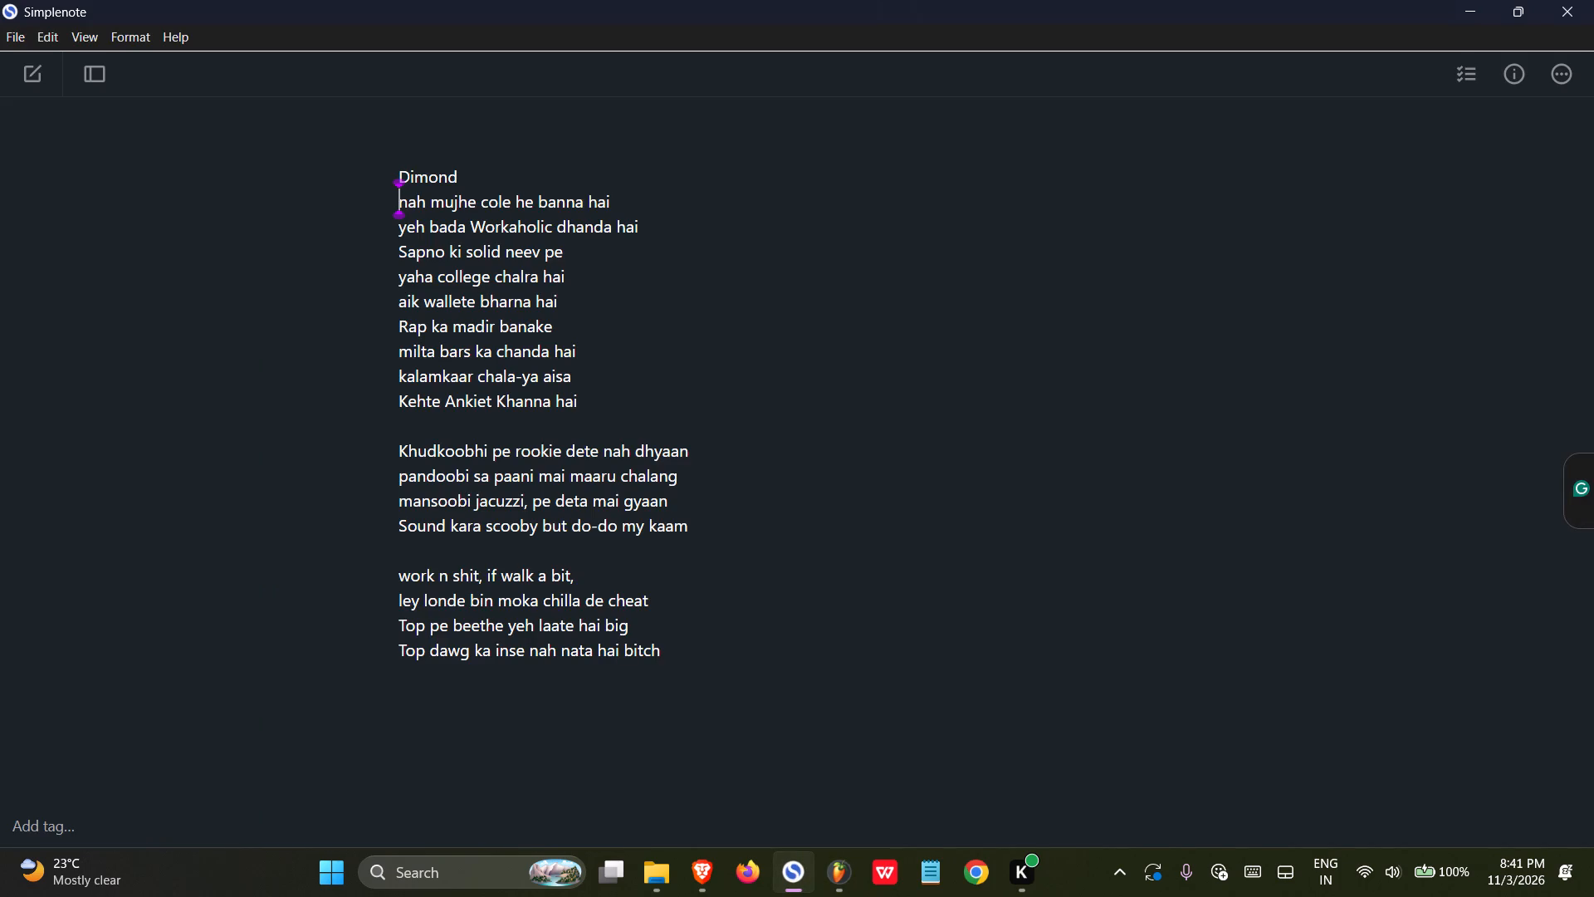
left_click(829, 855)
key("space")
key("space")
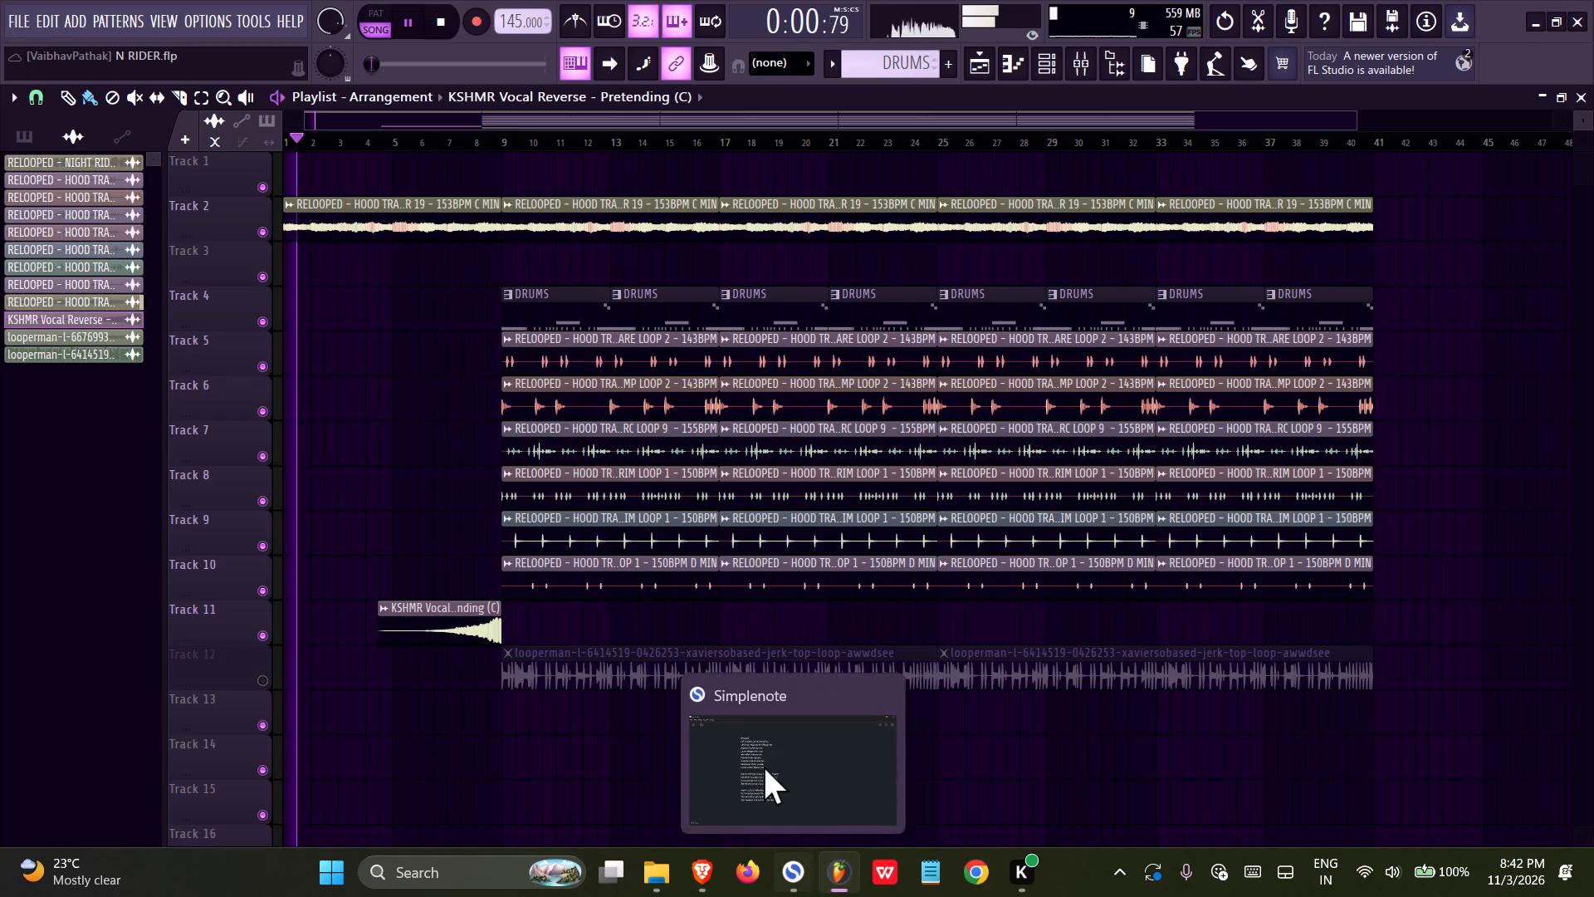
Save the N RIDER project.
scroll(461, 444, "up", 13, "ctrl")
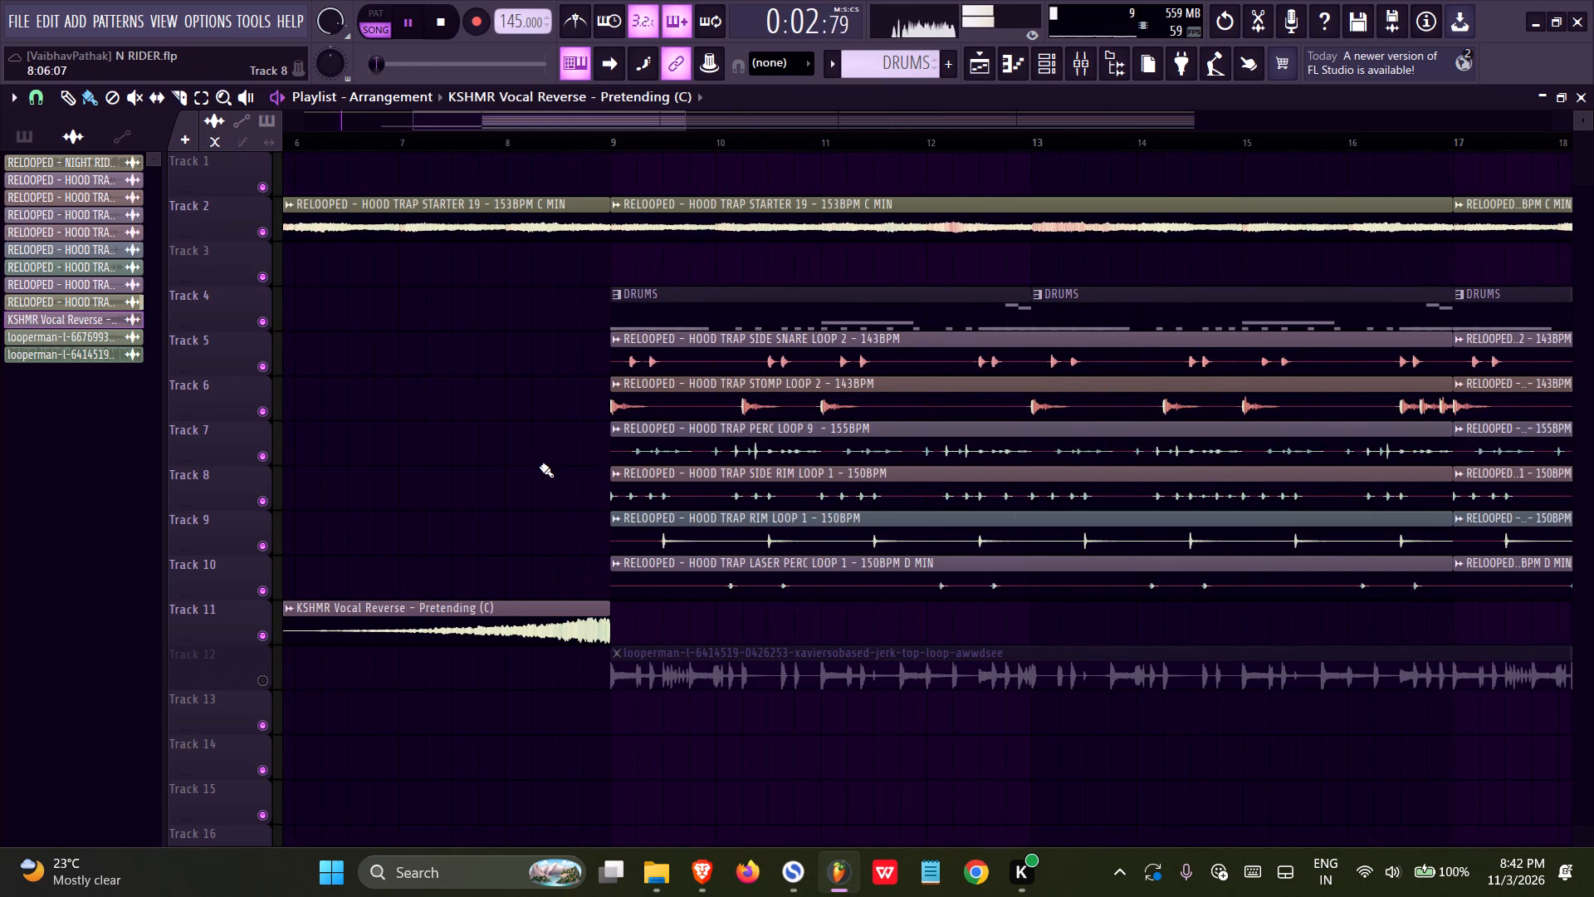
key("ctrl+s")
key("ctrl+s")
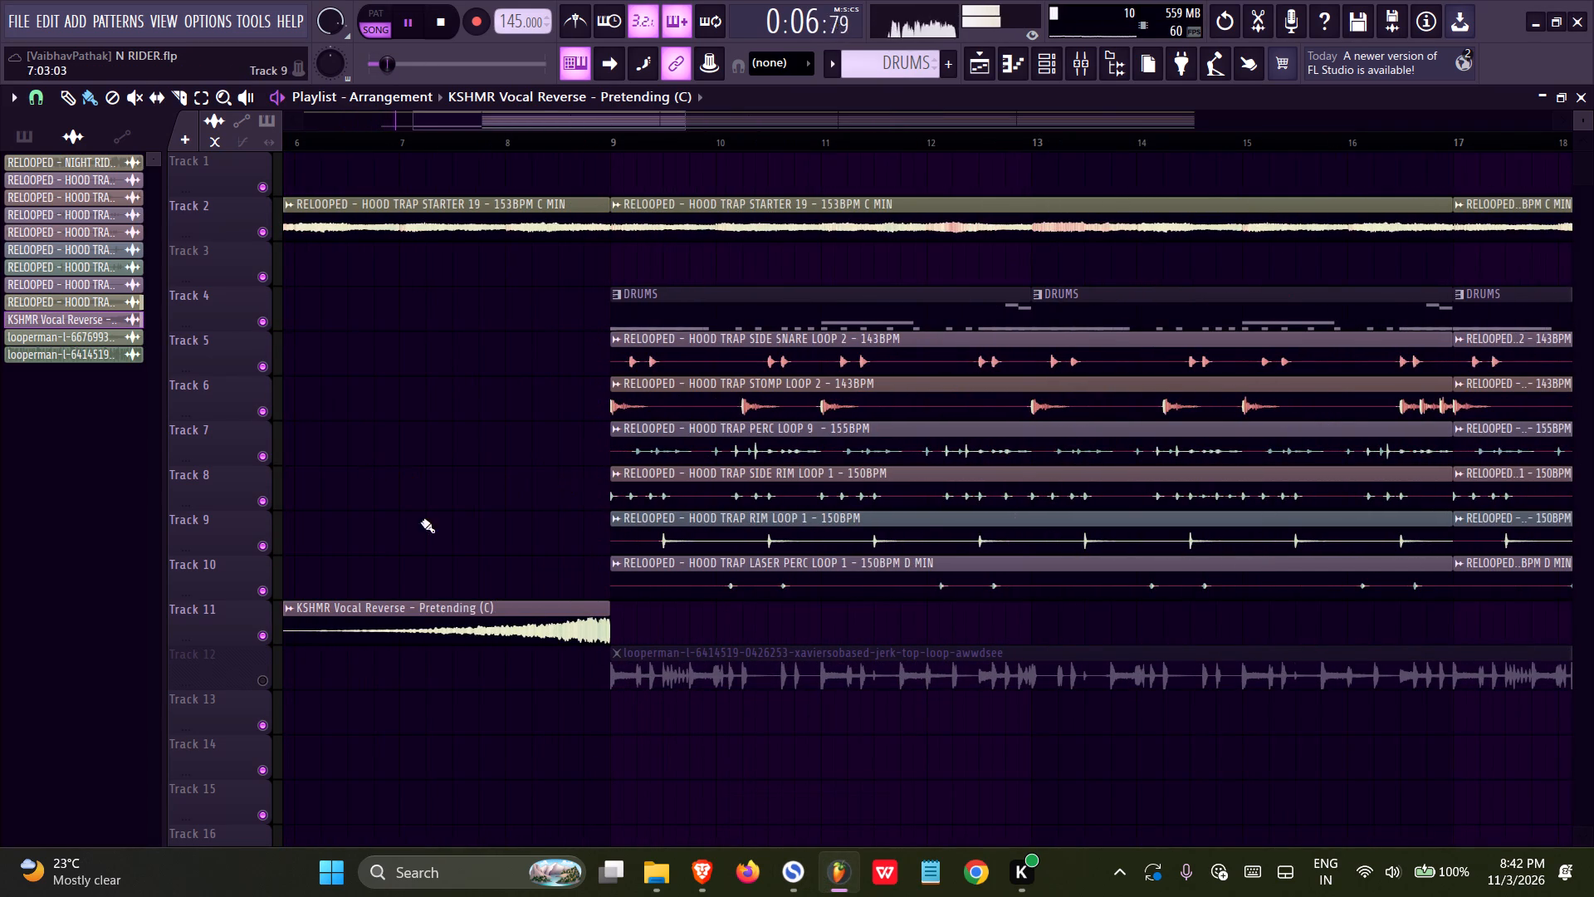
Read through the lyrics in Simplenote while the beat plays, and return to FL Studio.
left_click(796, 862)
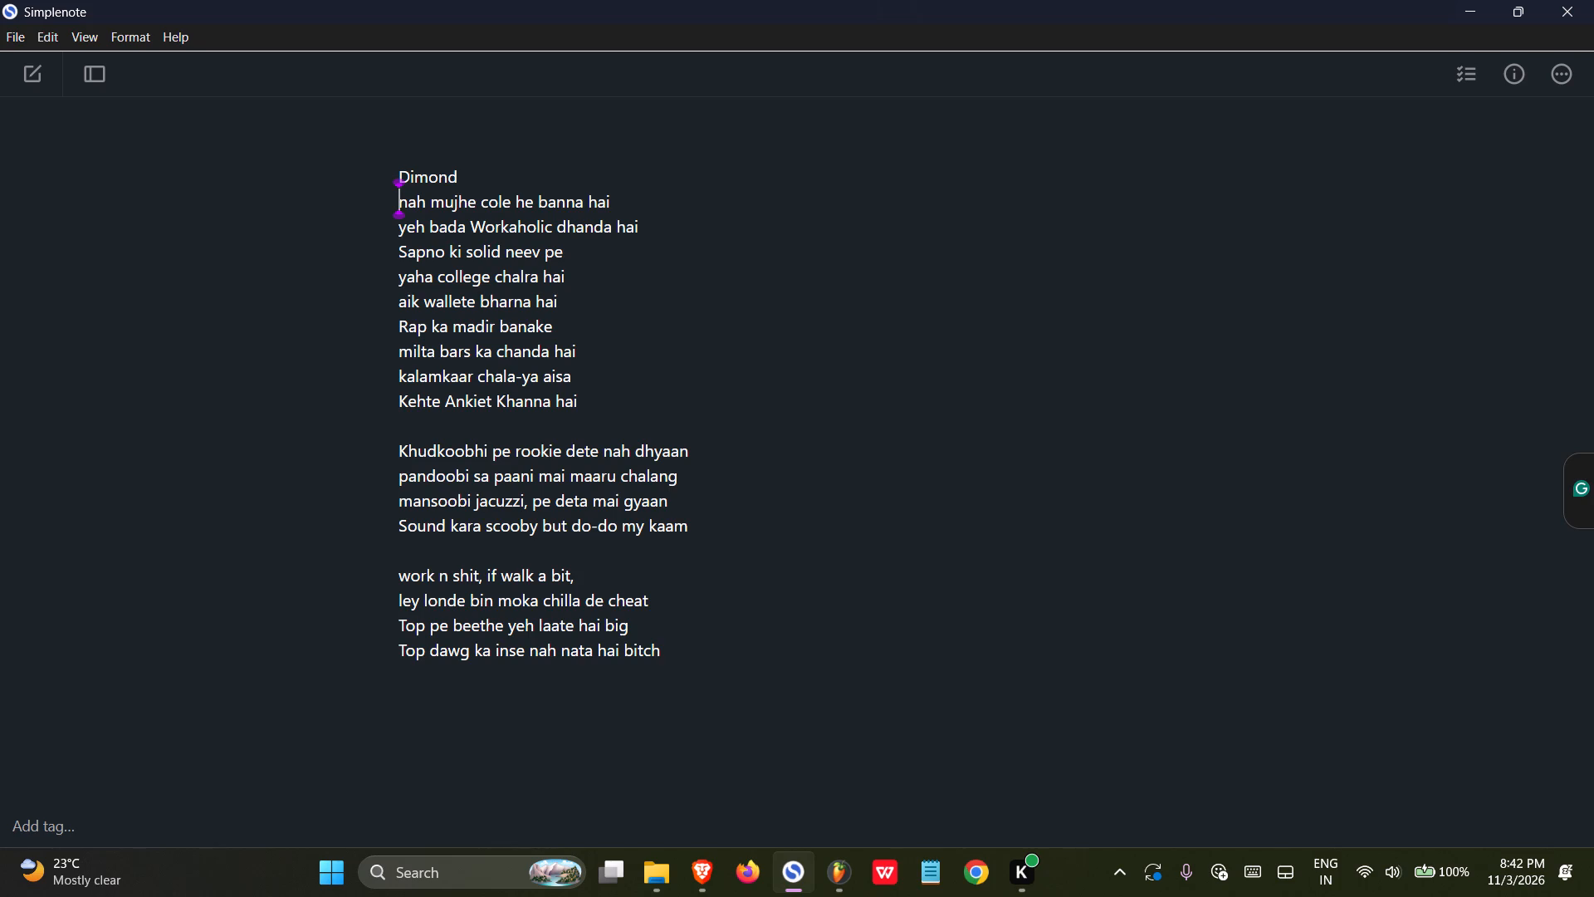
left_click(839, 871)
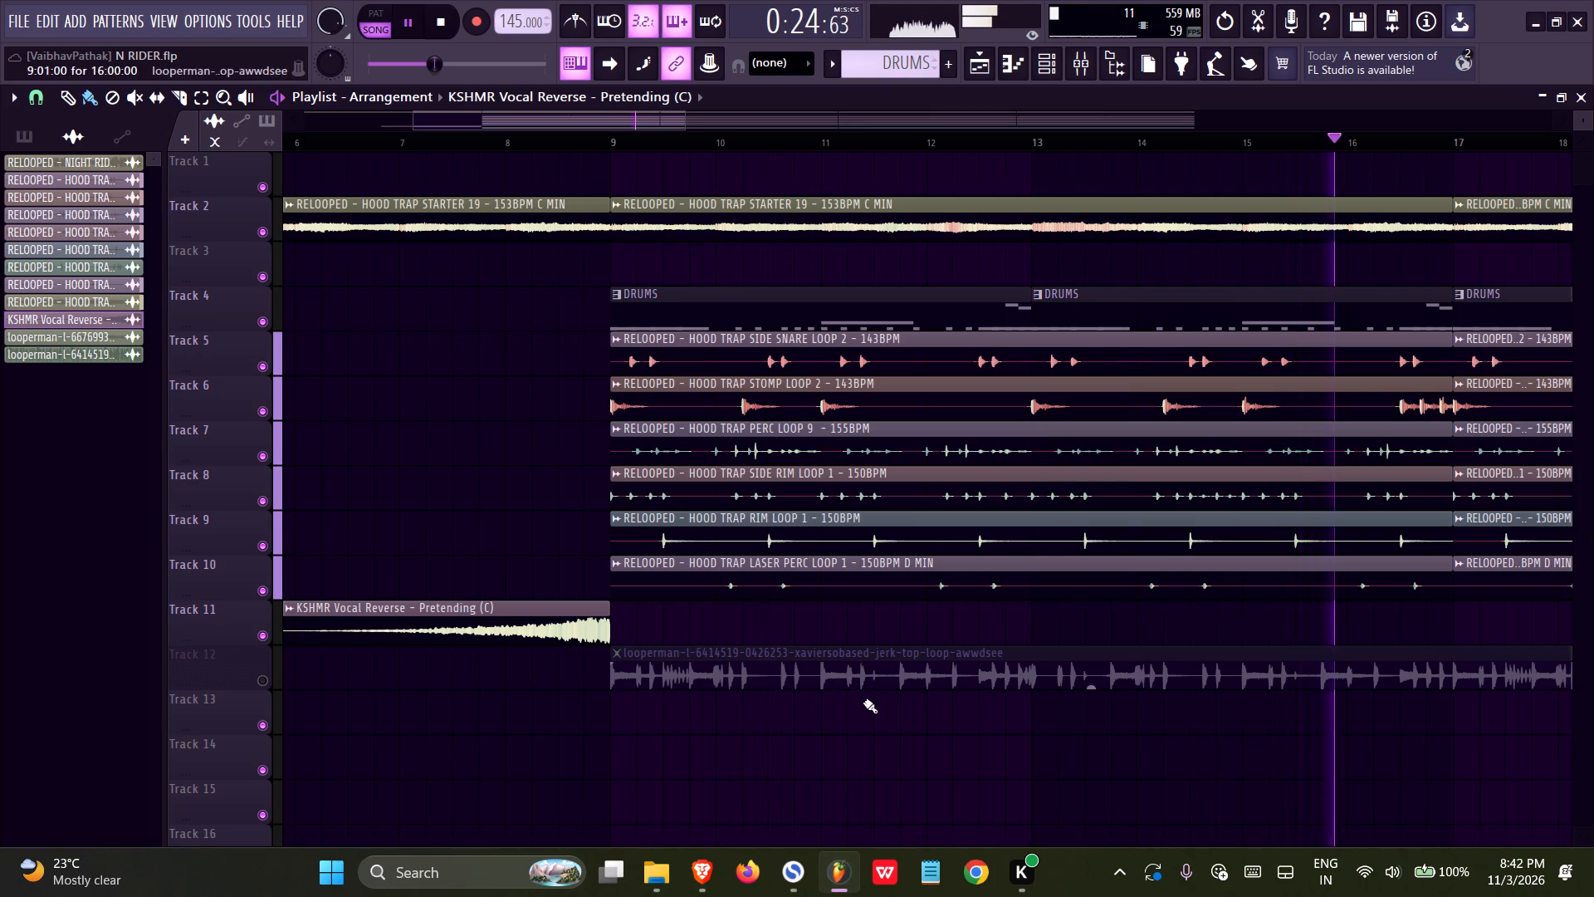
In Simplenote, change the opening words of the last lyric line from "Top dawg" to "dawgs".
left_click(801, 860)
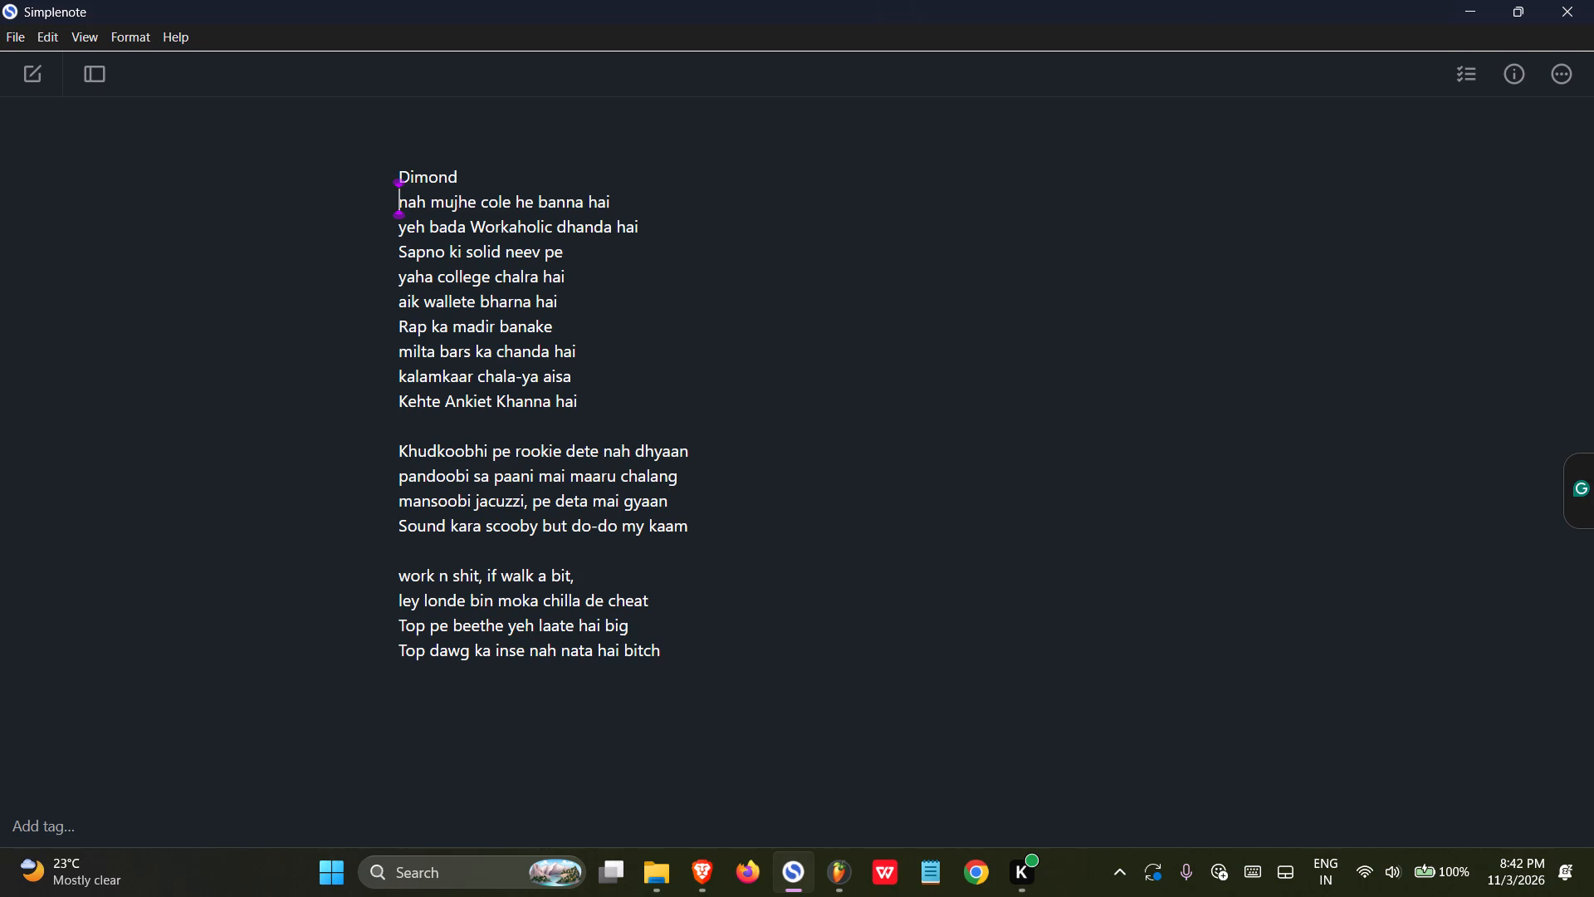
left_click(433, 653)
key("BackSpace")
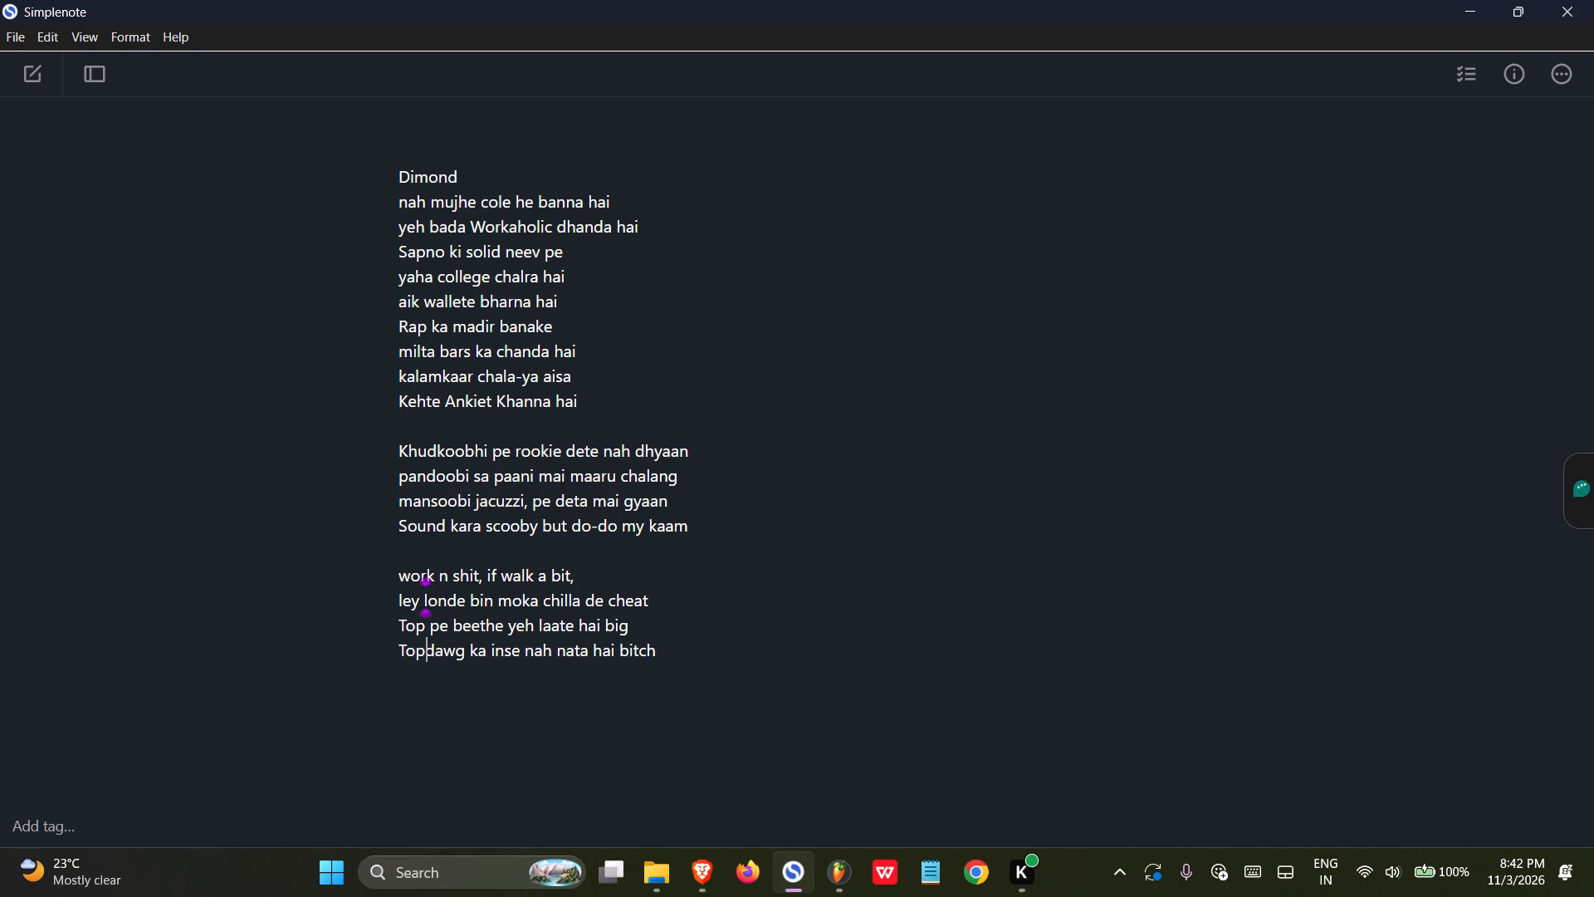
key("BackSpace")
key("BackSpace")
key("BackSpace")
key("Right")
key("Right")
key("Right")
key("Right")
key("s")
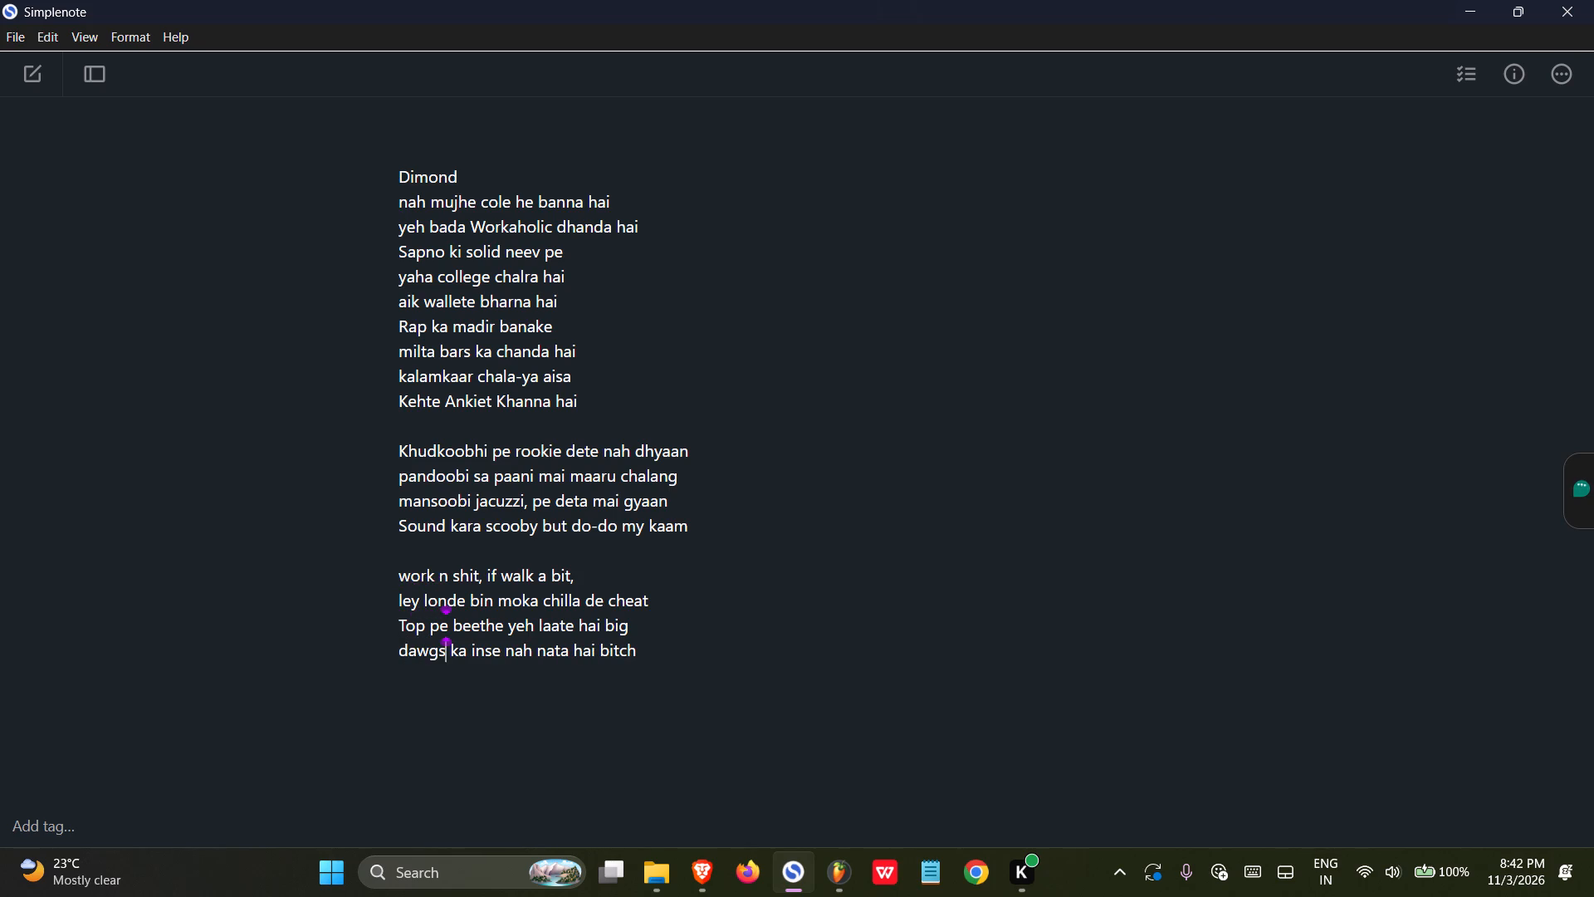
Switch to FL Studio and restart the beat from the beginning.
left_click(819, 884)
key("space")
key("space")
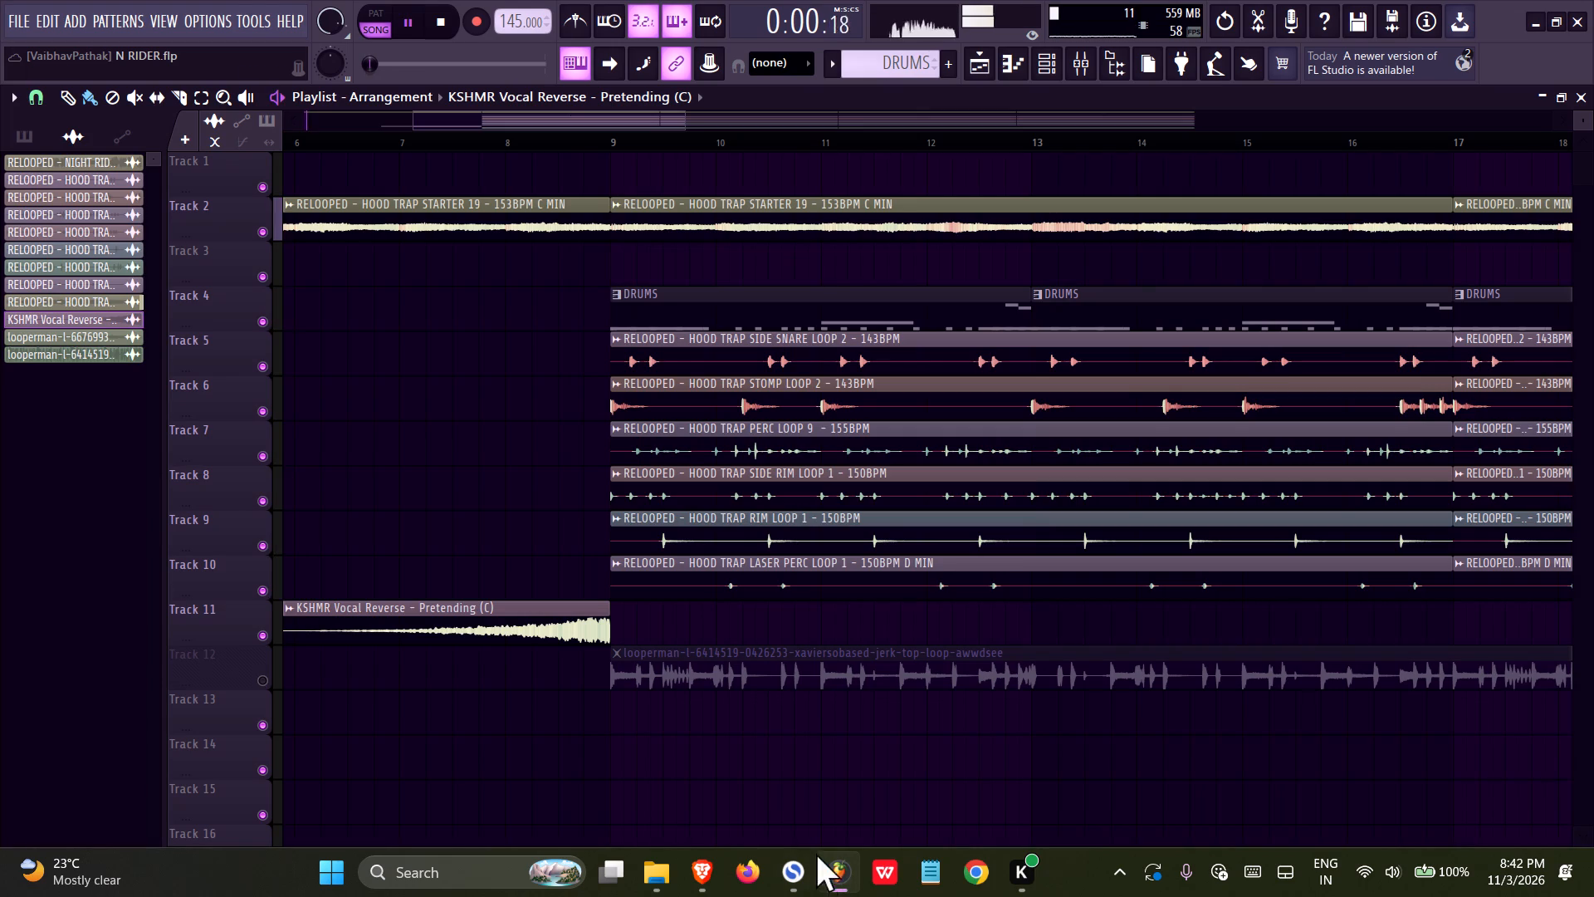
Raise the RELOOPED - HOOD TRAP SNARE 63 note velocities in the DRUMS pattern to maximum, return to the playlist and save the project.
double_click(671, 316)
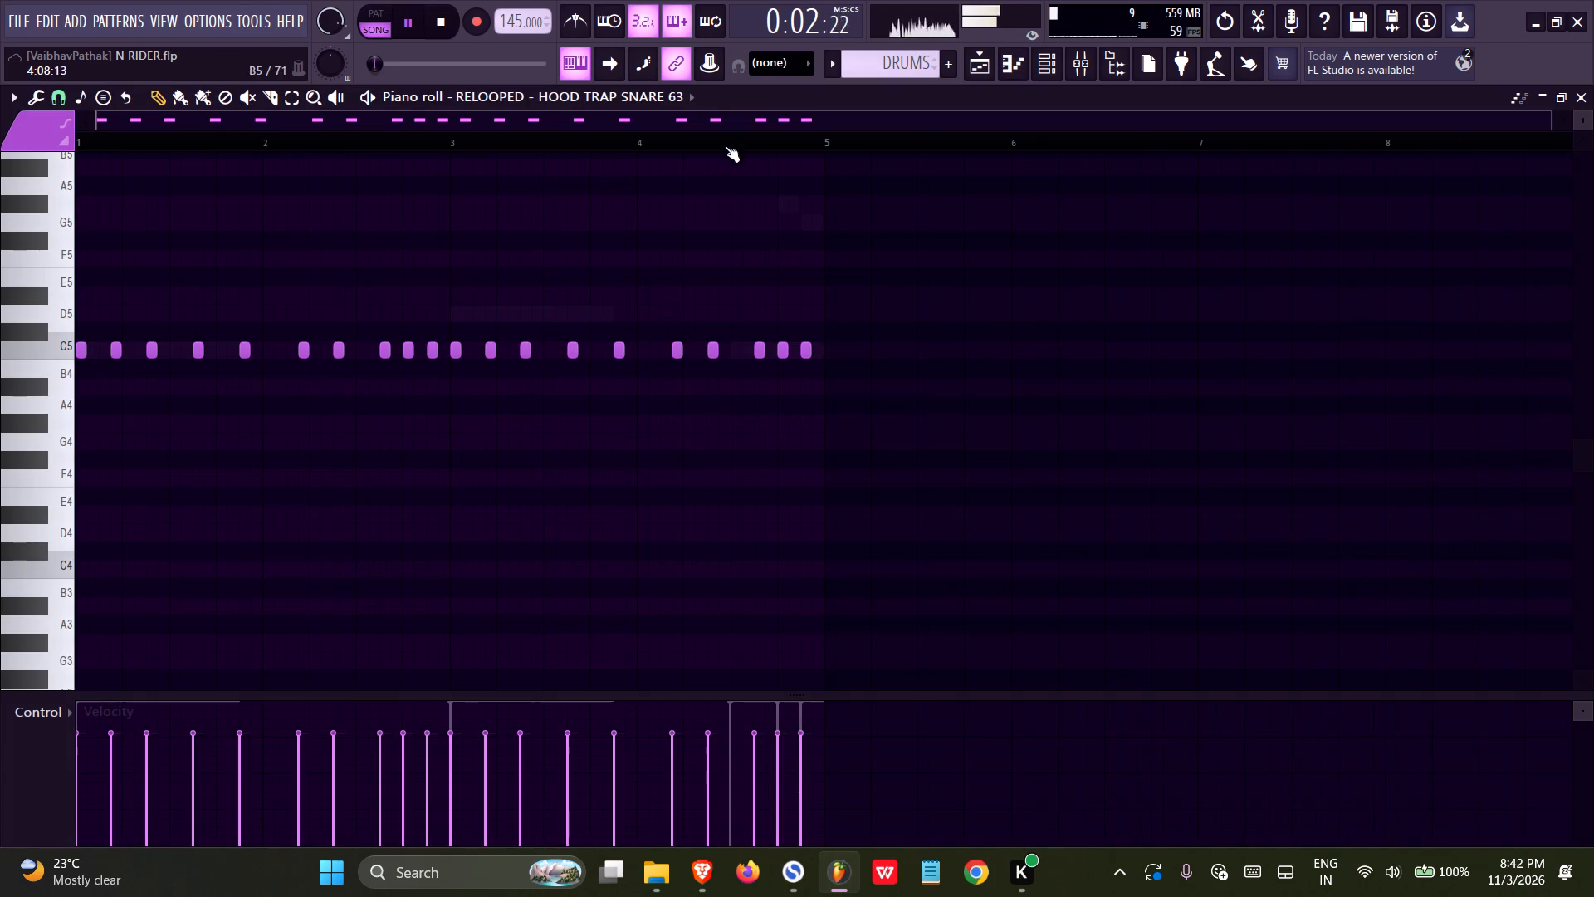
key("ctrl+s")
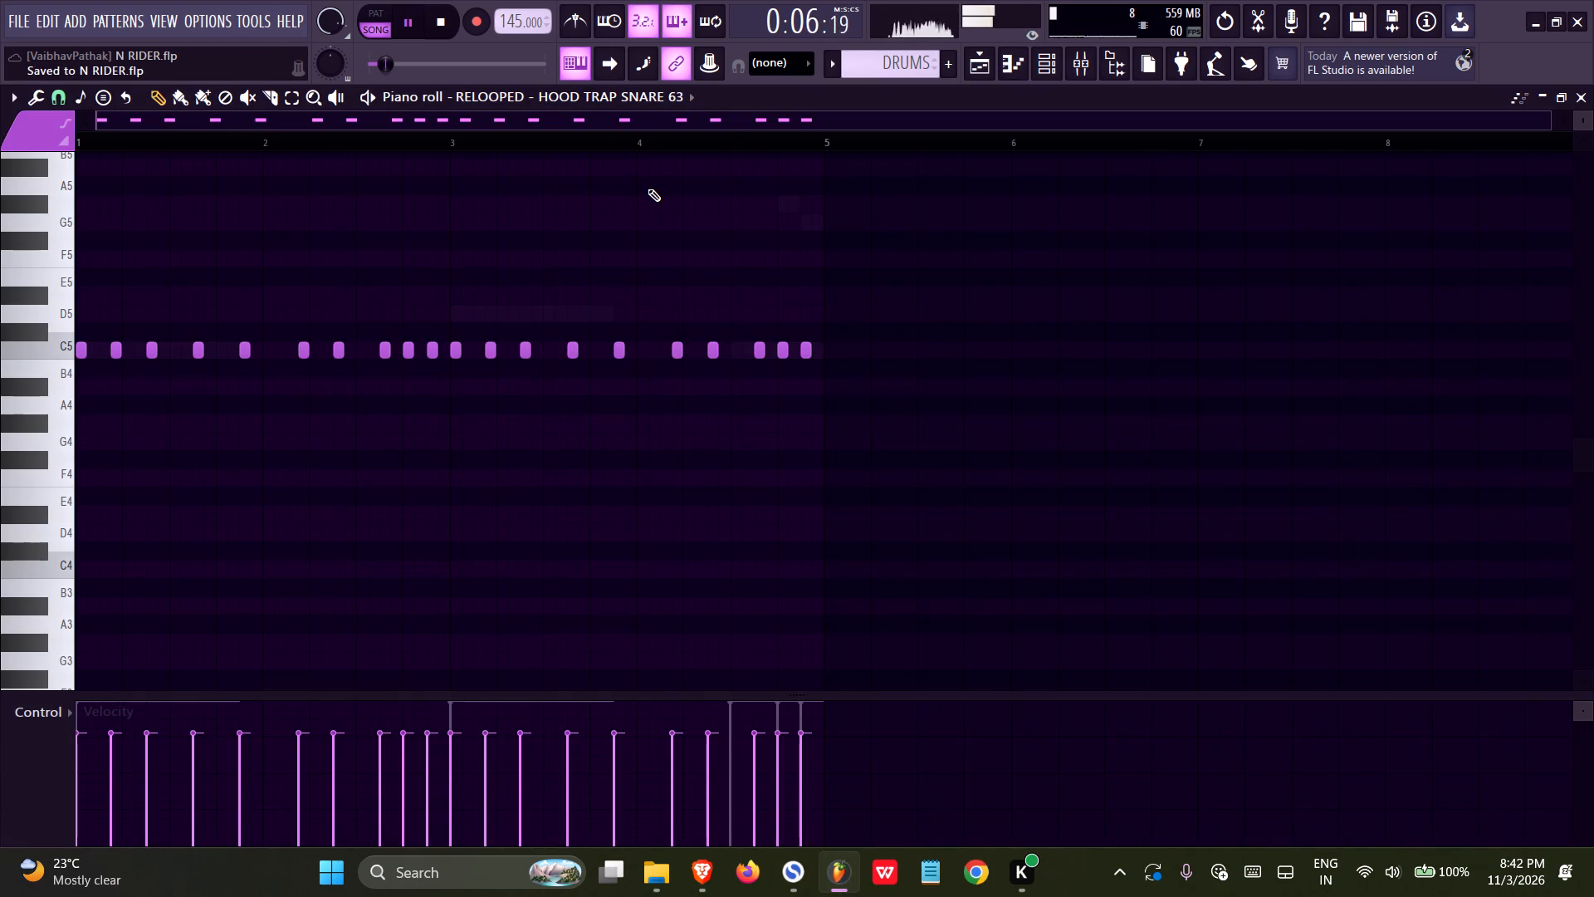
key("alt+x")
left_click(856, 553)
left_click(981, 79)
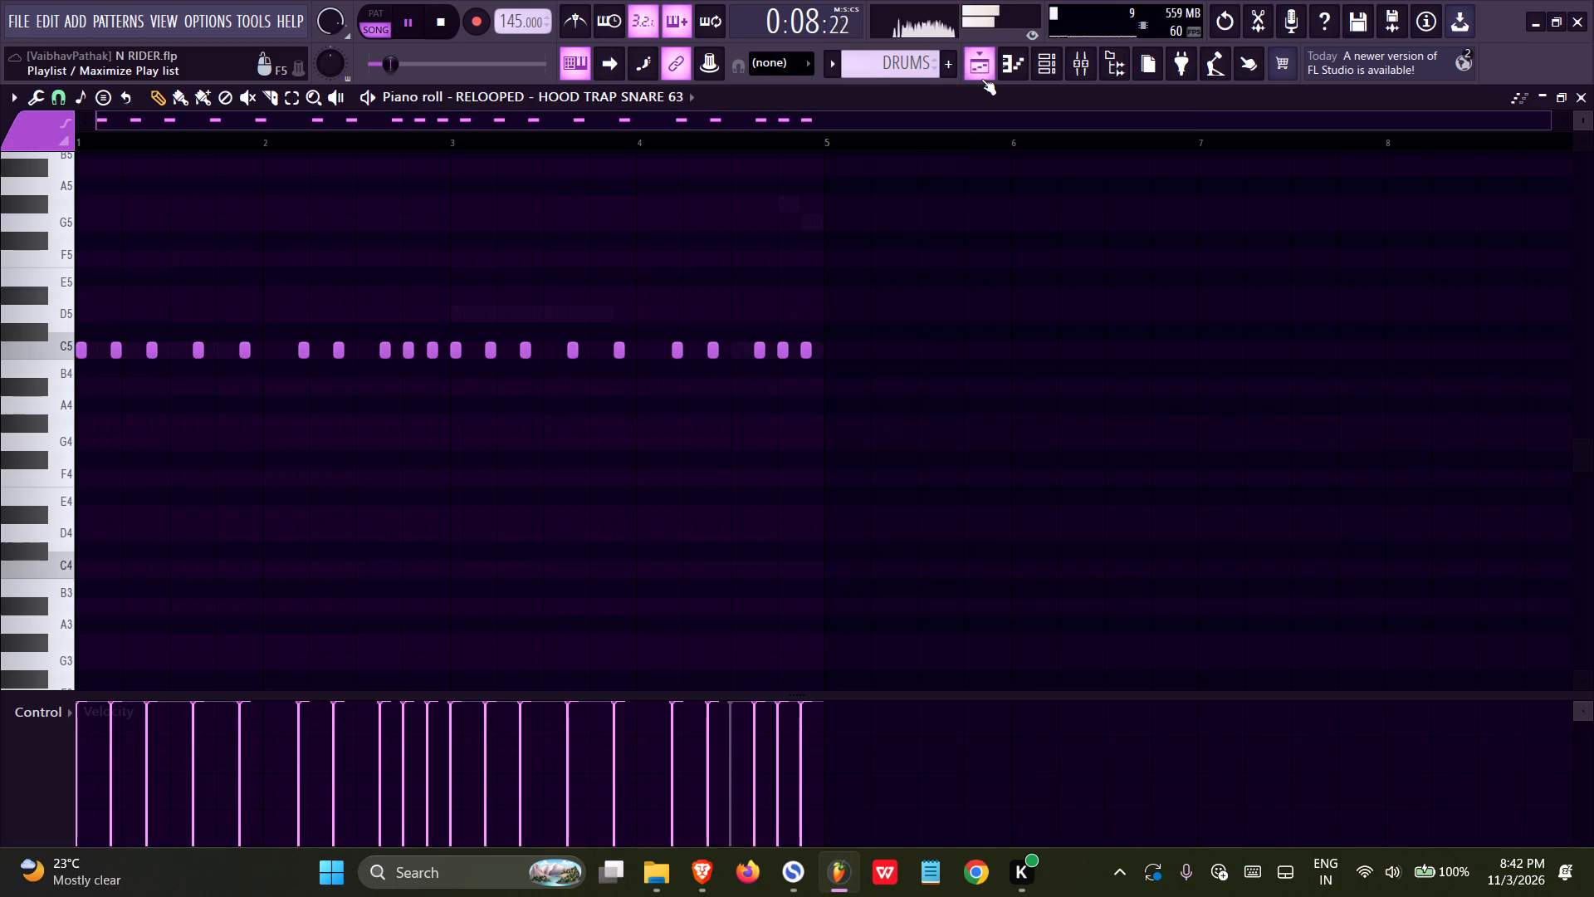
scroll(566, 388, "down", 9, "ctrl")
key("ctrl+s")
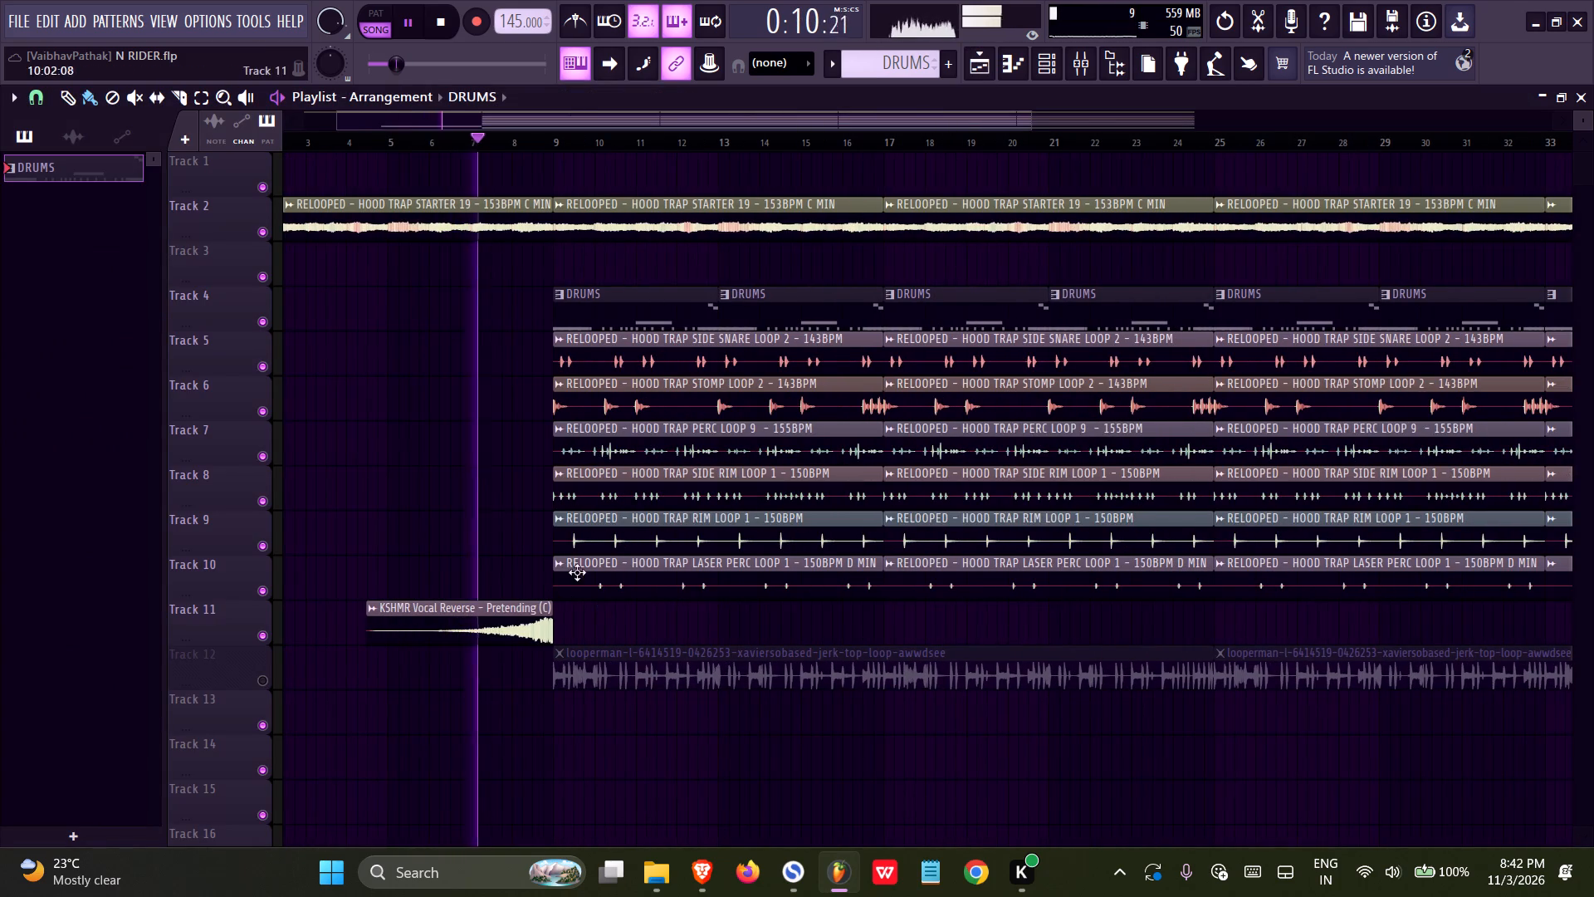
Mute Track 6, which holds the HOOD TRAP STOMP LOOP 2 clips.
left_click(262, 414)
Check the lyrics in Simplenote against the beat, and stop playback in FL Studio.
left_click(808, 865)
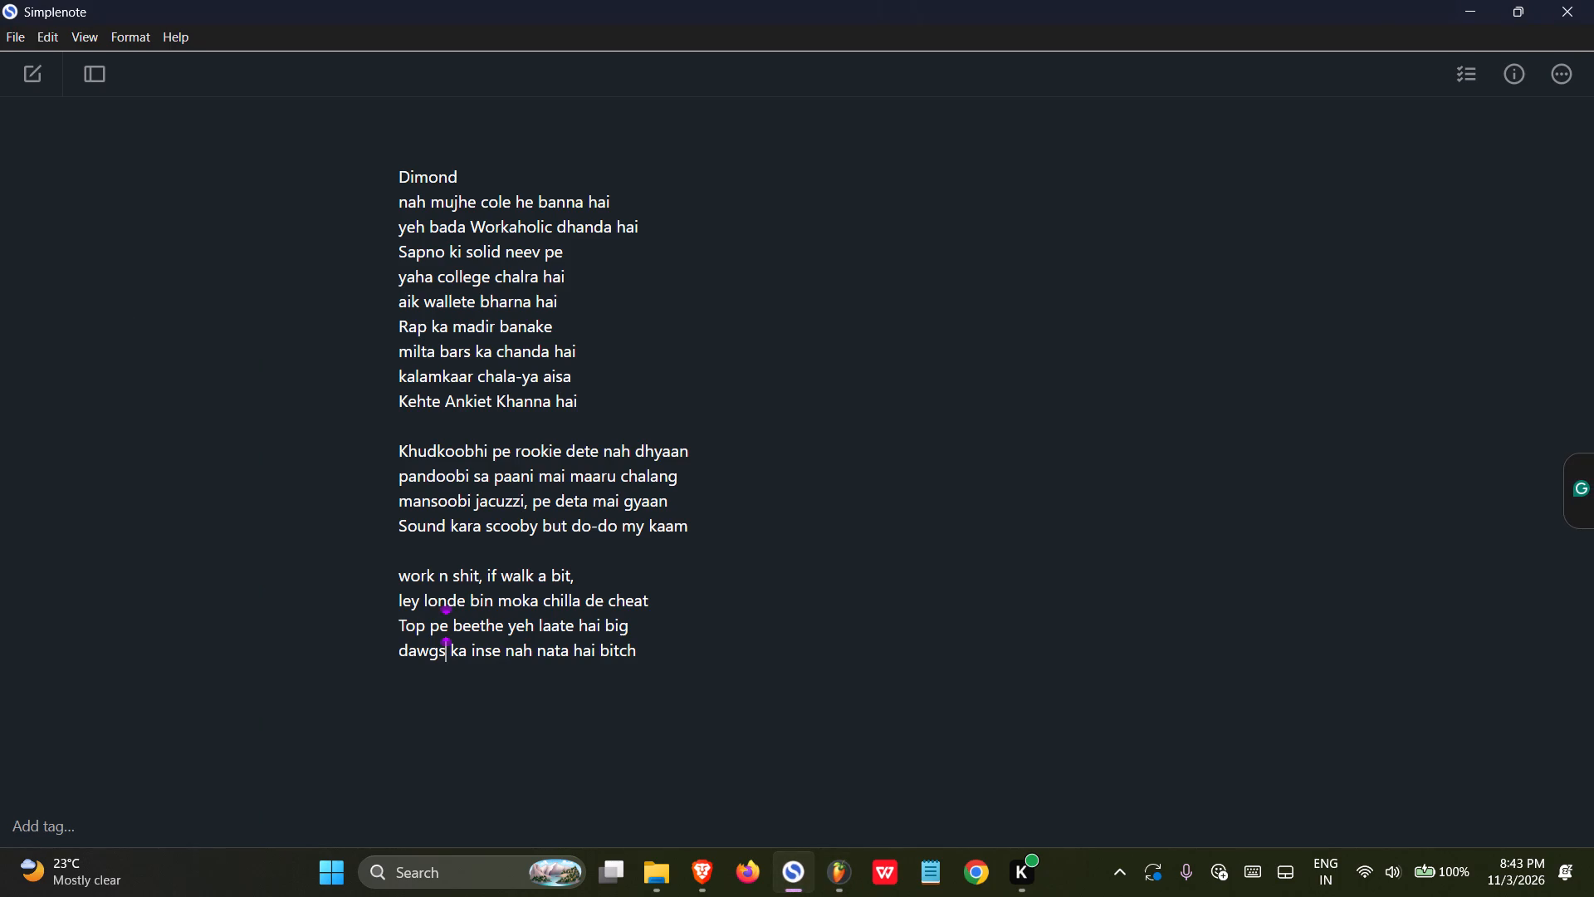
left_click(838, 871)
key("space")
In Simplenote, replace "Dimond" on the first lyric line with "Heera".
left_click(810, 866)
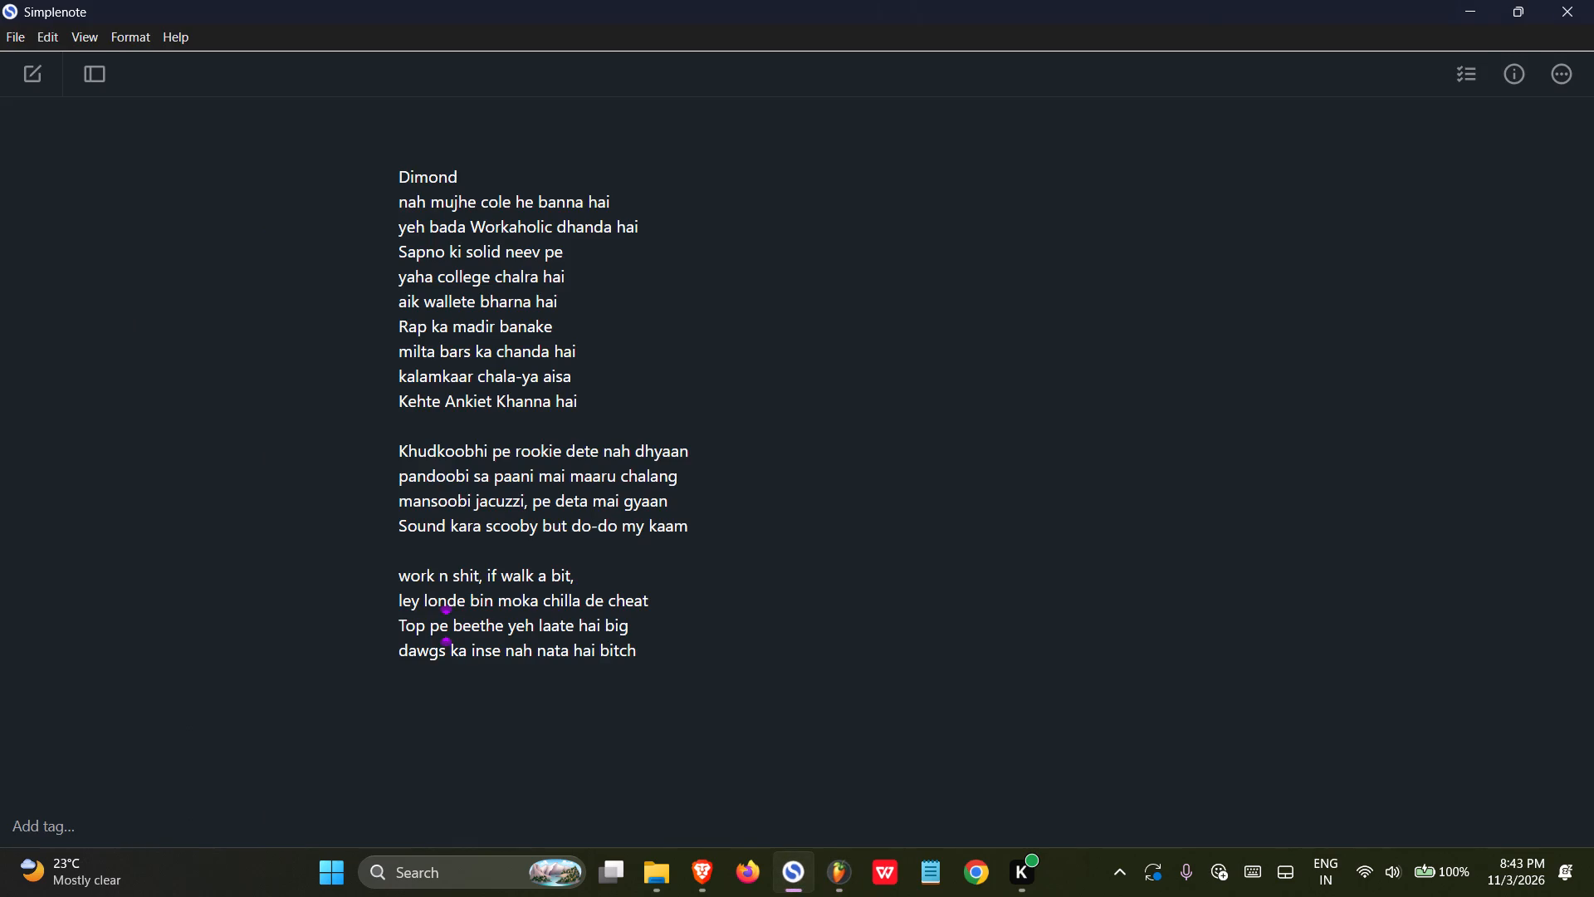
left_click_drag(466, 182, 335, 177)
type("eera")
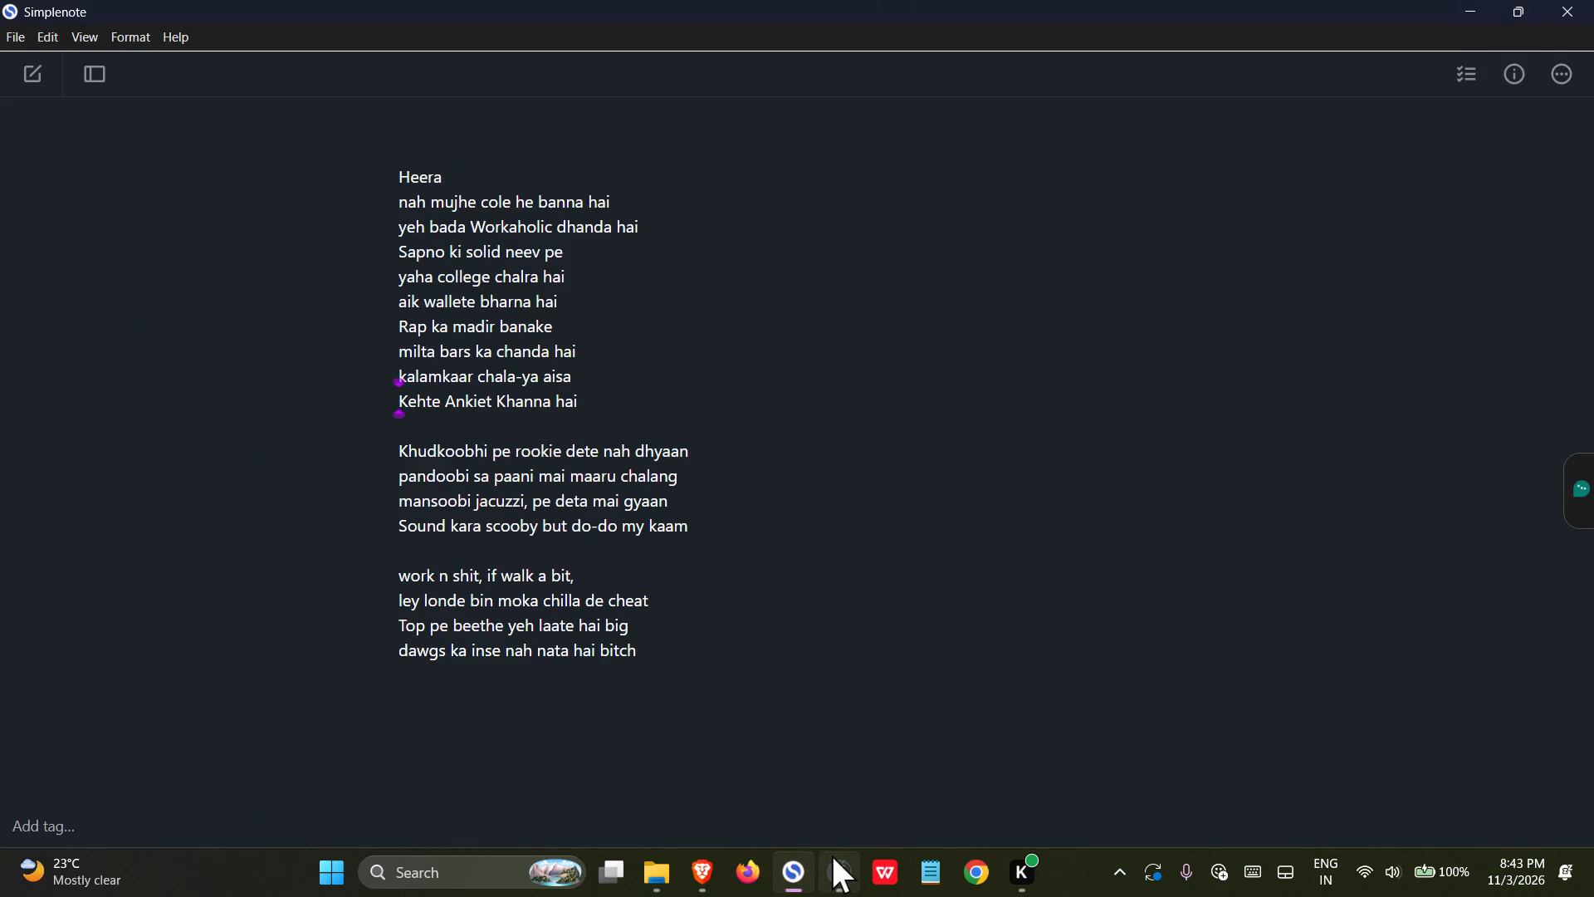
Switch to FL Studio and play the beat from the beginning.
left_click(832, 855)
key("space")
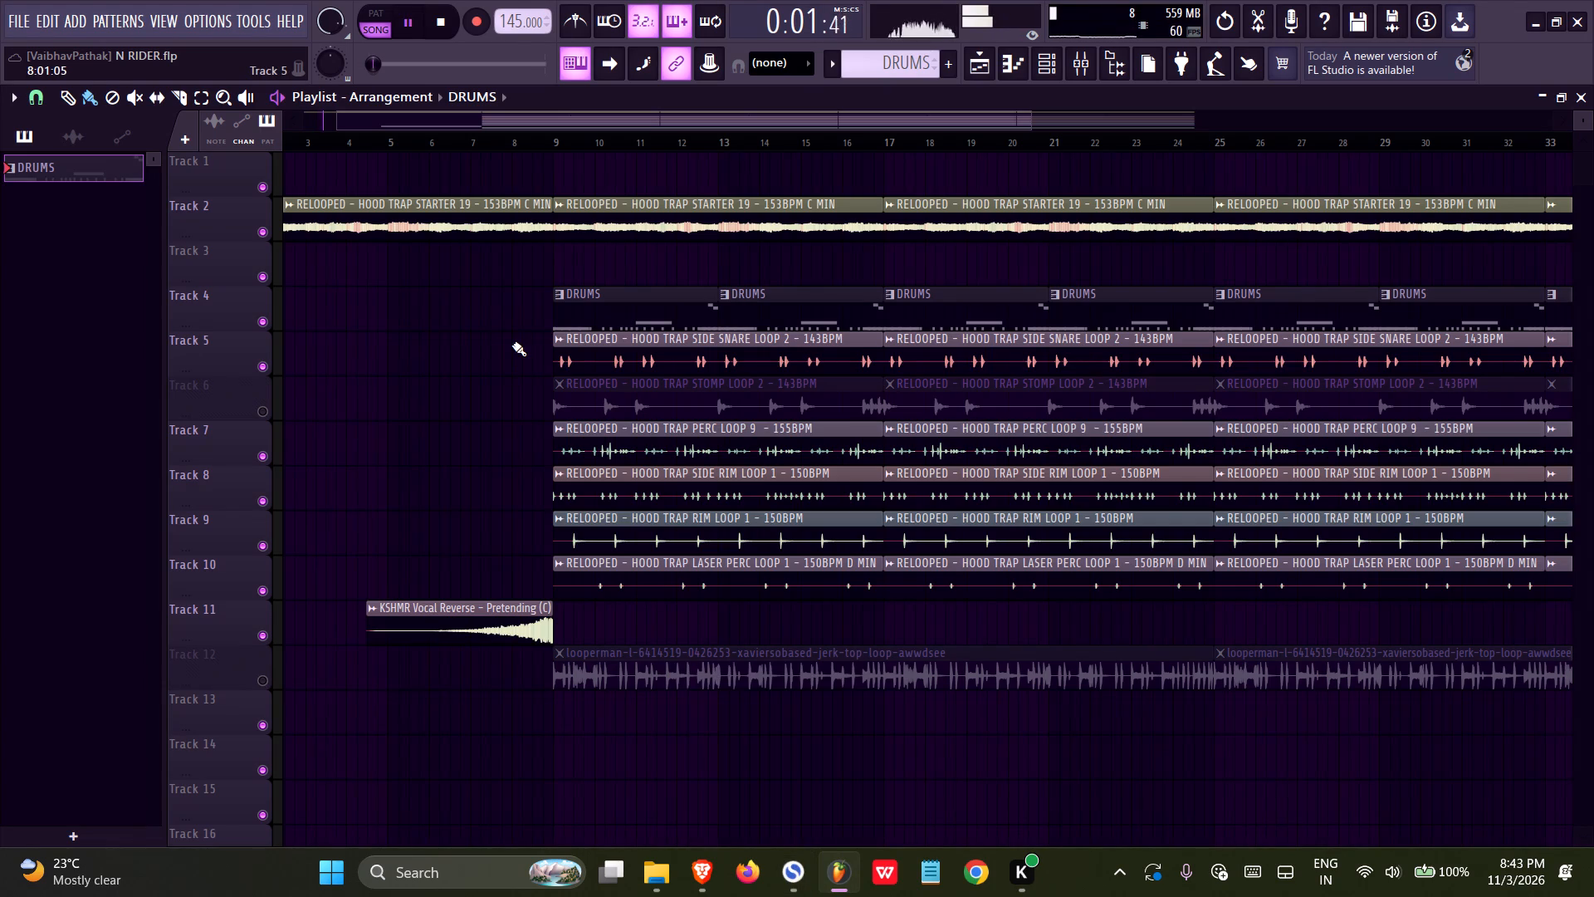
Slice the HOOD TRAP STARTER 19 clip on Track 2 and the KSHMR Vocal Reverse clip on Track 11 about halfway through bar 8.
scroll(514, 343, "up", 8)
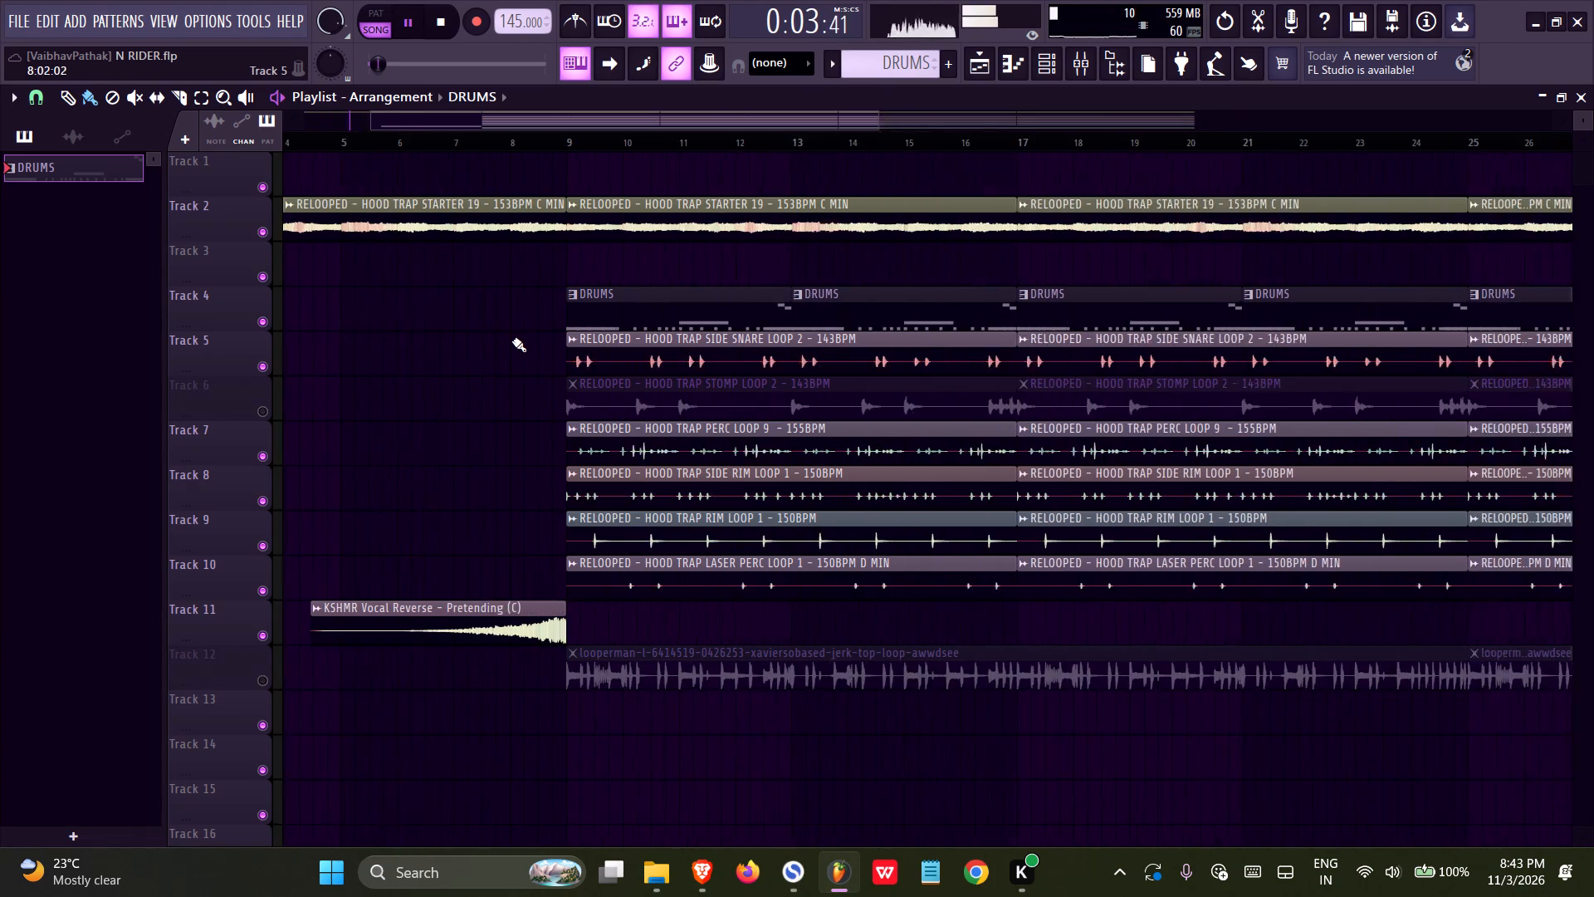
scroll(512, 341, "up", 5)
left_click(186, 91)
scroll(564, 276, "up", 4, "ctrl")
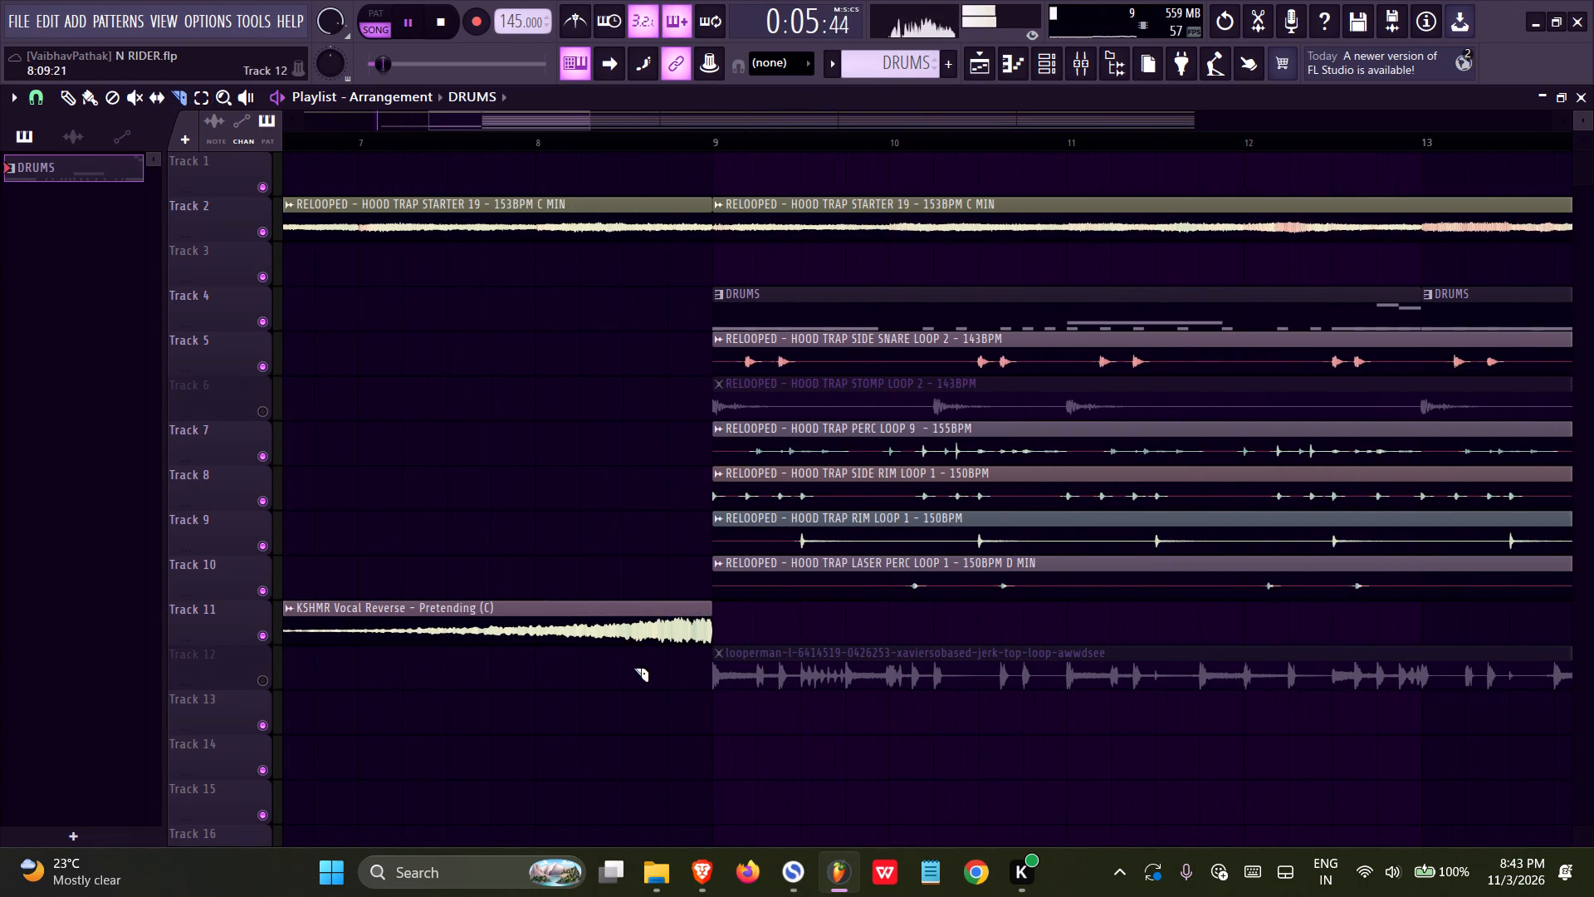
left_click_drag(622, 652, 620, 179, "shift")
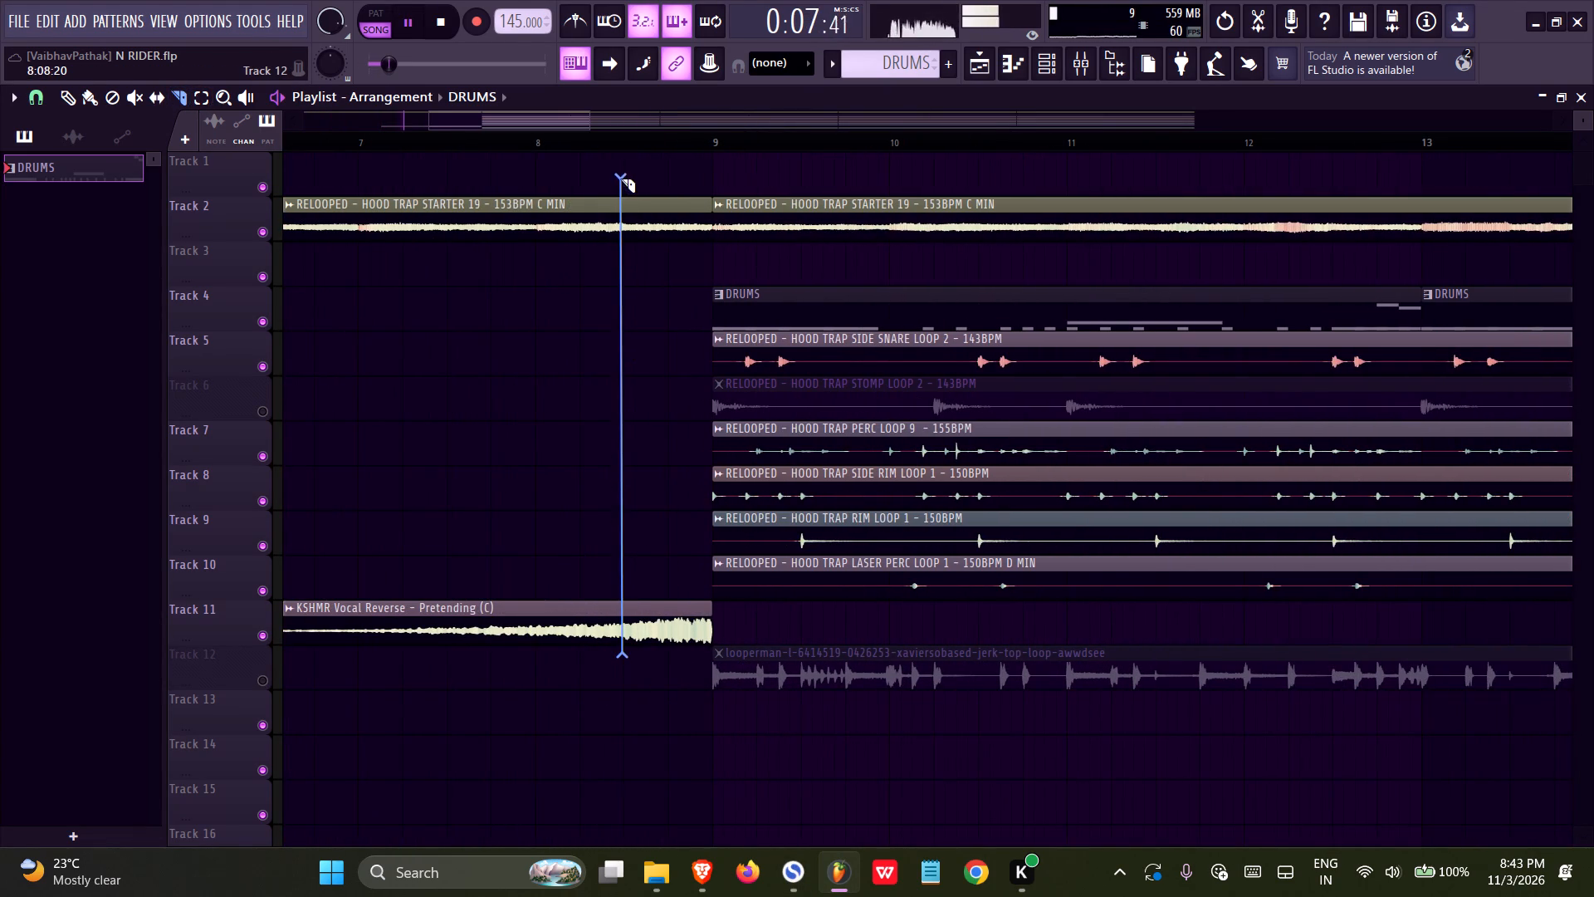
left_click_drag(620, 179, 623, 177, "shift")
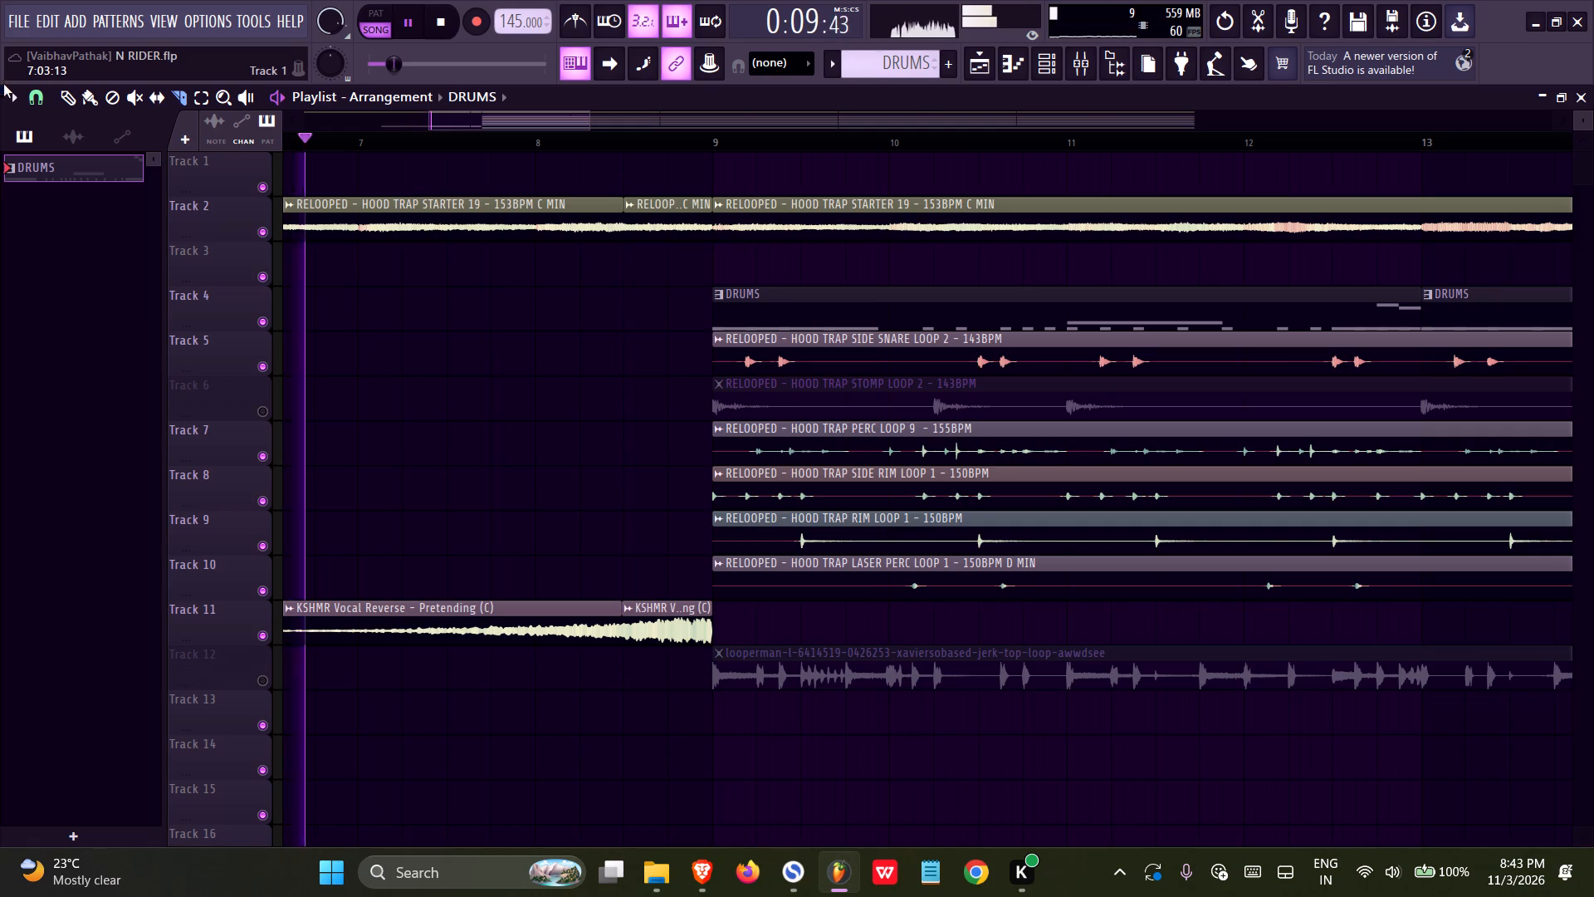
Select the two short sliced pieces just before bar 9 on Tracks 2 and 11 and mute them.
left_click(56, 93)
left_click(68, 99)
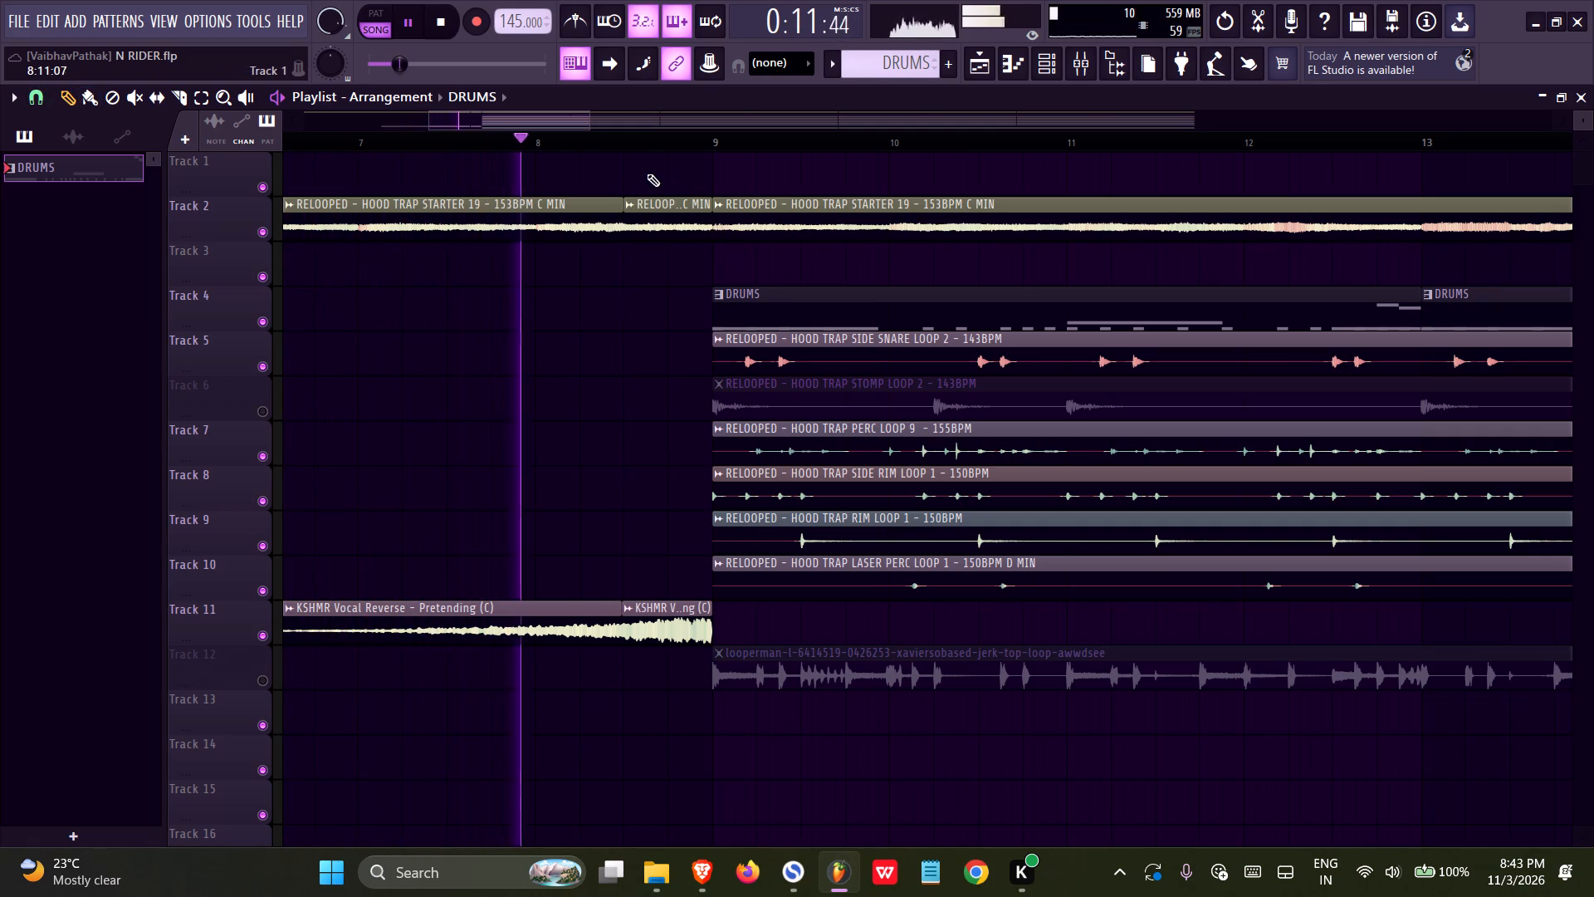
left_click_drag(646, 173, 676, 623, "ctrl")
key("ctrl+m")
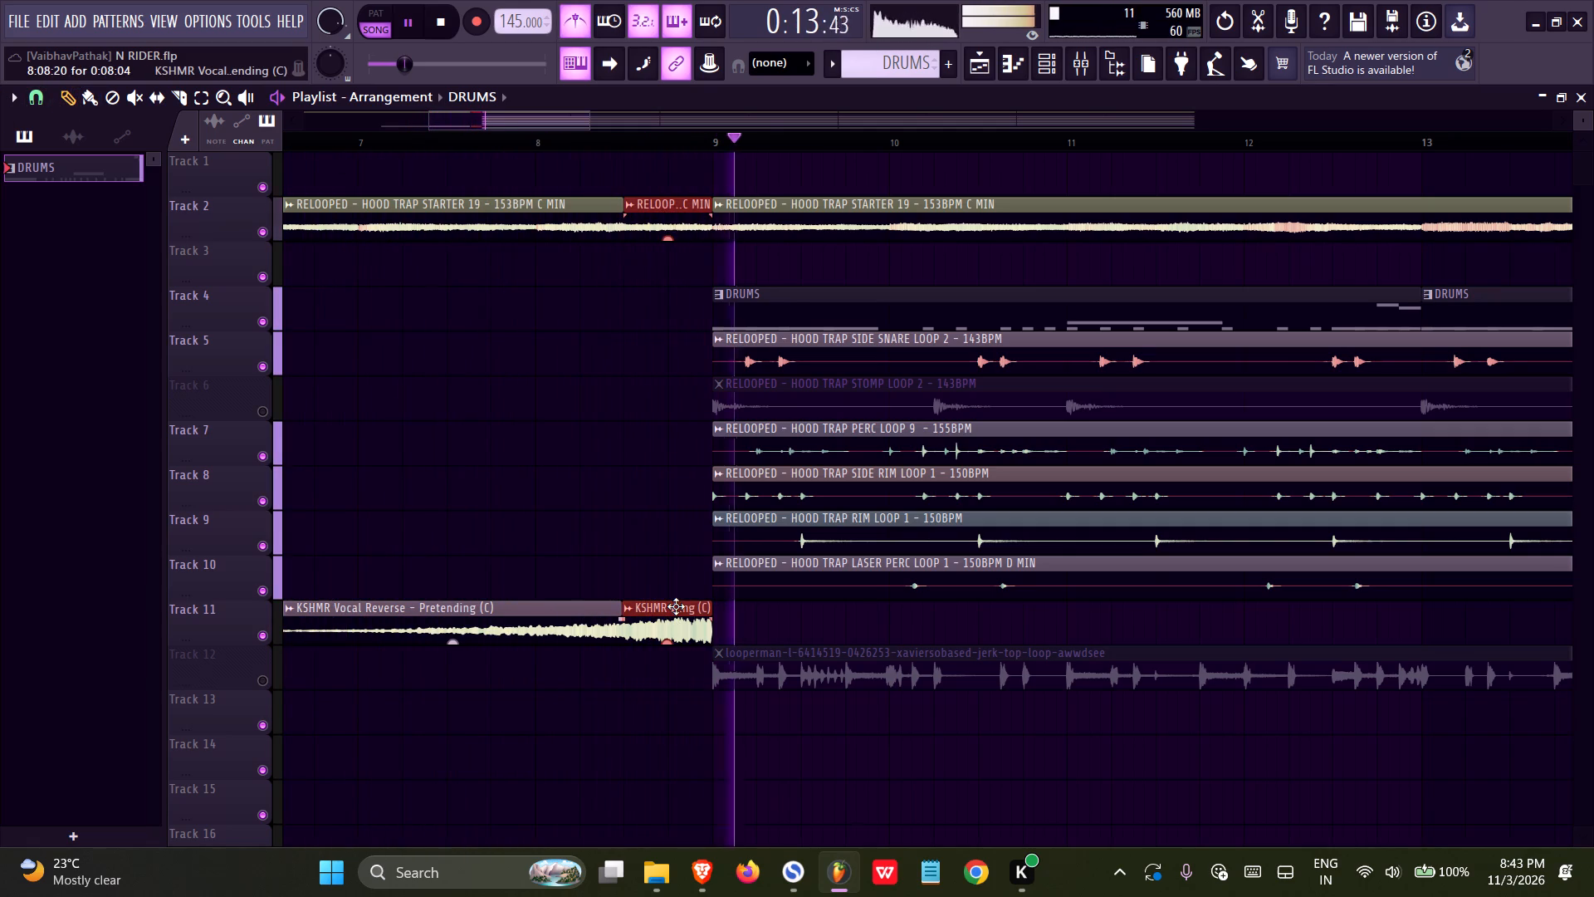
key("alt+m")
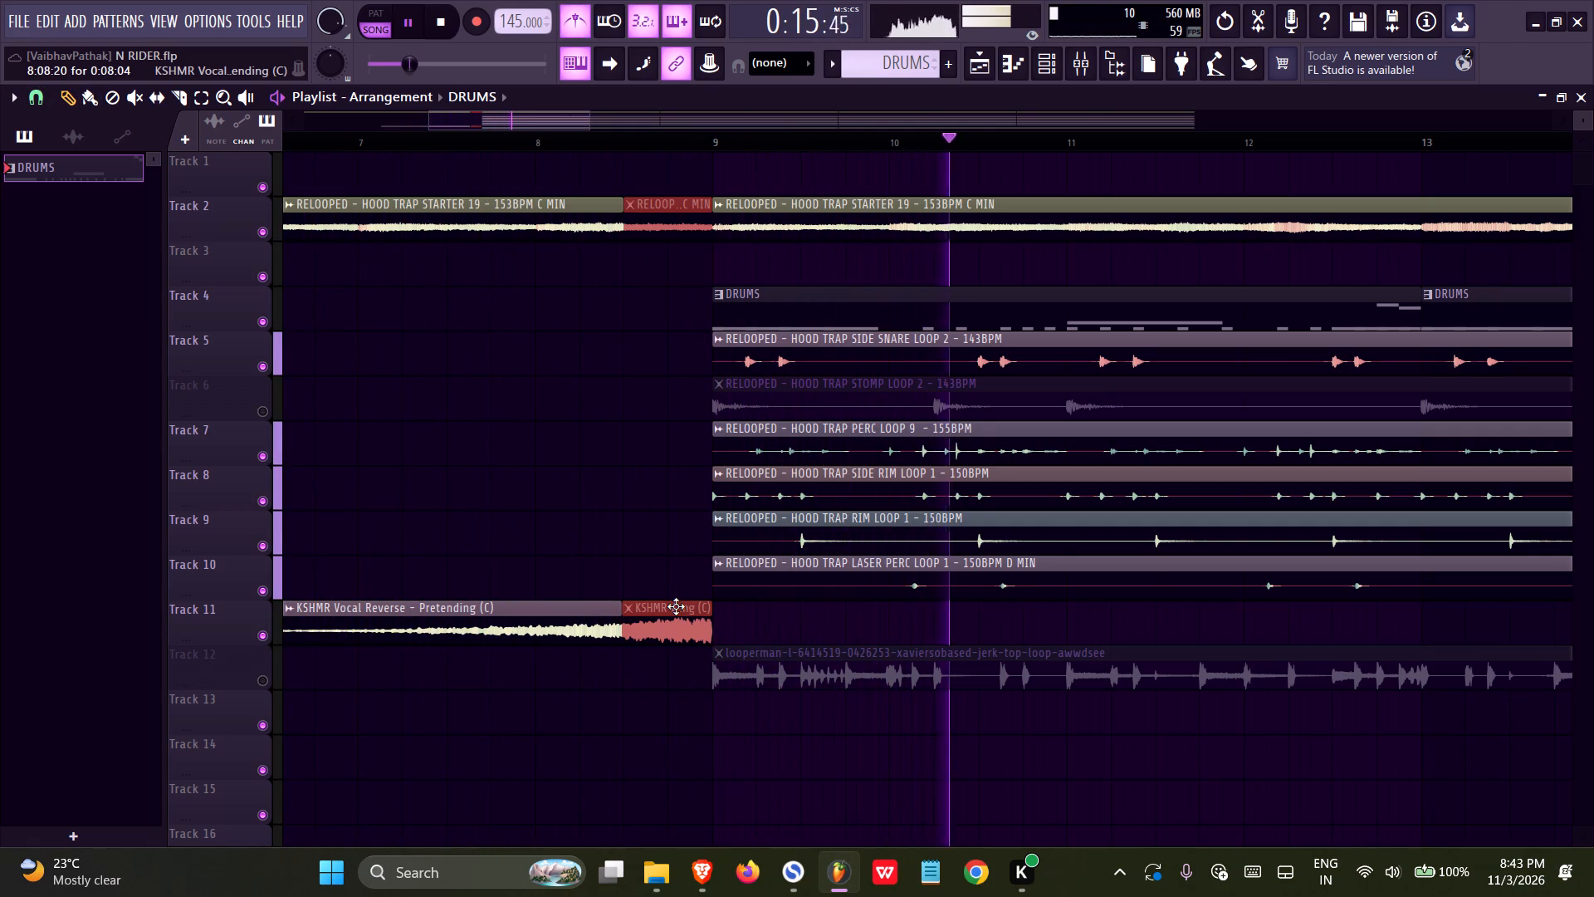
Save the N RIDER project.
scroll(695, 536, "down", 11, "ctrl")
key("ctrl+s")
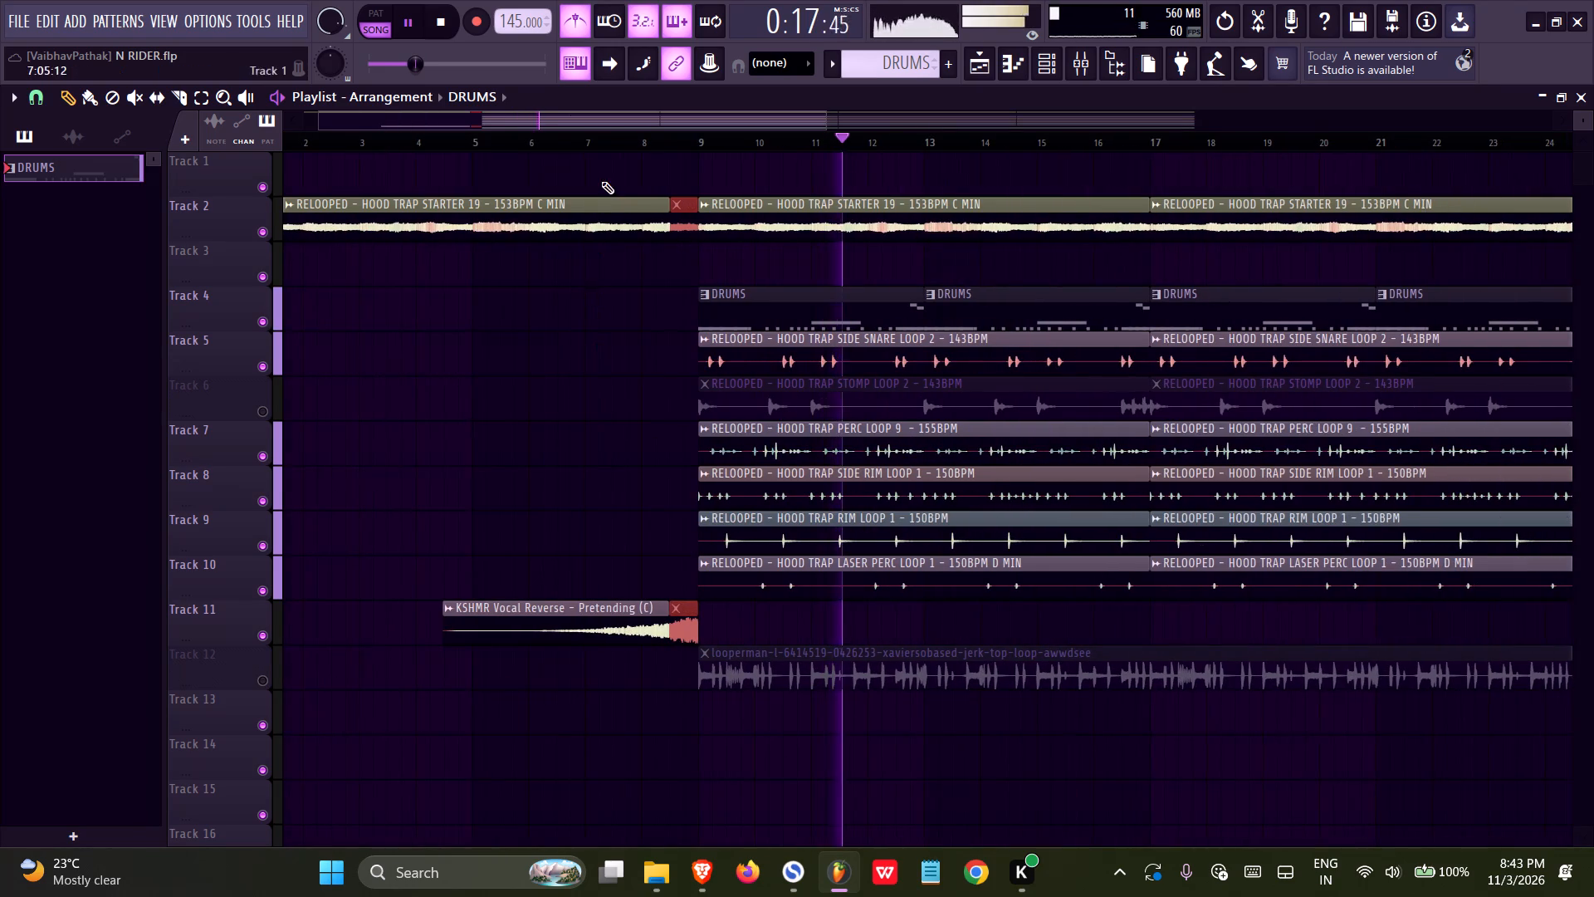
Replay the beat from bar 7, leading into the drop at bar 9, and switch to the lyrics in Simplenote.
left_click(589, 142)
scroll(699, 429, "up", 10, "ctrl")
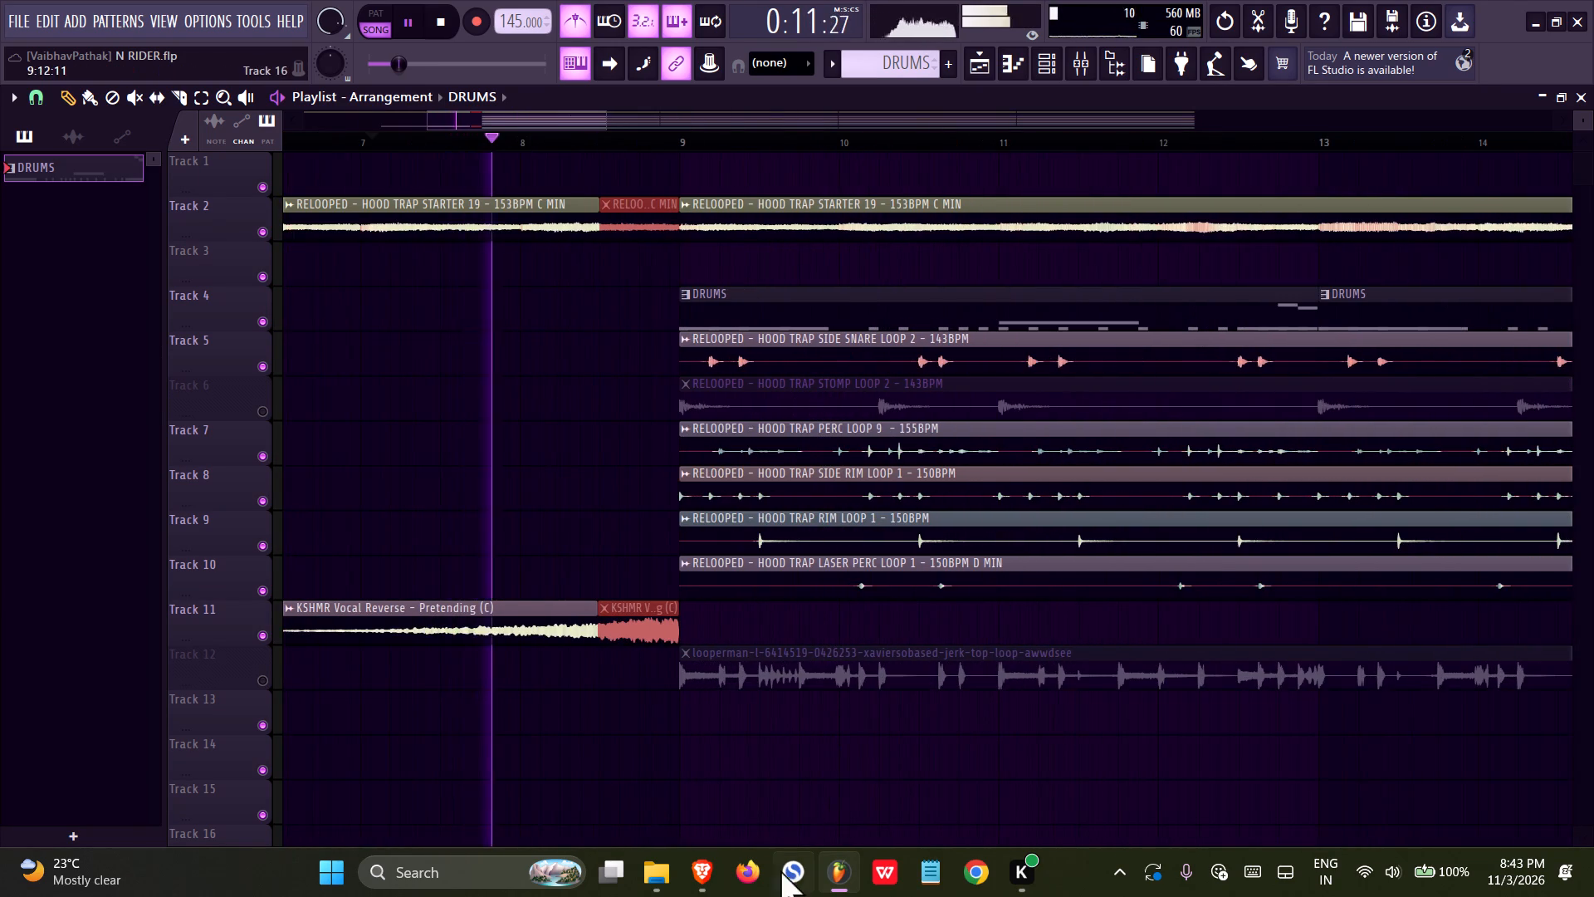
left_click(775, 878)
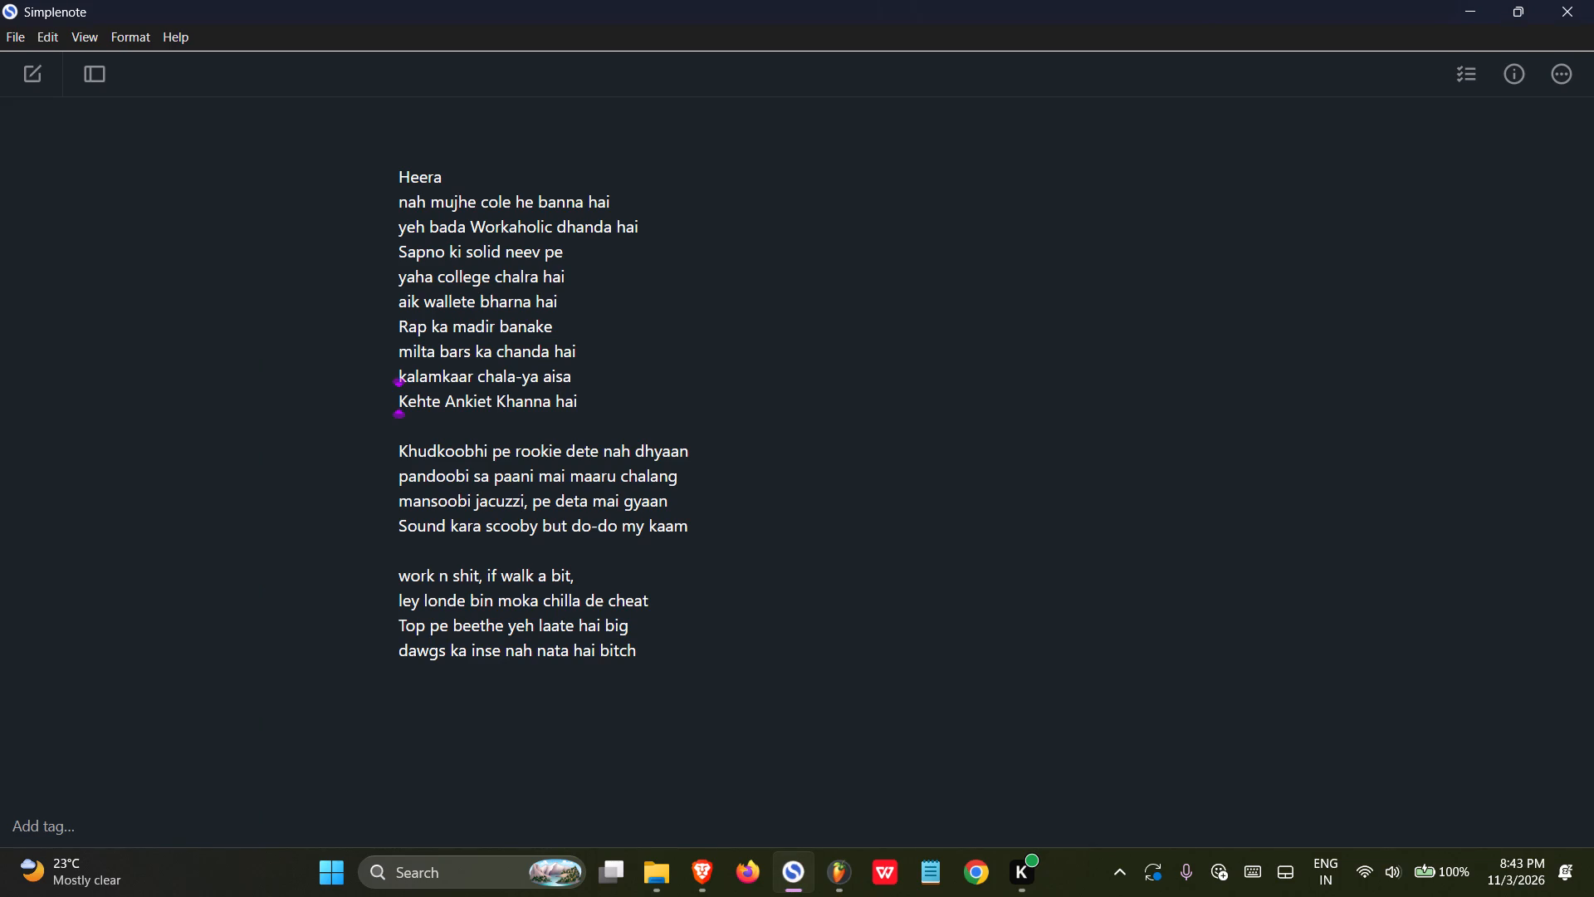
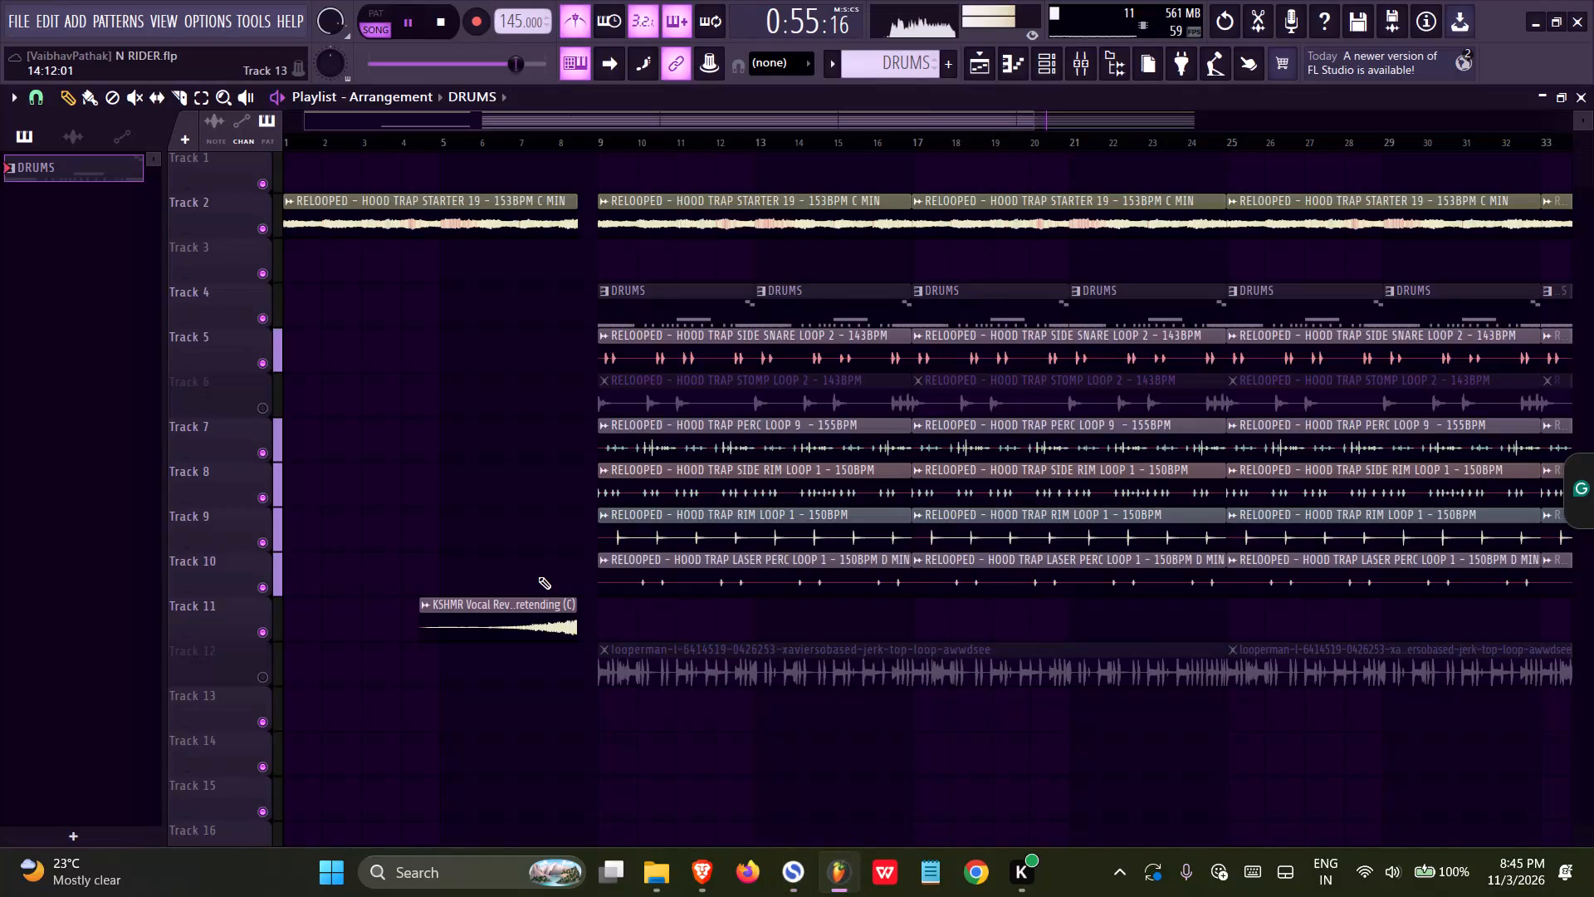
Stop playback and delete the muted HOOD TRAP STOMP LOOP 2 clips on Track 6 and the HOOD TRAP PERC LOOP 9 clips on Track 7.
key("space")
scroll(424, 455, "down", 11, "ctrl")
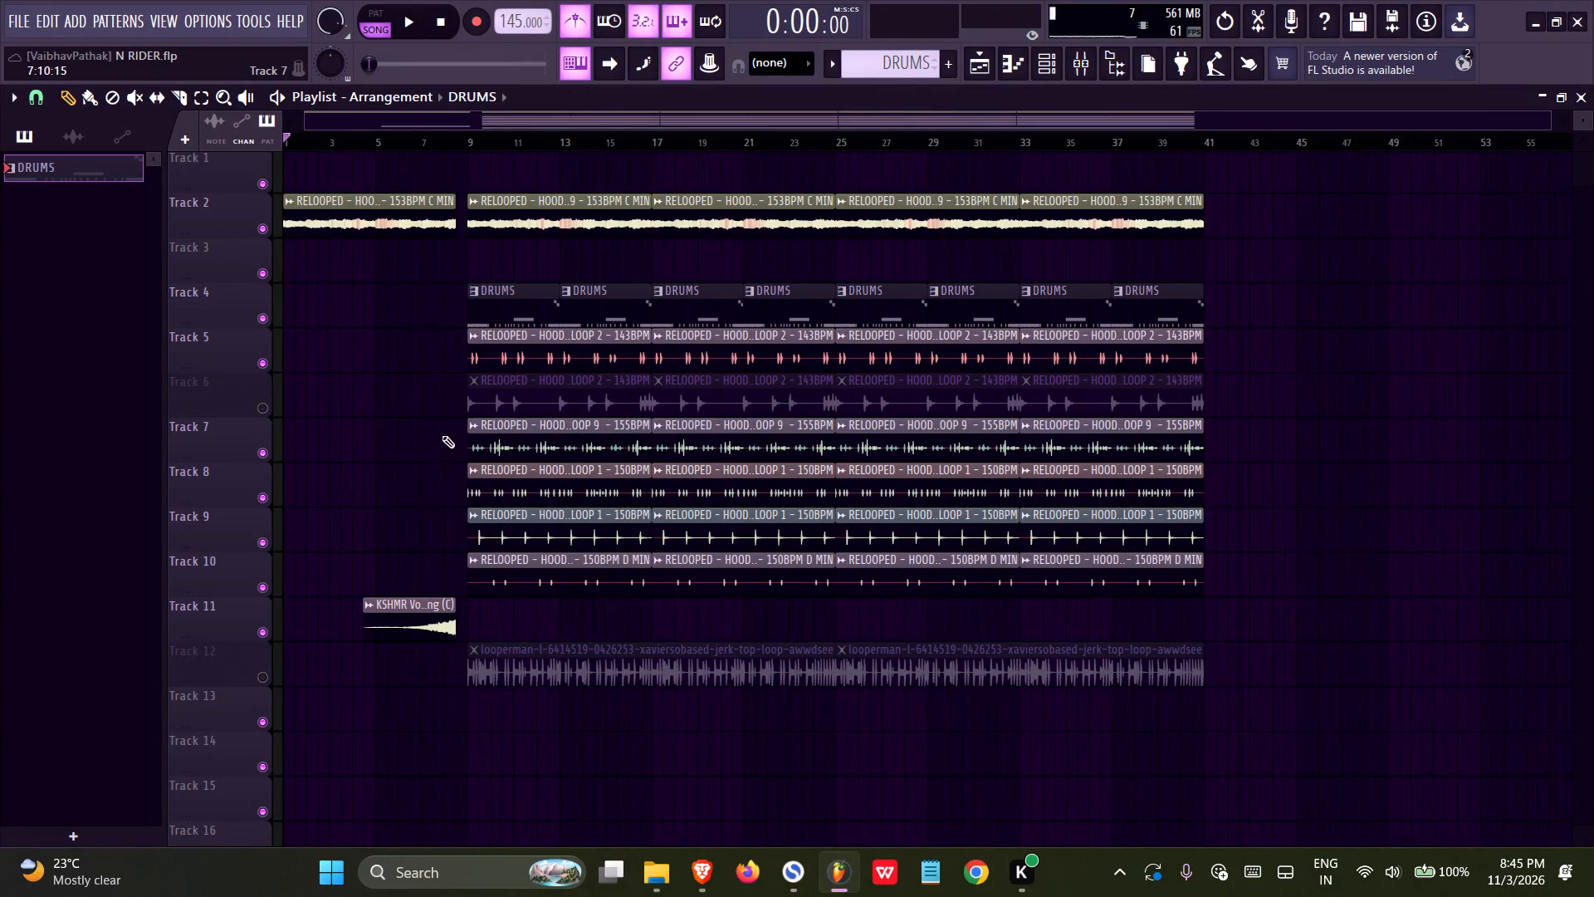
right_click_drag(486, 385, 716, 424)
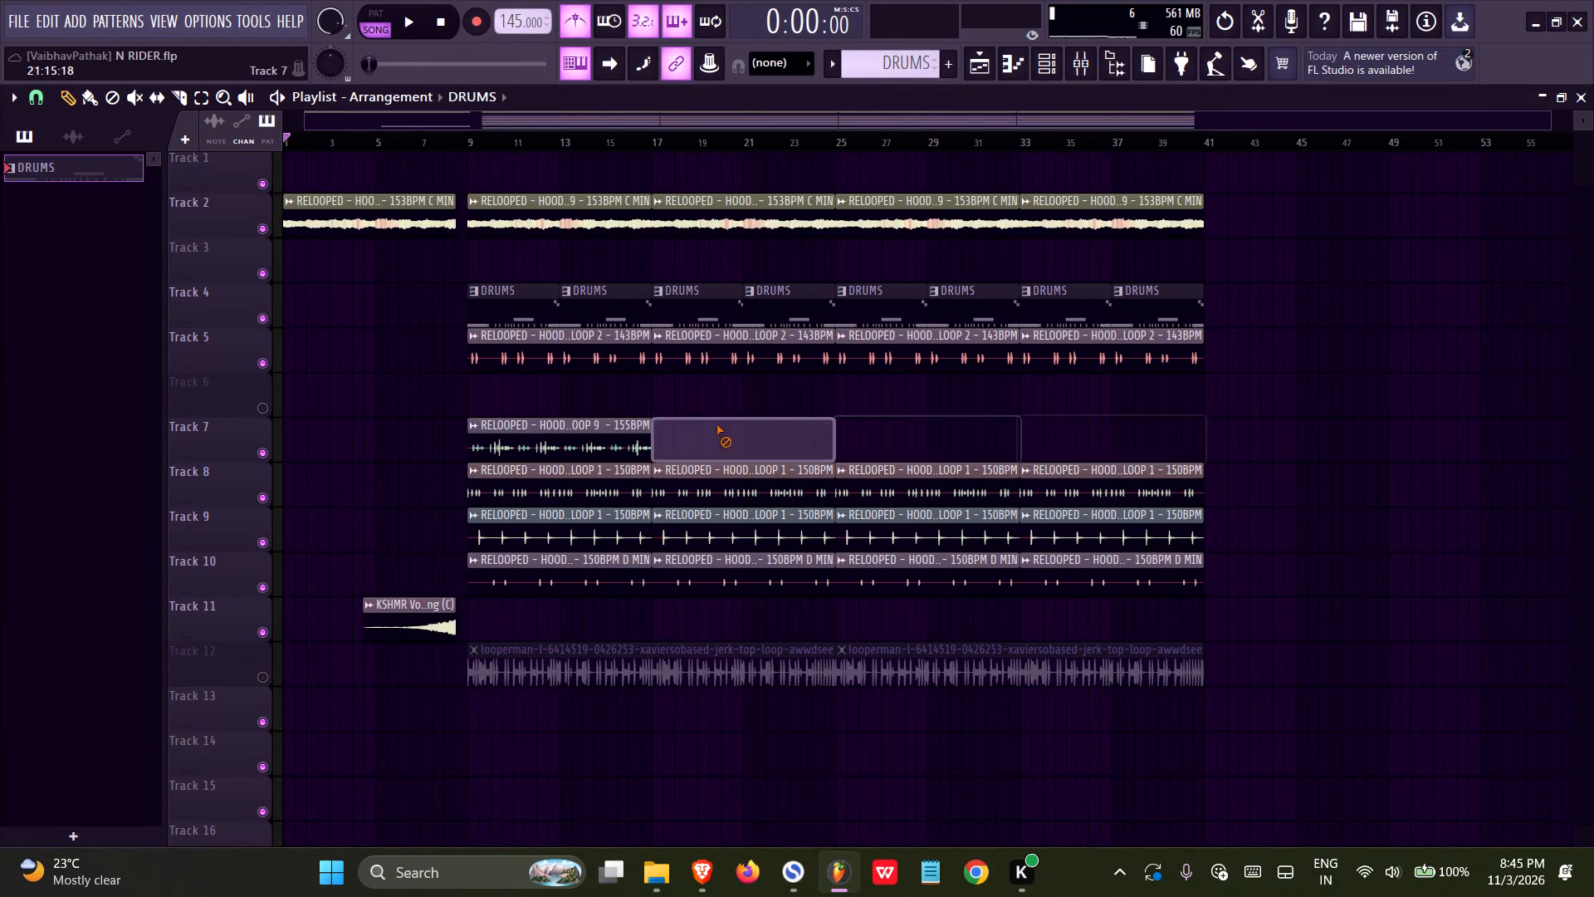
right_click_drag(716, 424, 648, 387)
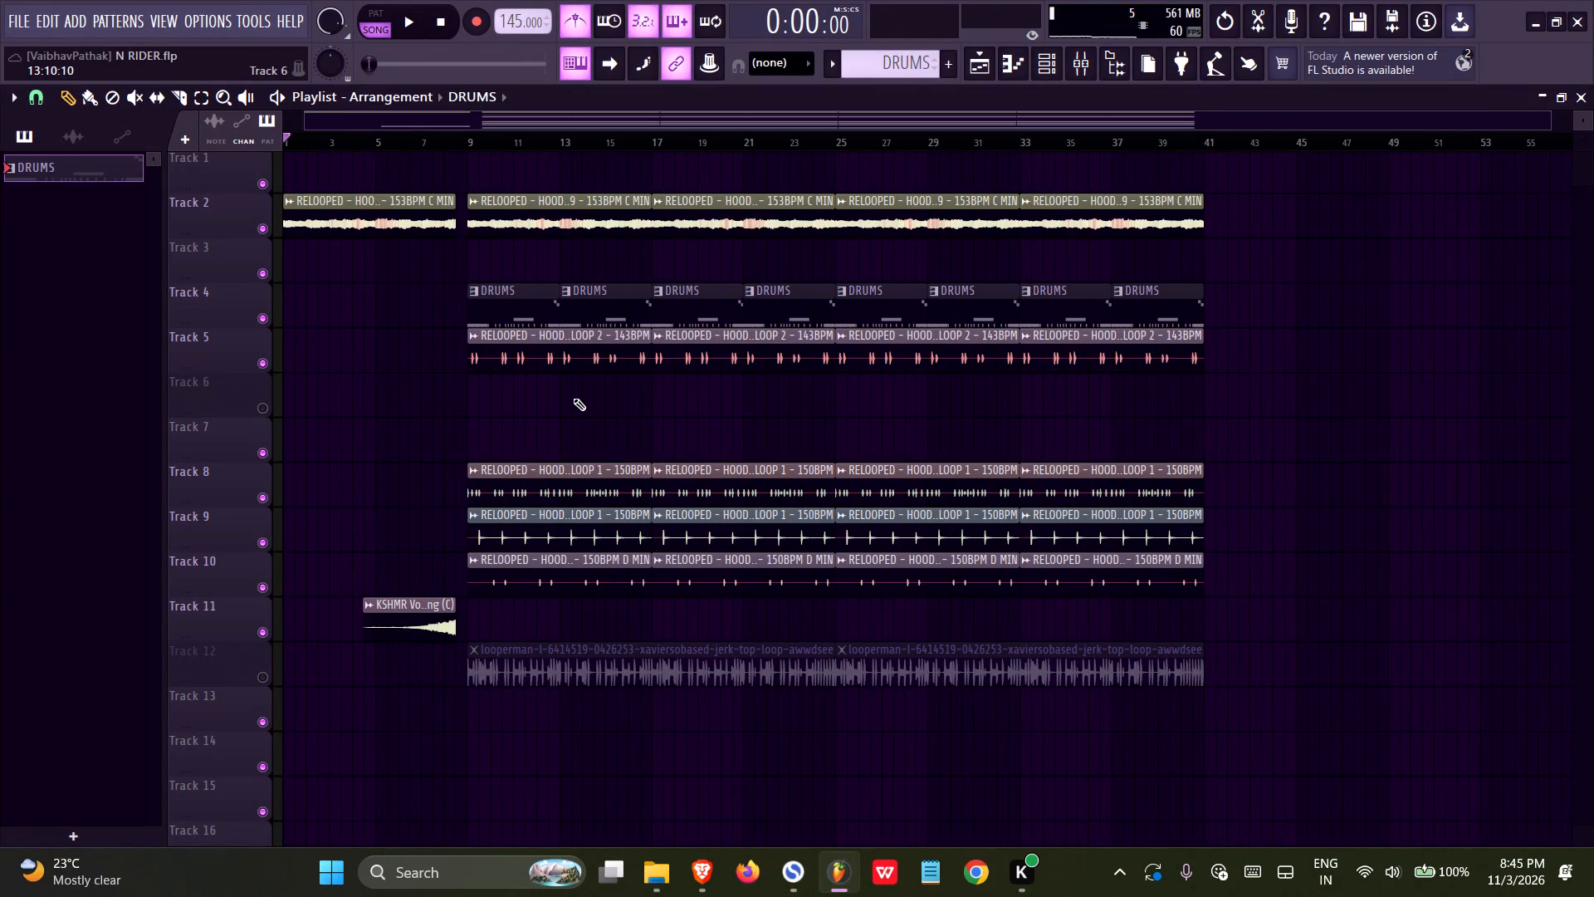
right_click(573, 398)
Mute Track 8's side rim loop and replay the beat from about bar 8 while reading the lyrics in Simplenote.
left_click(444, 143)
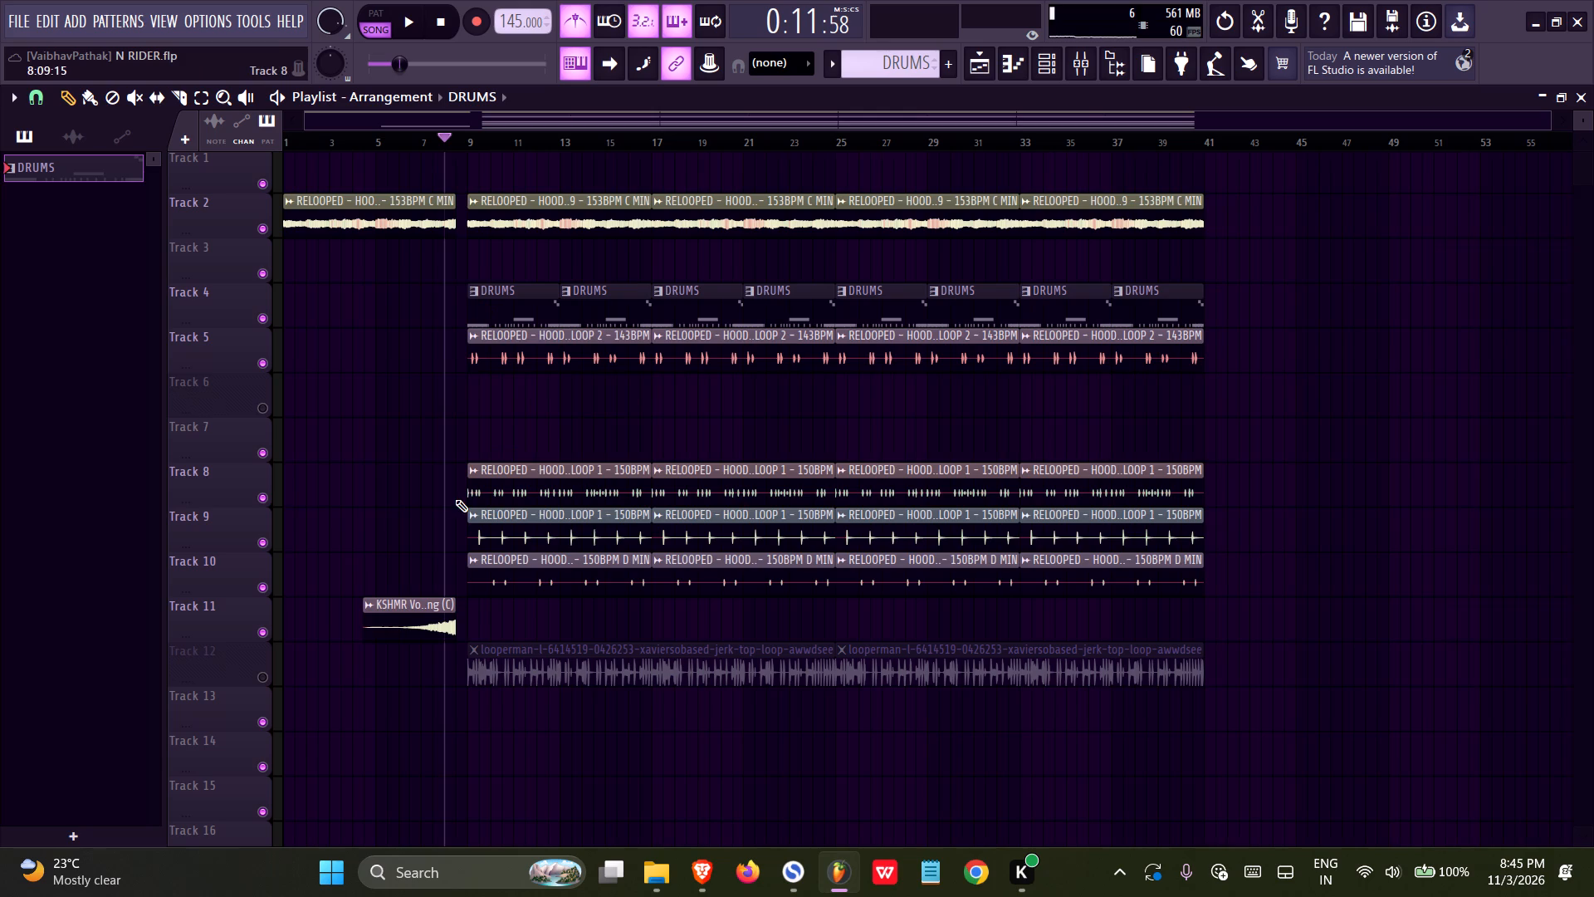
left_click(260, 498)
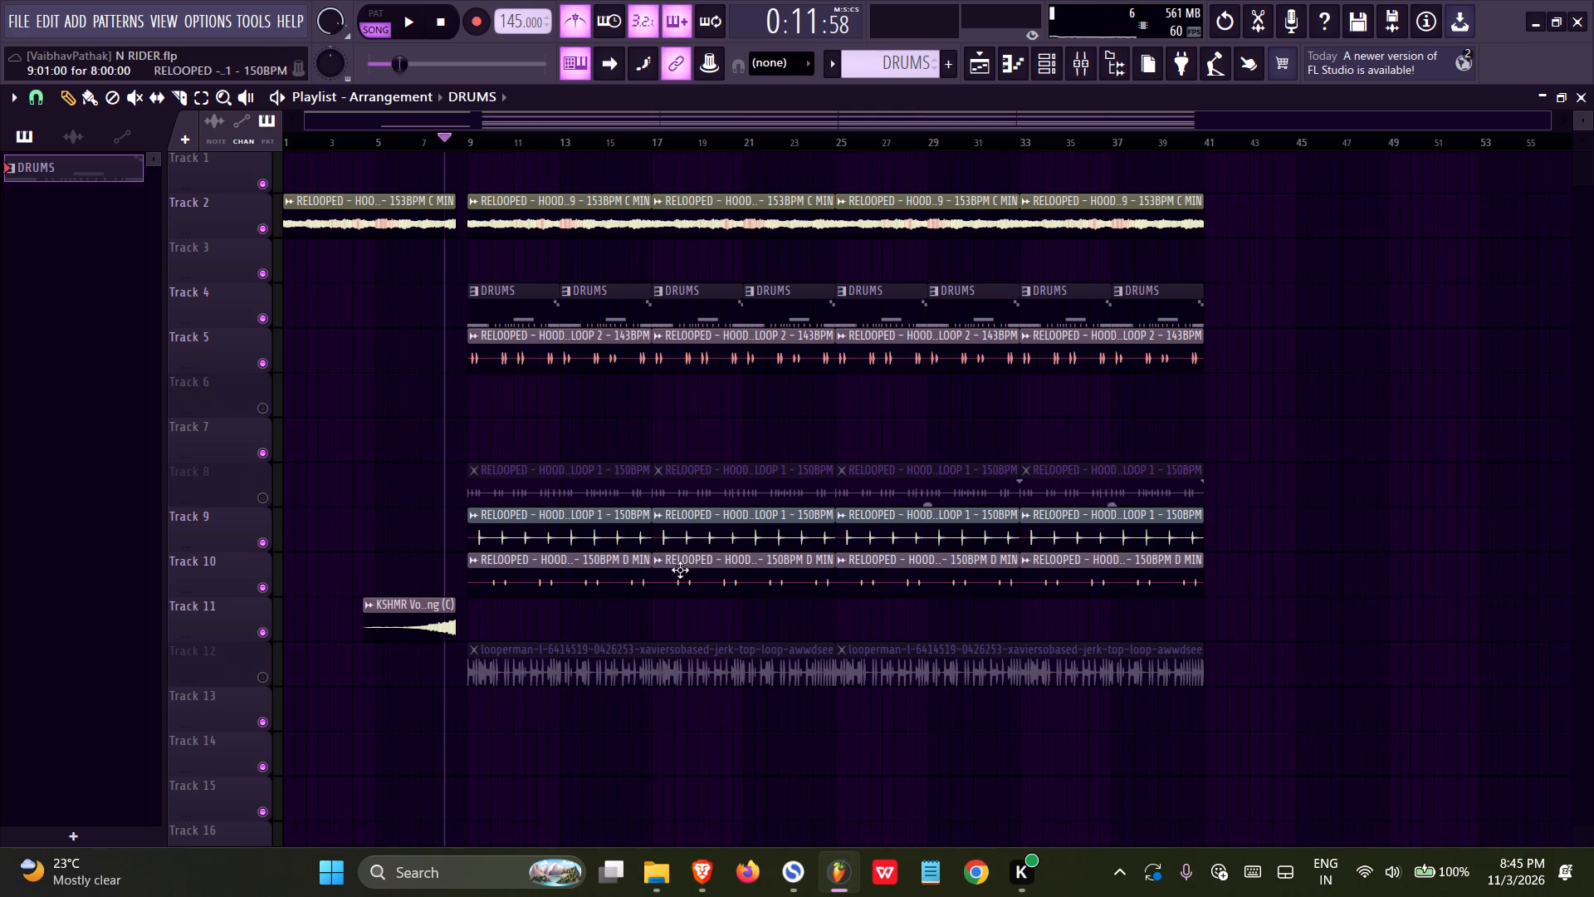
key("space")
left_click(799, 863)
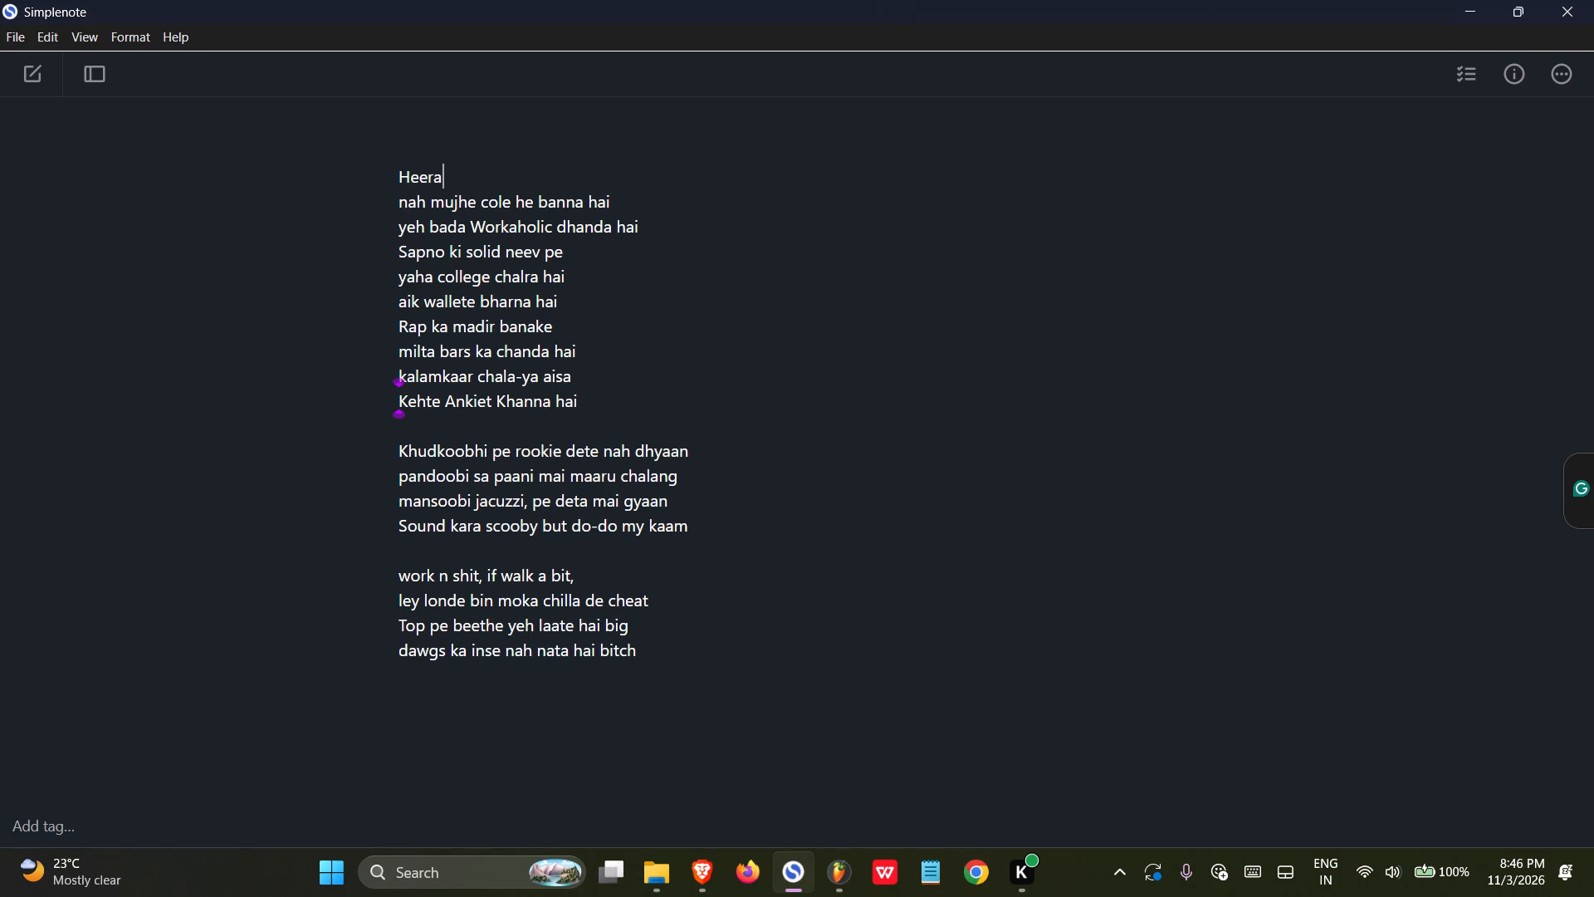
Return to FL Studio and turn off the metronome.
left_click(852, 856)
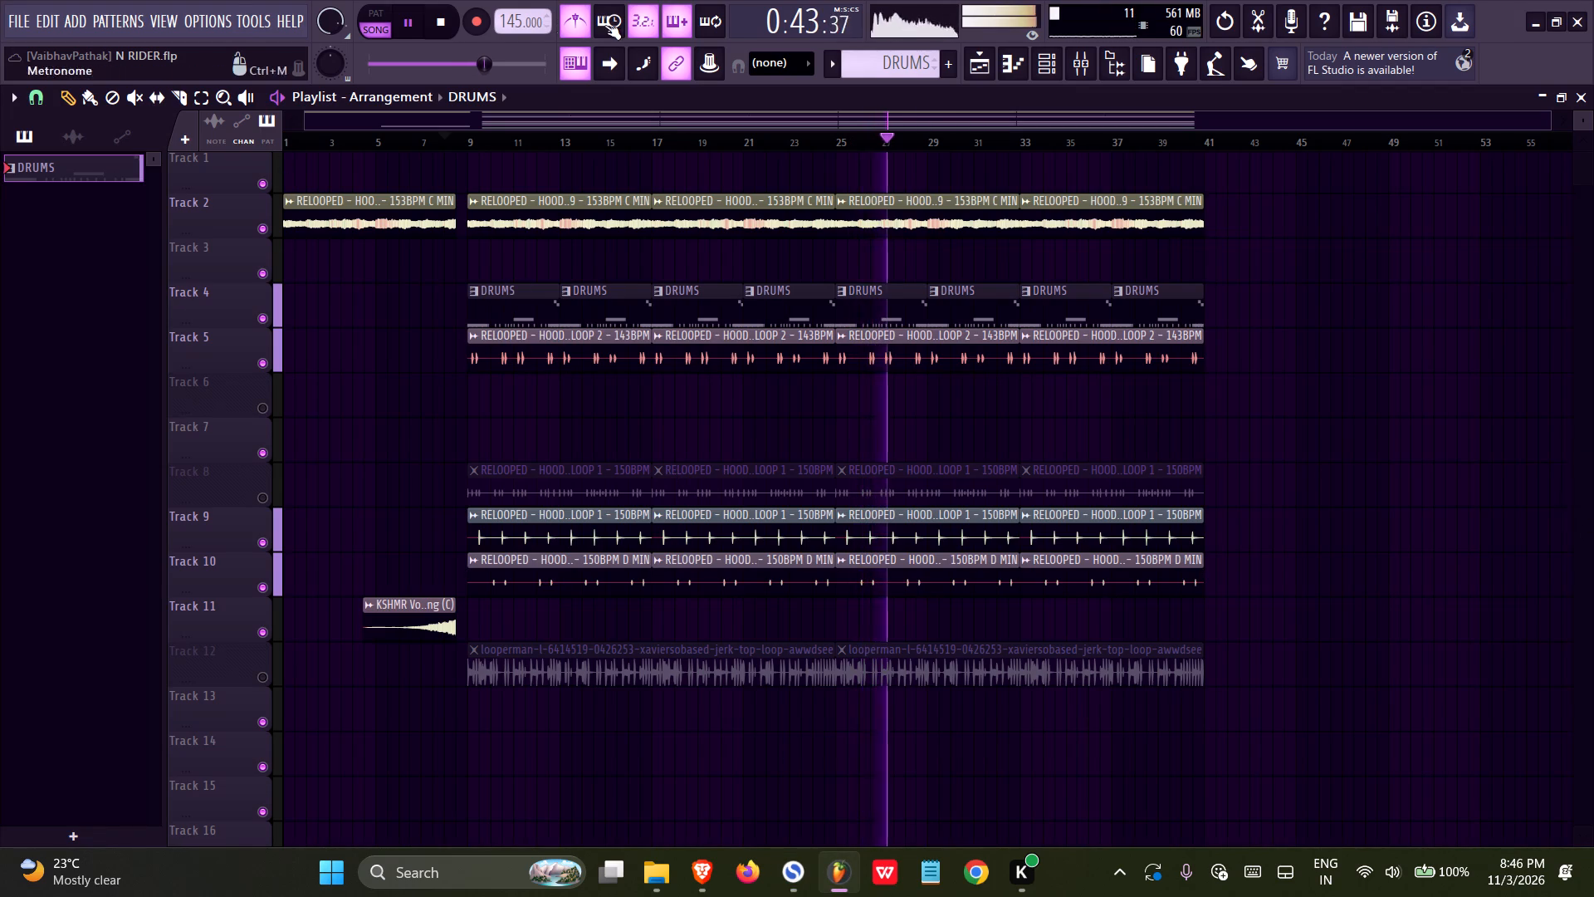
left_click(584, 17)
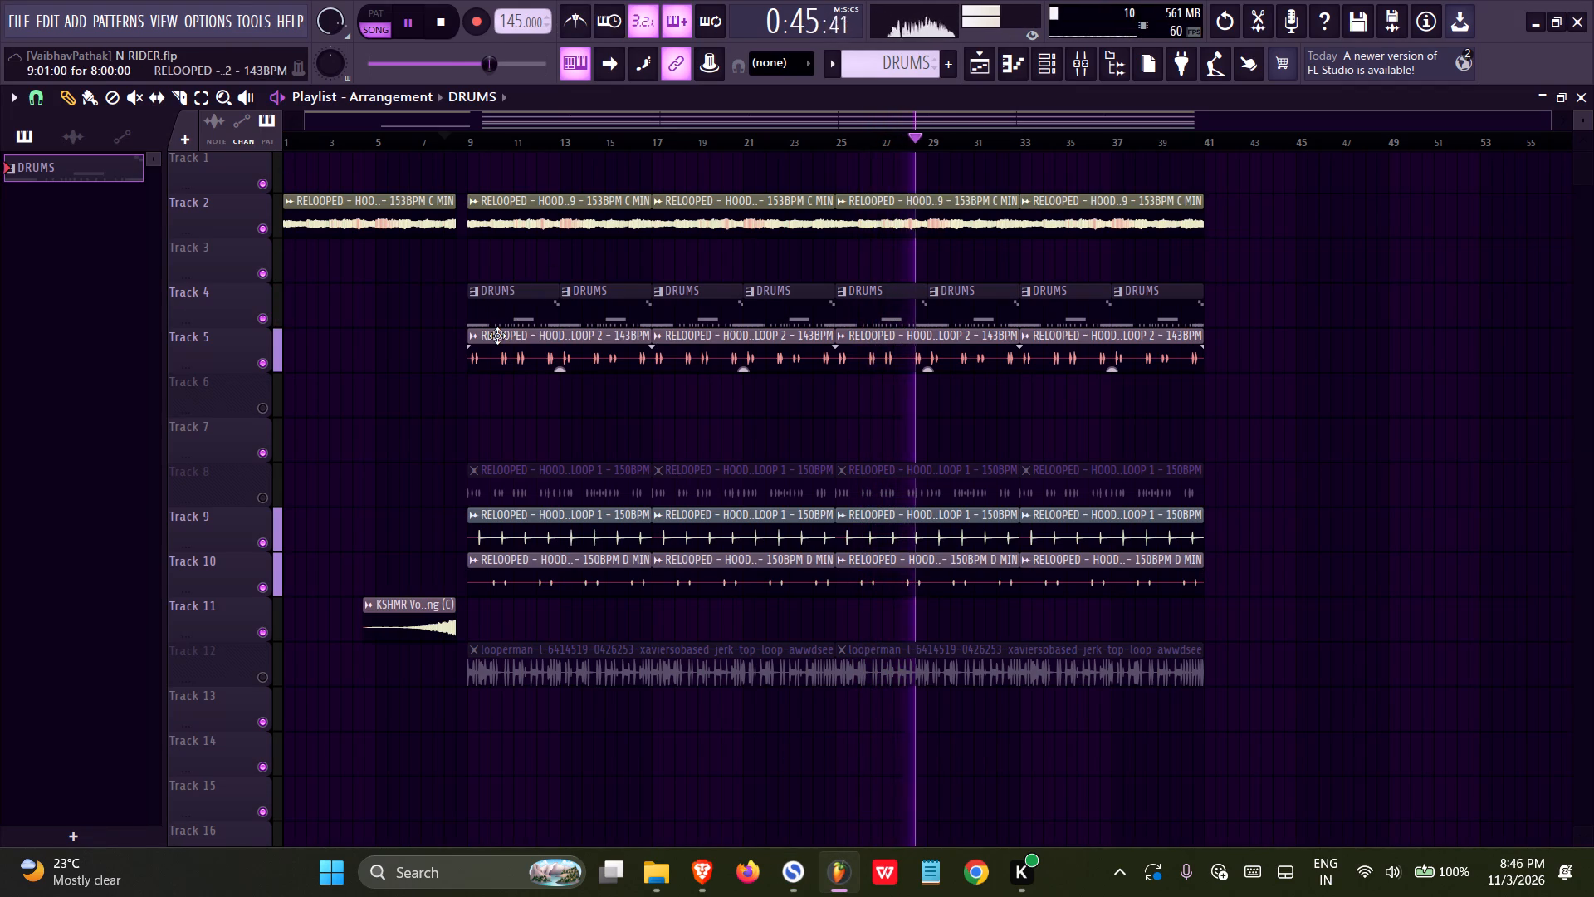
Toggle the HOOD TRAP SNARE 63 channel of the DRUMS pattern to compare, leave it enabled, and return to the playlist.
double_click(540, 317)
scroll(614, 340, "down", 12, "ctrl")
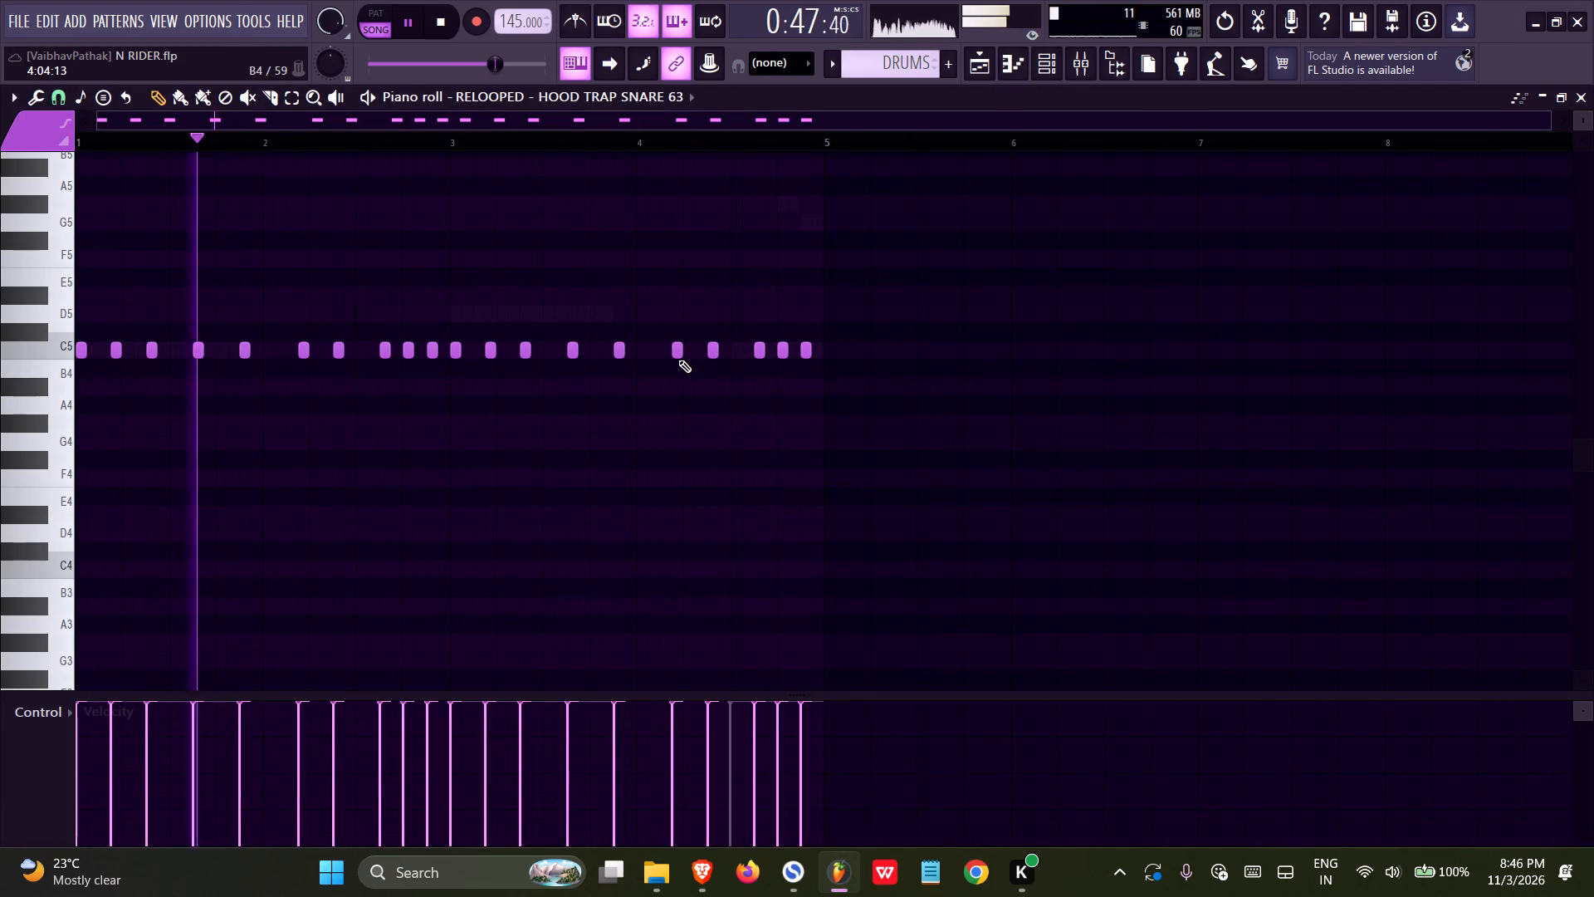
left_click(1040, 71)
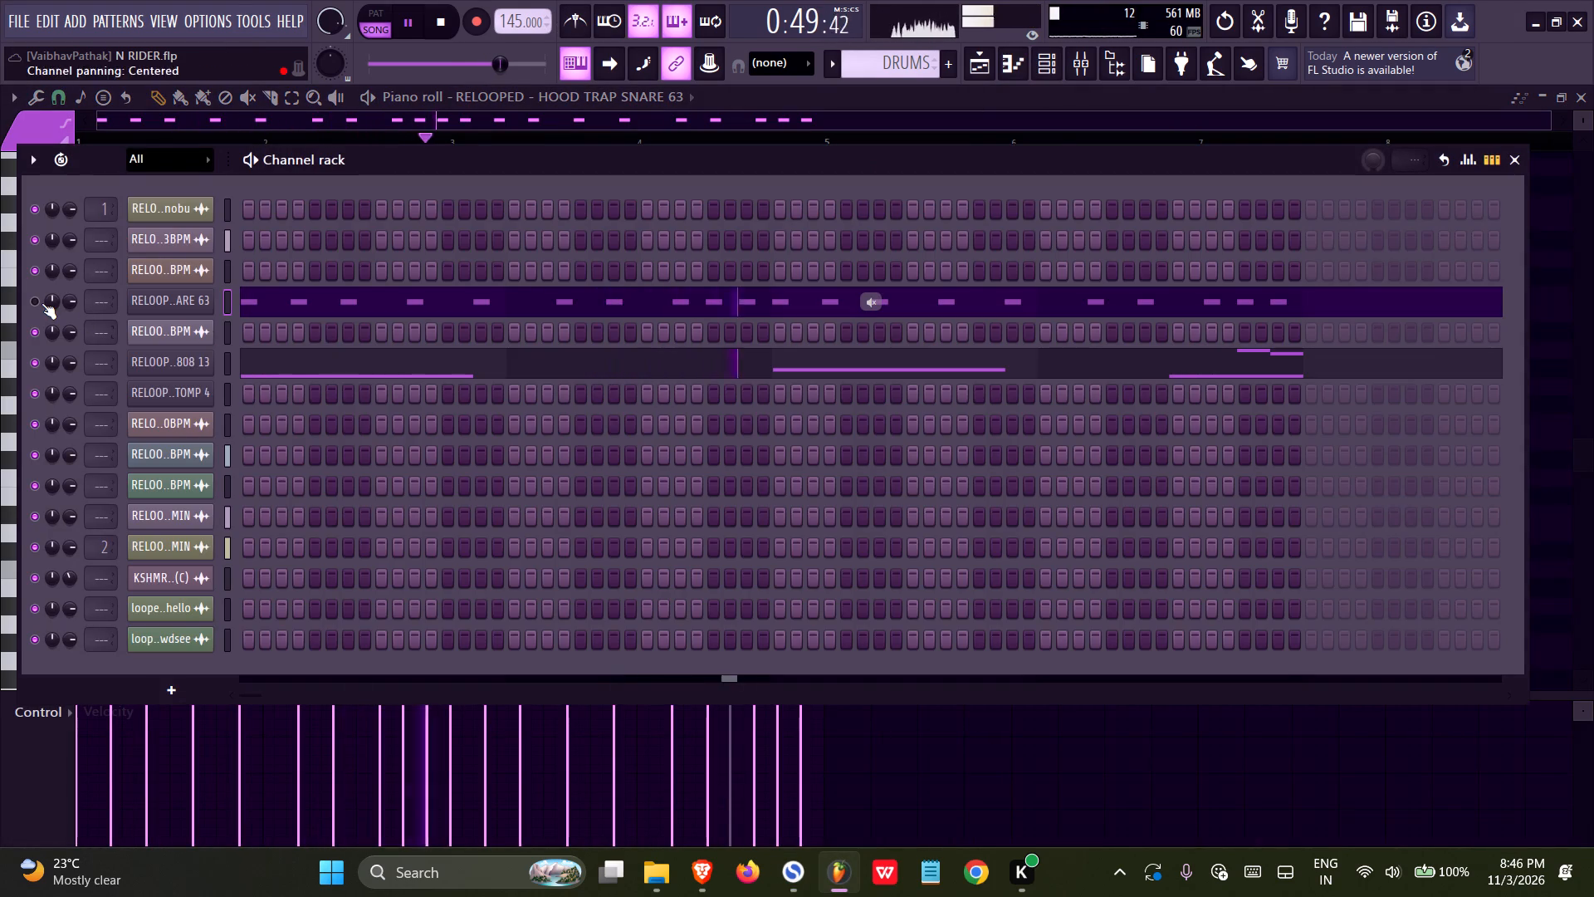
left_click(42, 303)
left_click(42, 303, "ctrl")
left_click(42, 303, "ctrl")
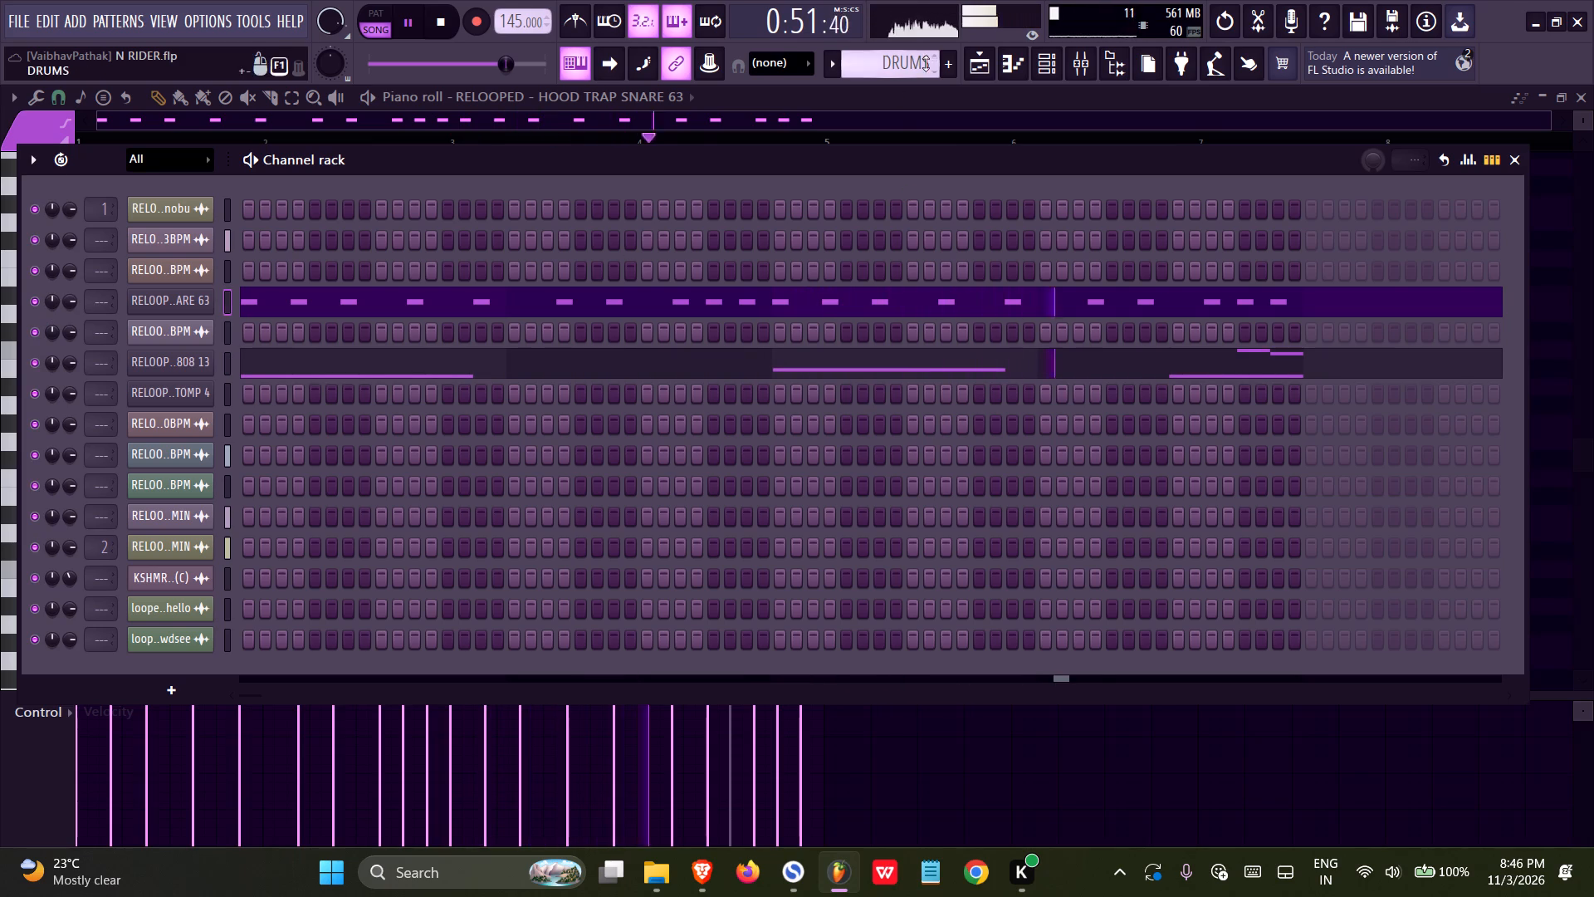
left_click(971, 71)
Save the N RIDER project.
scroll(707, 350, "down", 6, "ctrl")
key("ctrl+s")
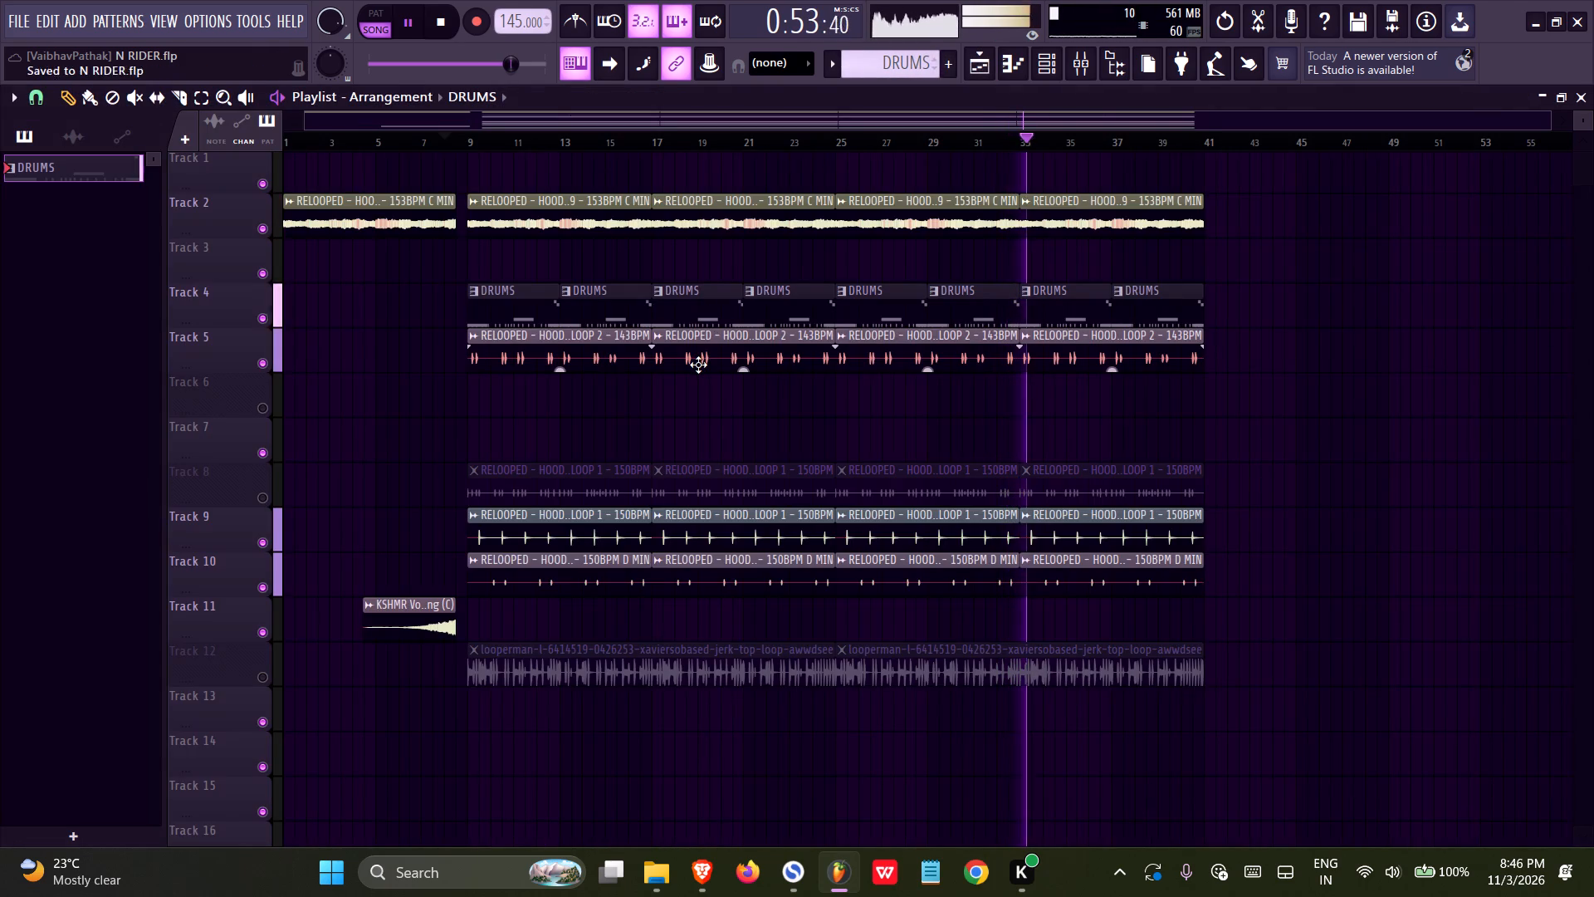
Delete the muted HOOD TRAP SIDE RIM LOOP 1 clips on Track 8 and the muted looperman loop clips on Track 12.
right_click_drag(639, 445, 539, 473)
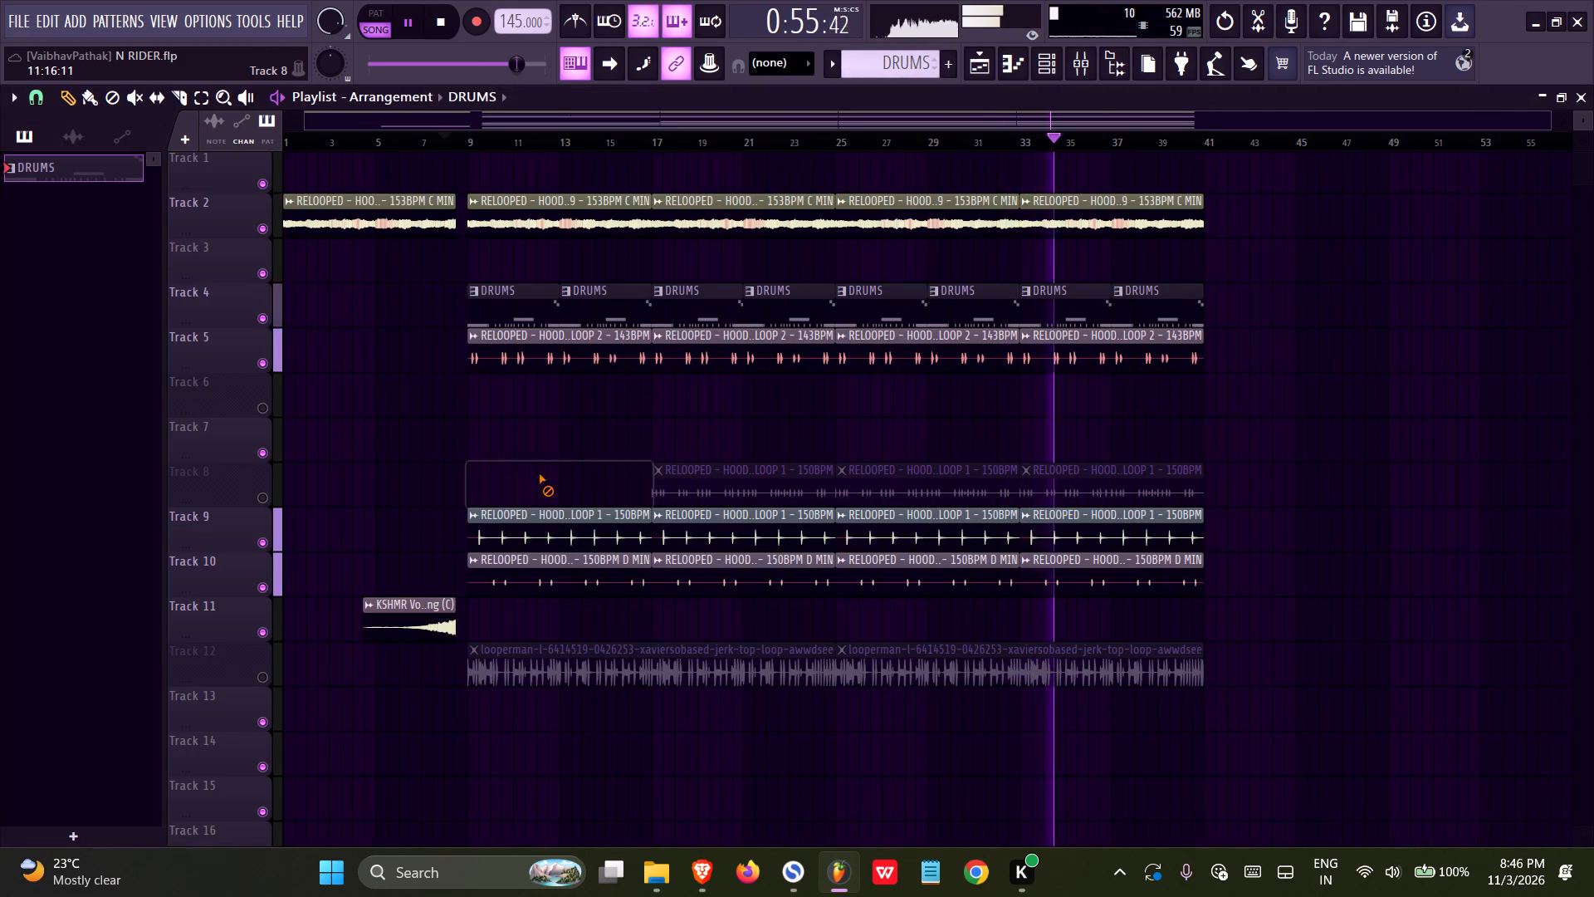
right_click_drag(539, 473, 1174, 465)
right_click_drag(588, 629, 796, 645)
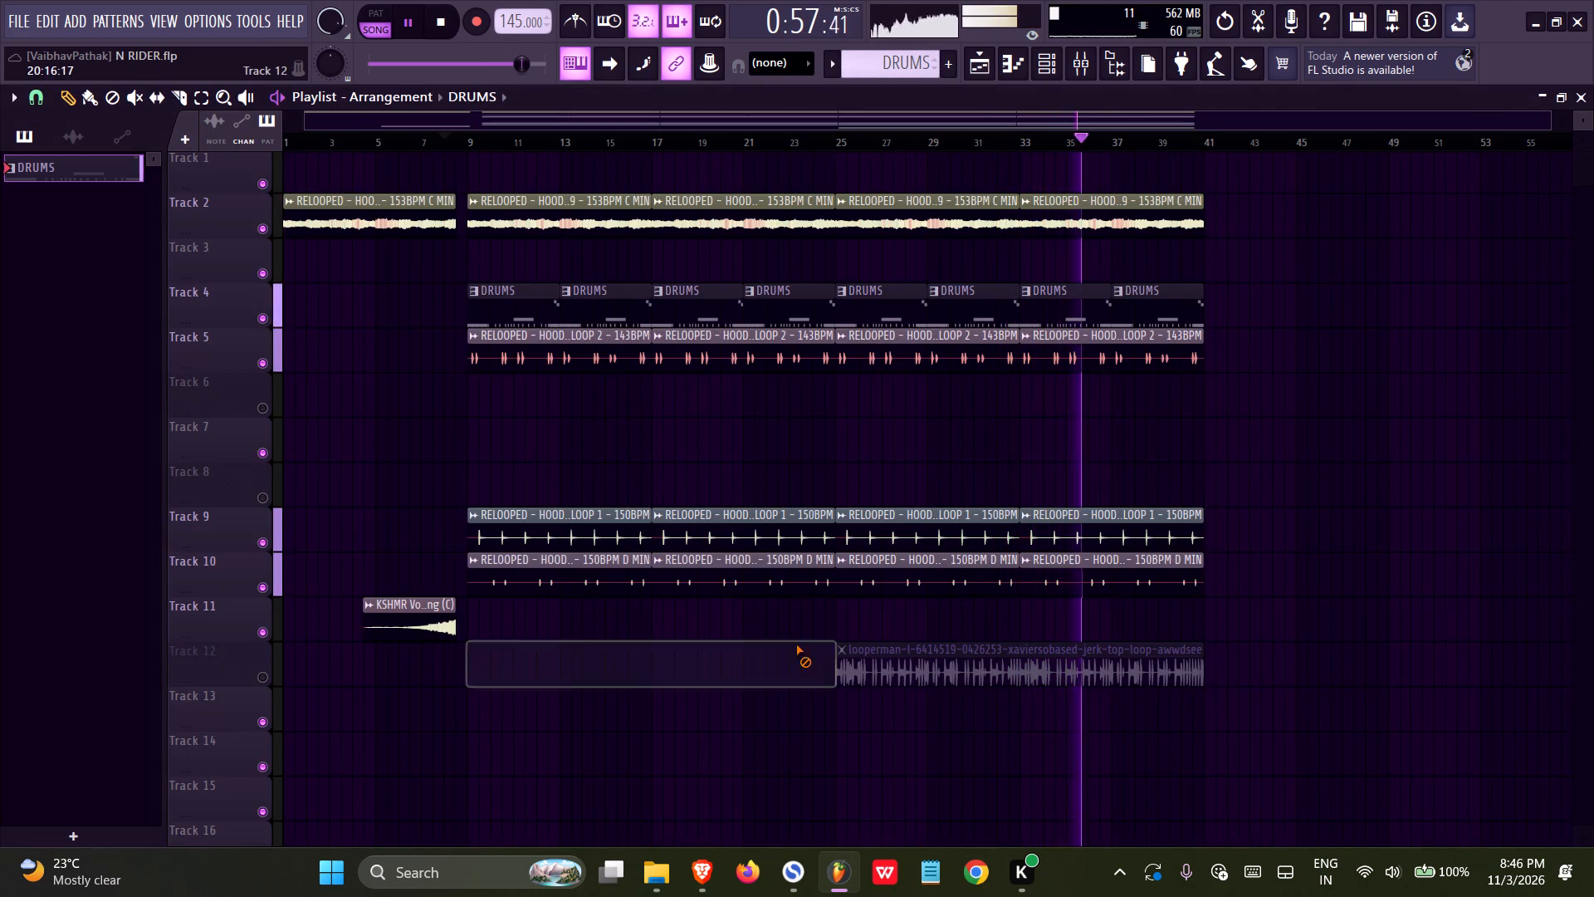
right_click_drag(796, 645, 1059, 635)
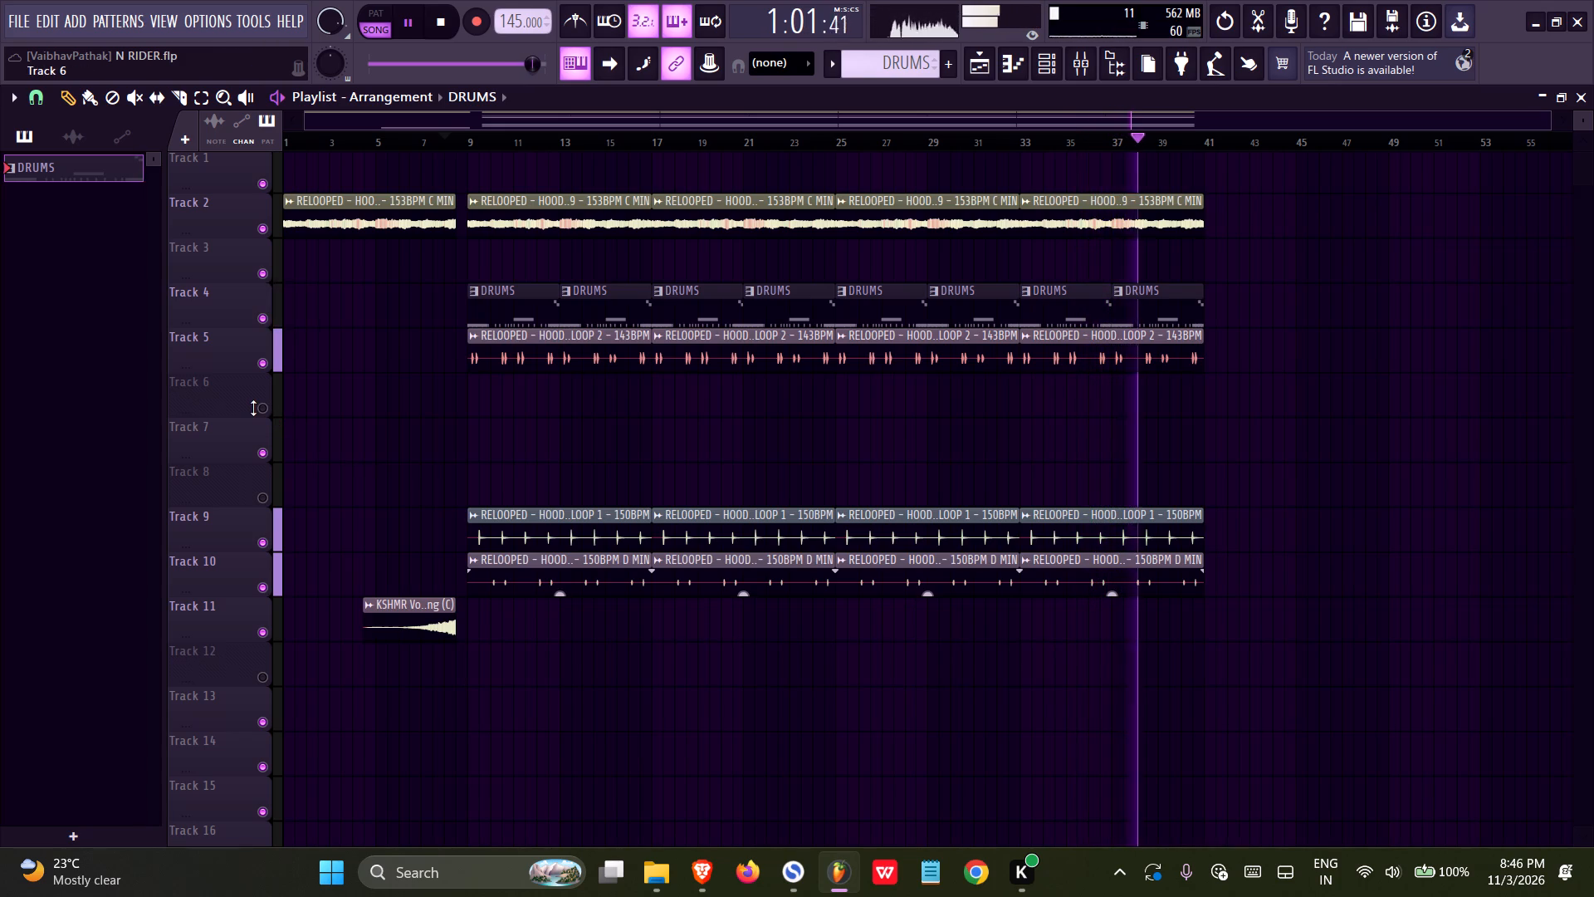
Unmute all playlist tracks, re-enabling the emptied Tracks 6, 8 and 12.
double_click(260, 409, "ctrl")
scroll(679, 405, "down", 2, "ctrl")
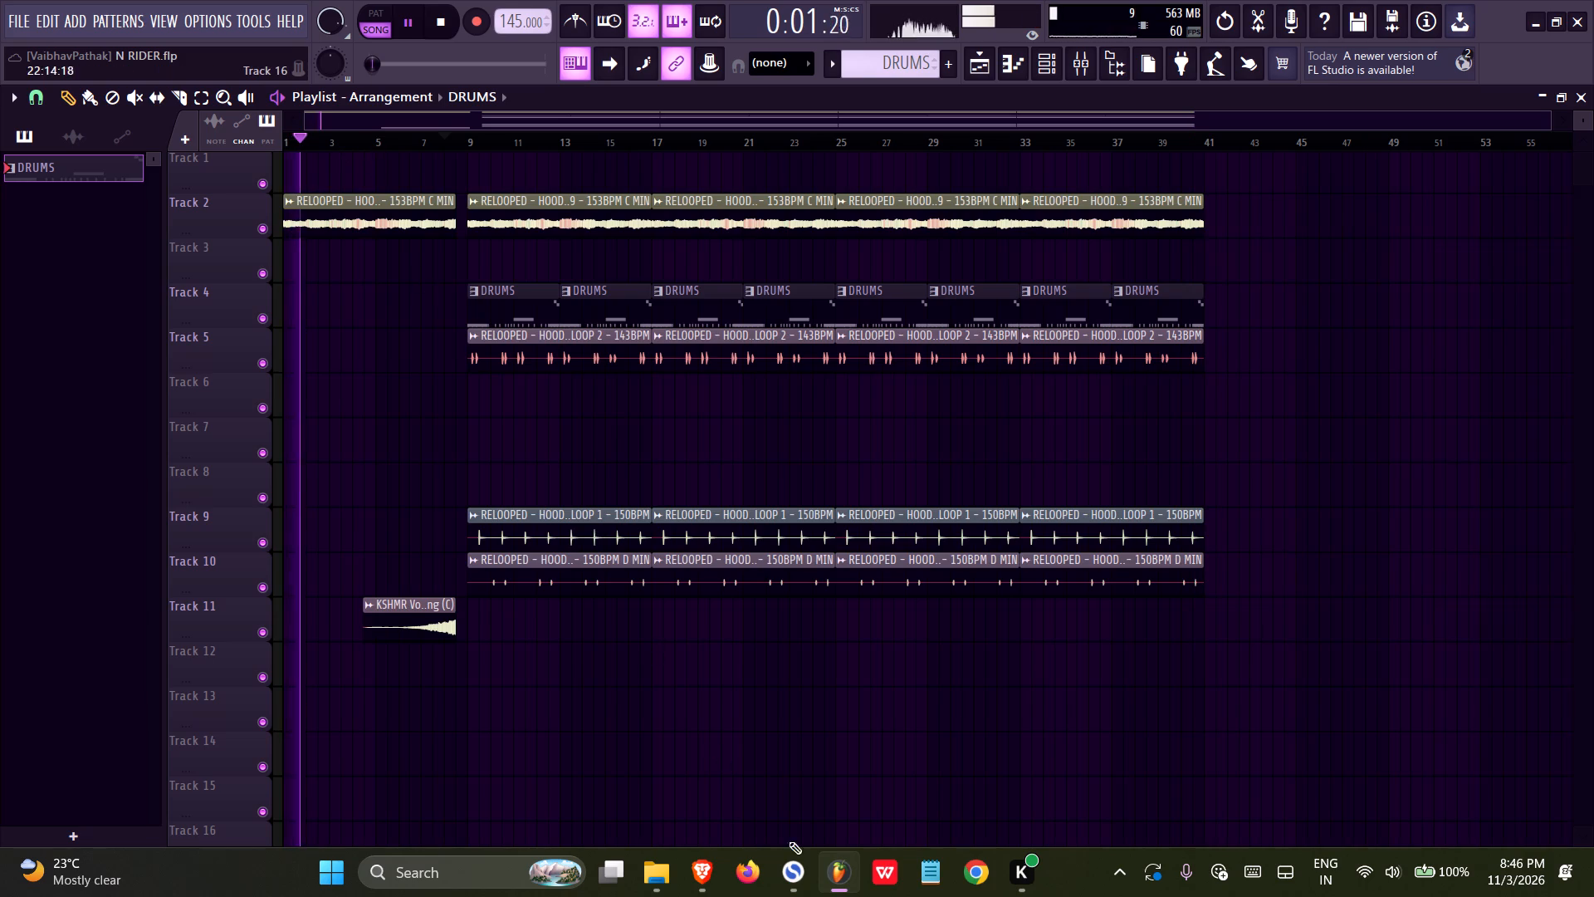
Switch to the lyrics in Simplenote while the beat plays from the start.
left_click(785, 871)
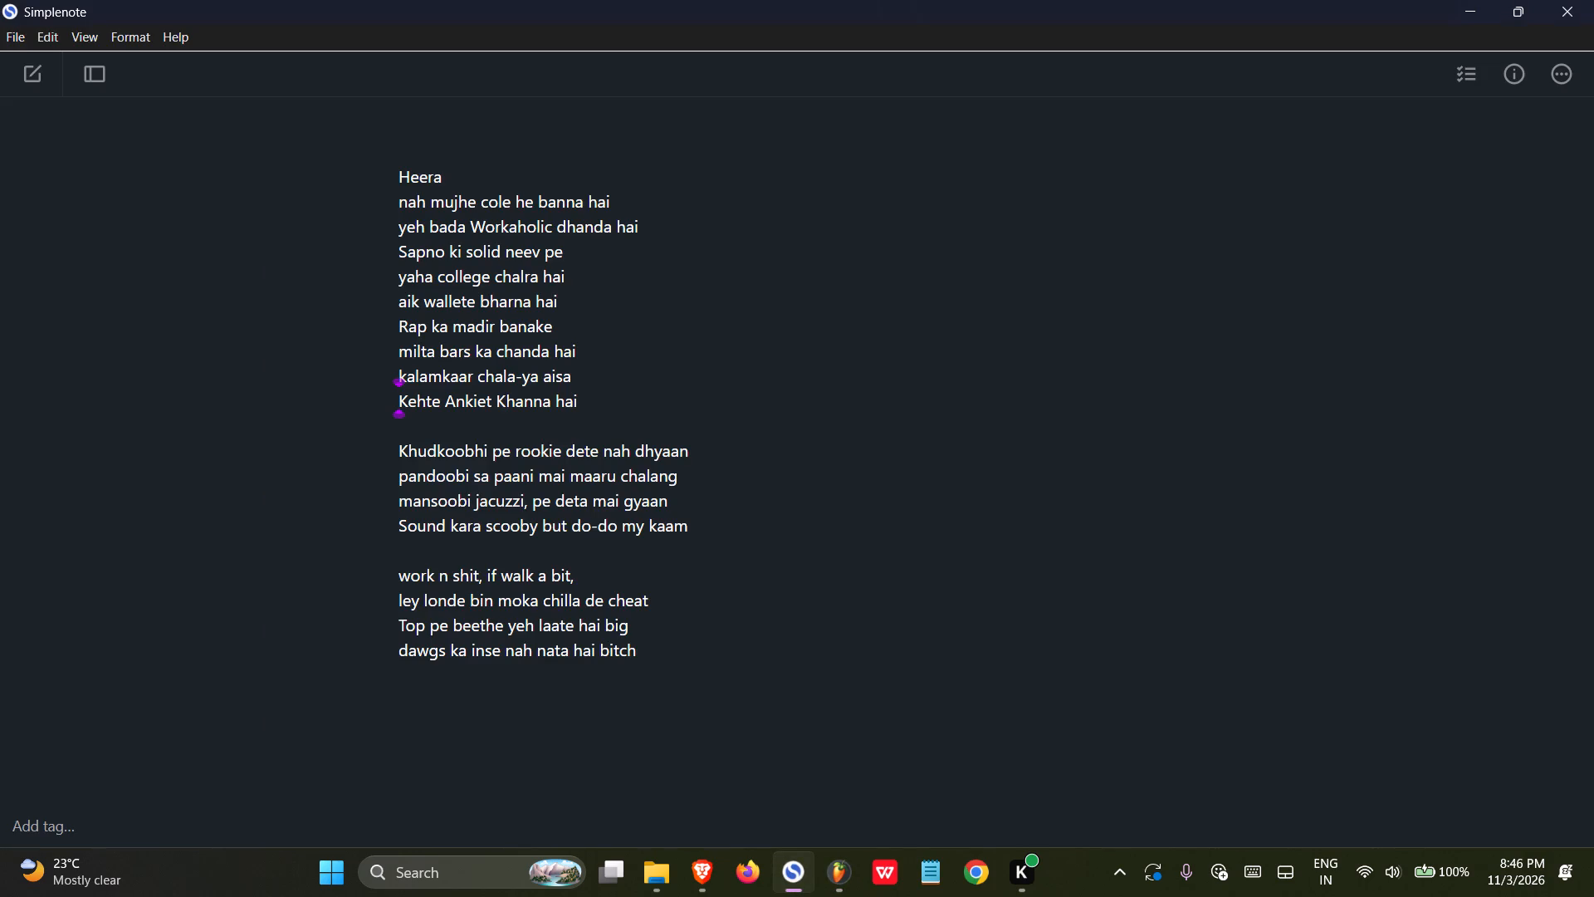
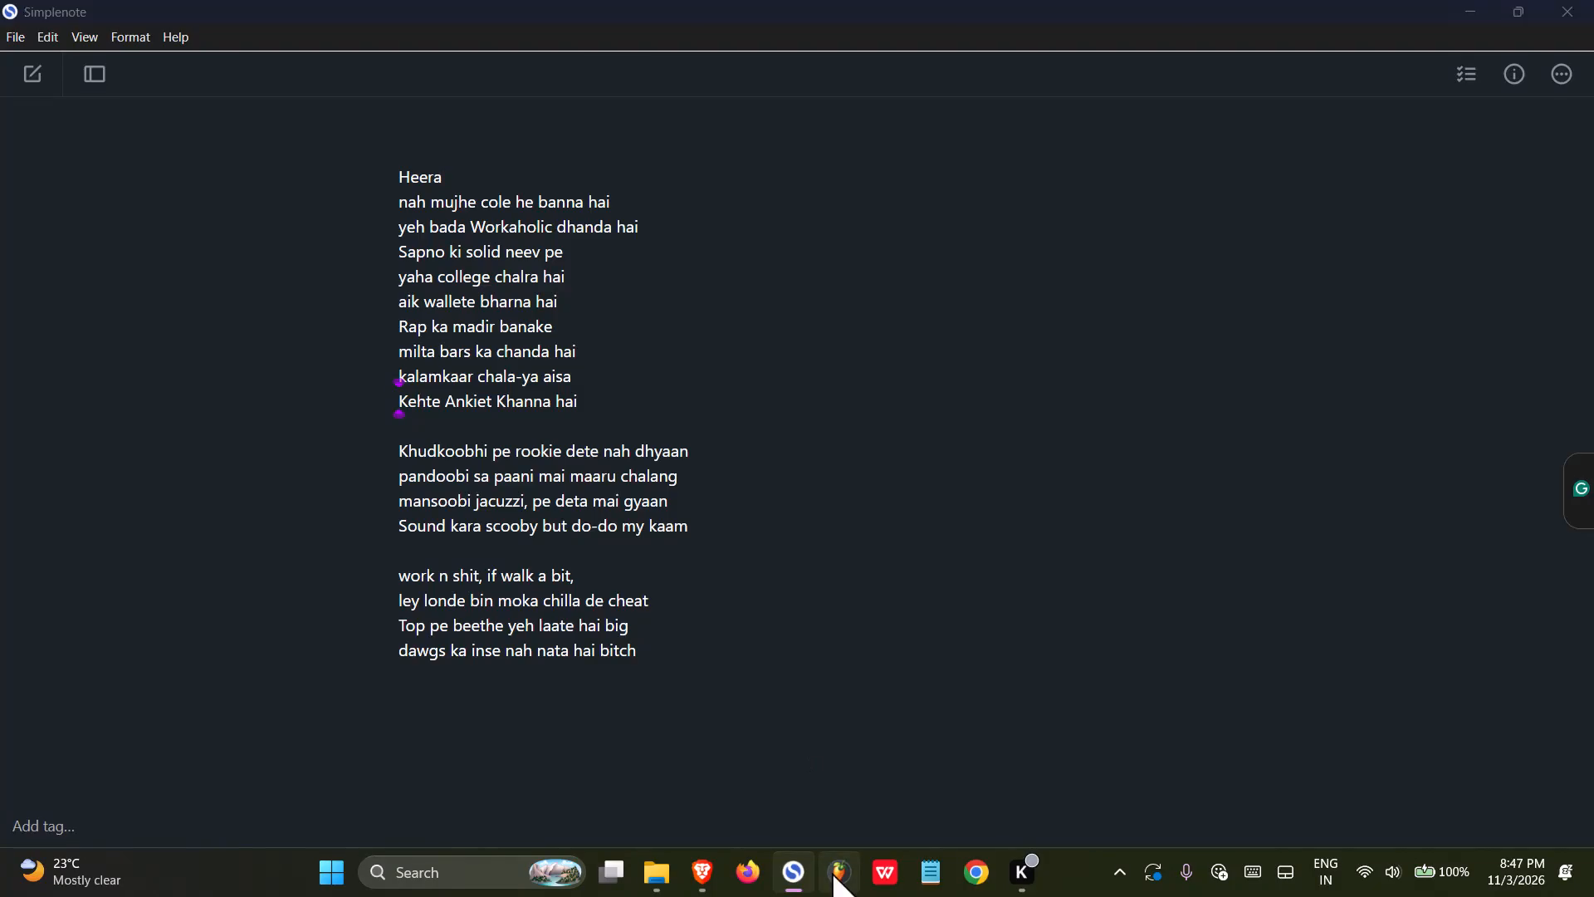
Save the N RIDER project in FL Studio.
scroll(762, 457, "down", 5, "ctrl")
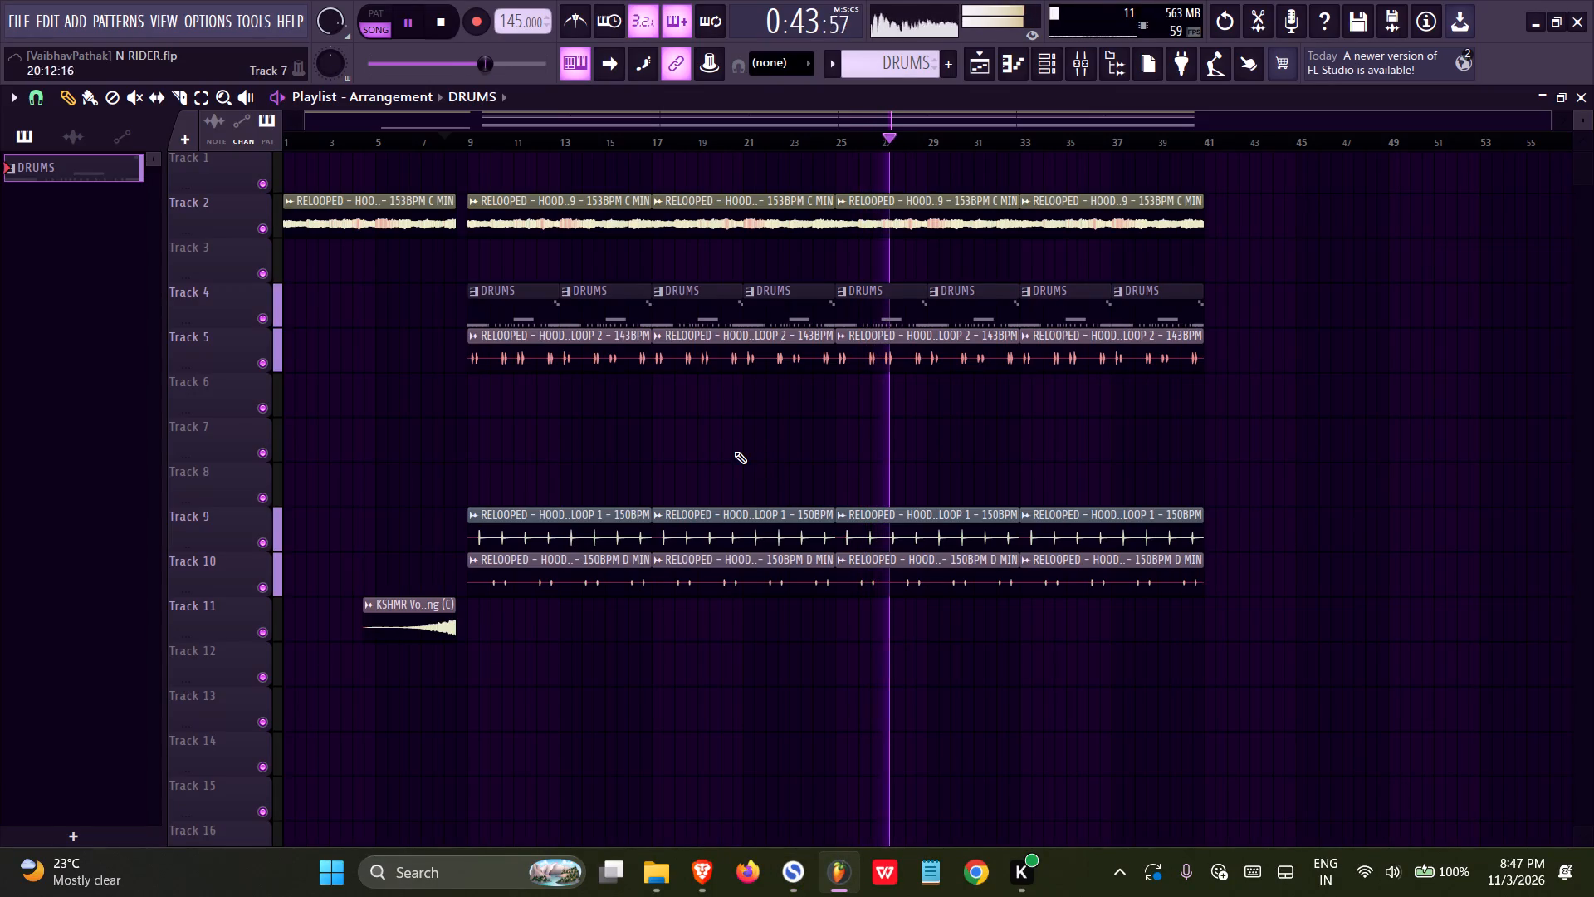
key("ctrl+s")
key("ctrl+s")
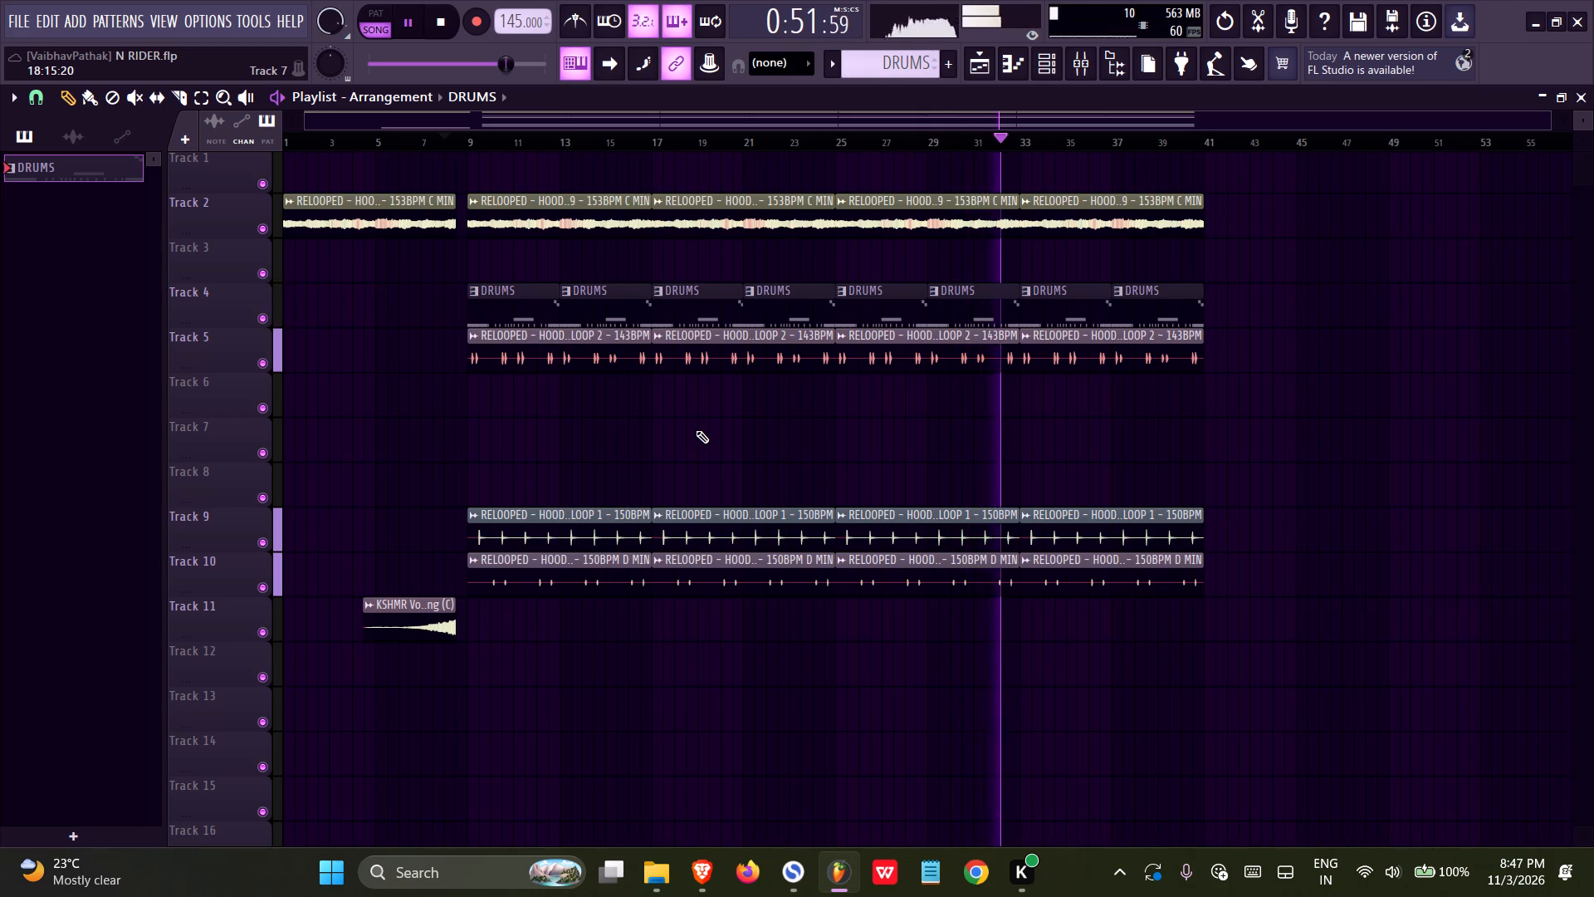
Restart the N RIDER beat from the beginning and switch to the lyrics in Simplenote while it plays.
key("space")
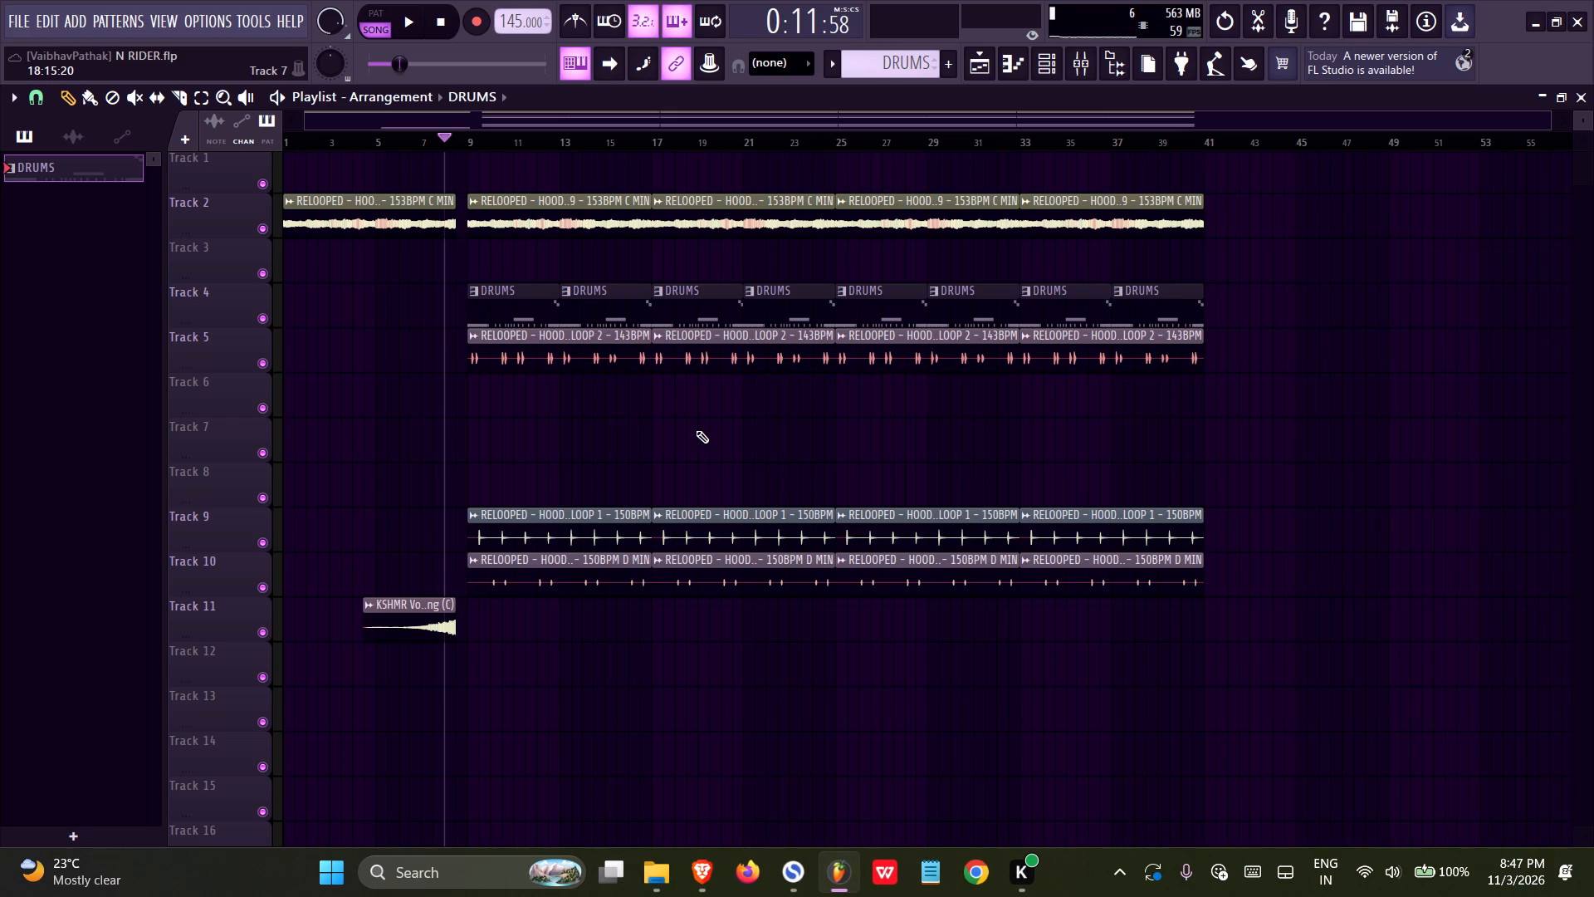
left_click(433, 29)
left_click(414, 22)
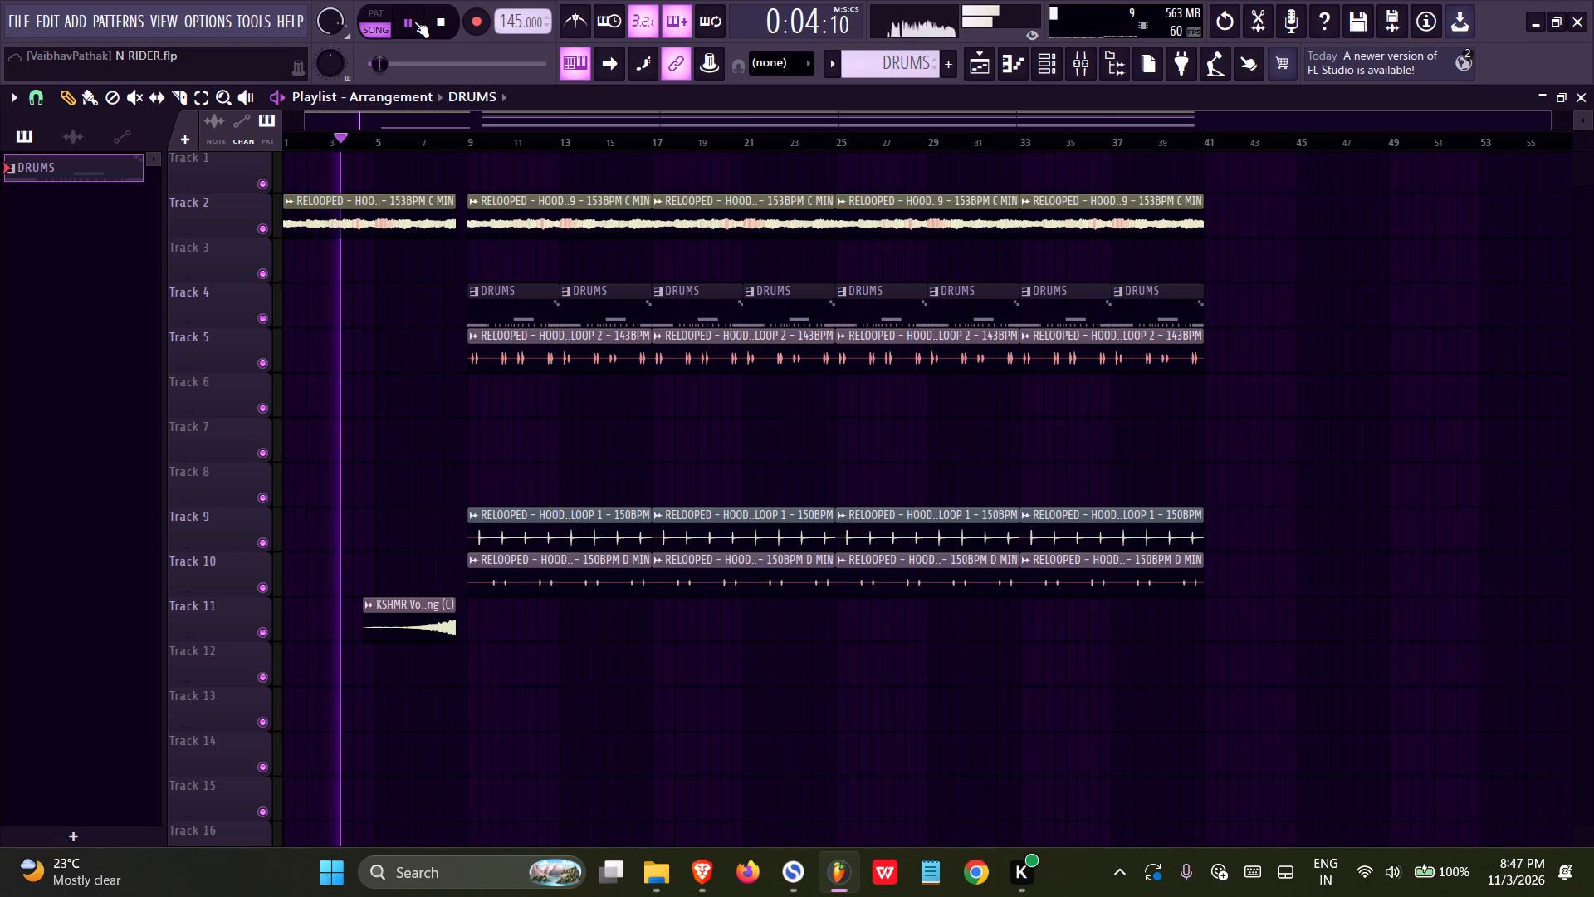
left_click(786, 870)
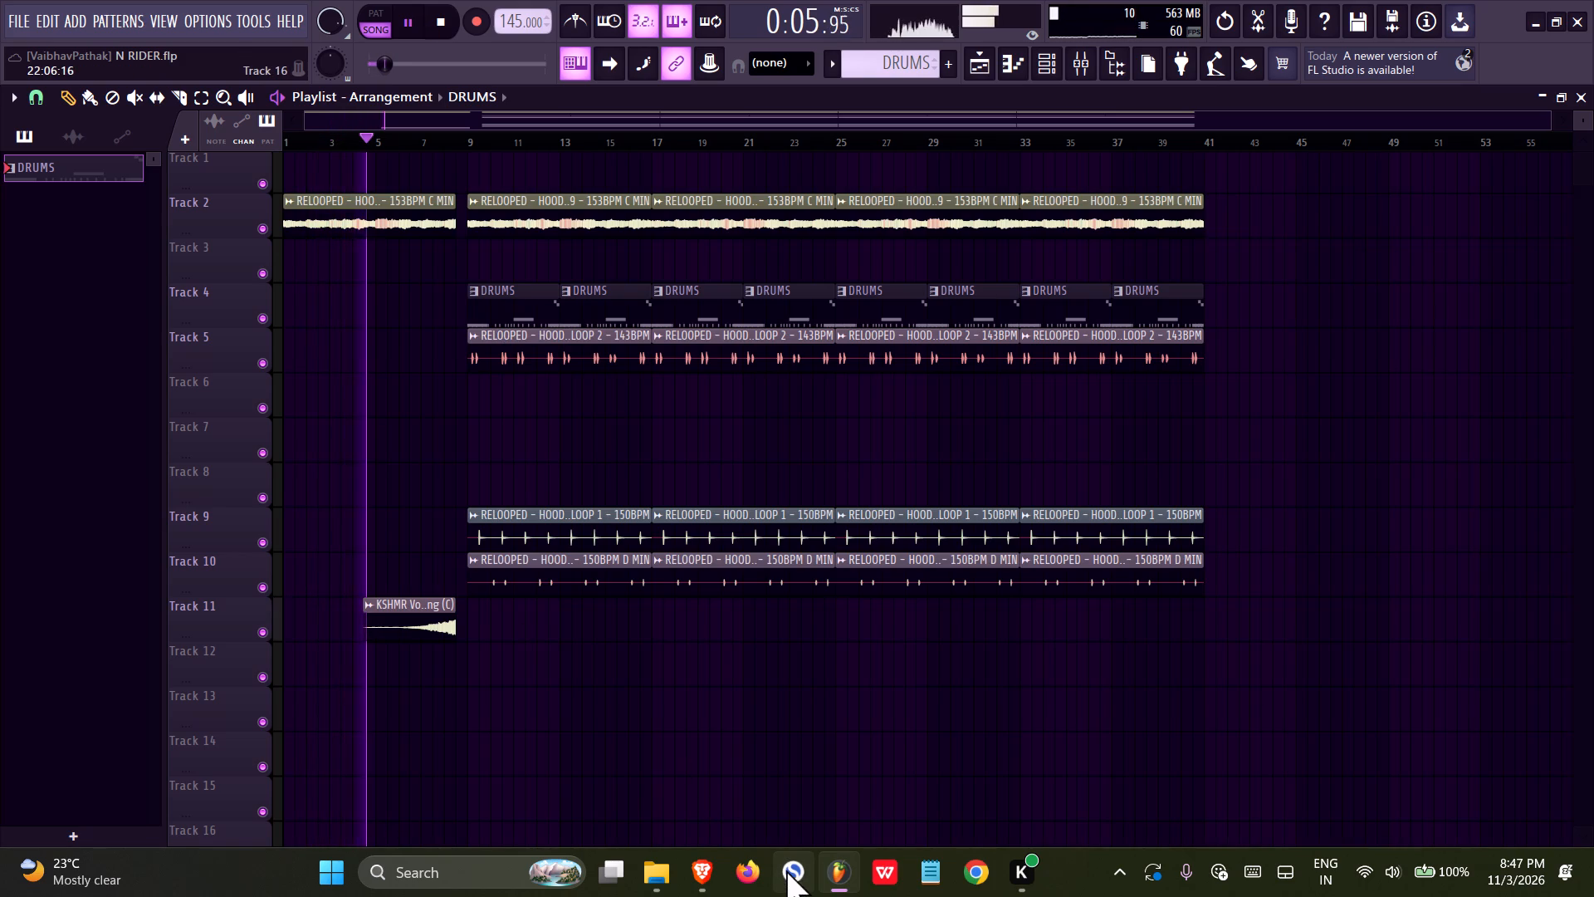
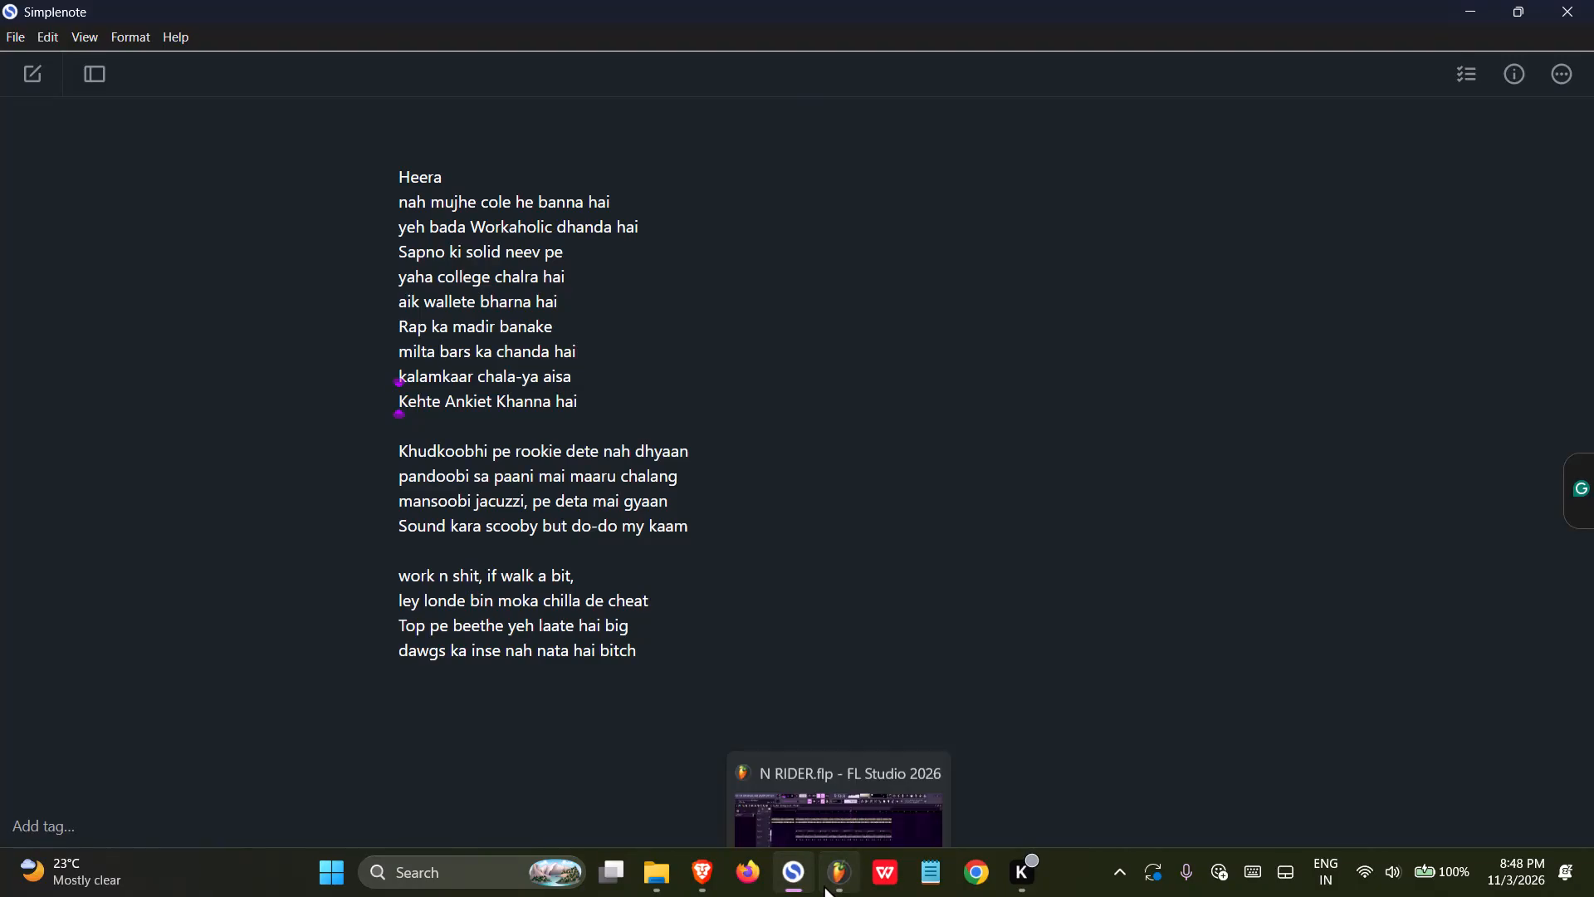
Switch back to the N RIDER project in FL Studio and stop the beat's playback.
left_click(824, 885)
key("space")
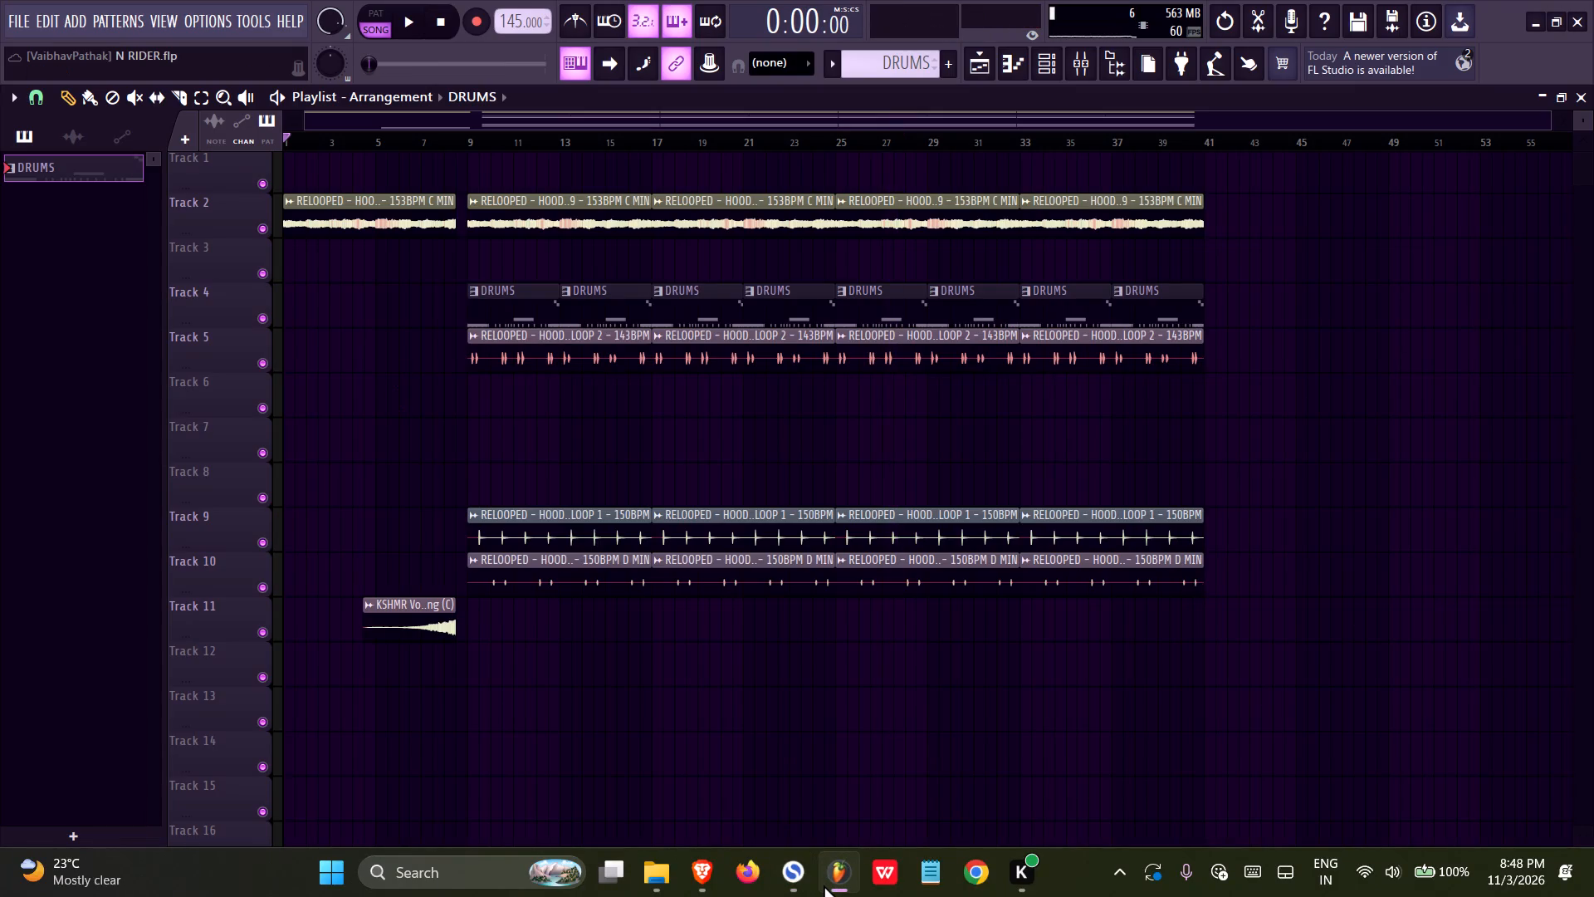
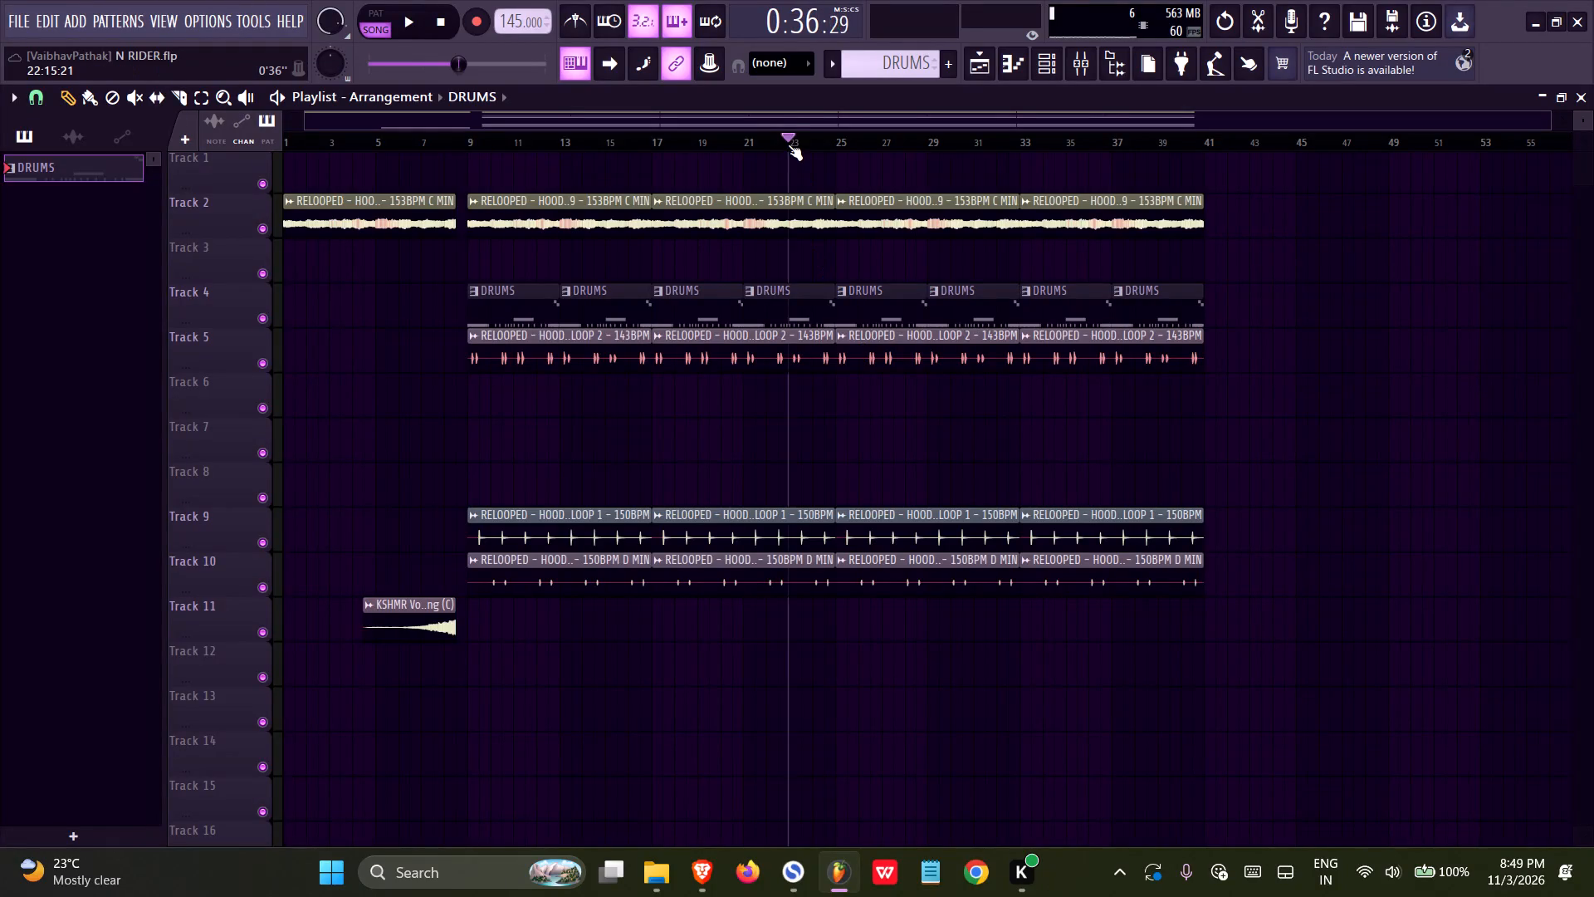
Play the arrangement from about bar 22 to listen to the drum section, and save the N RIDER project.
key("space")
scroll(851, 389, "up", 11, "ctrl")
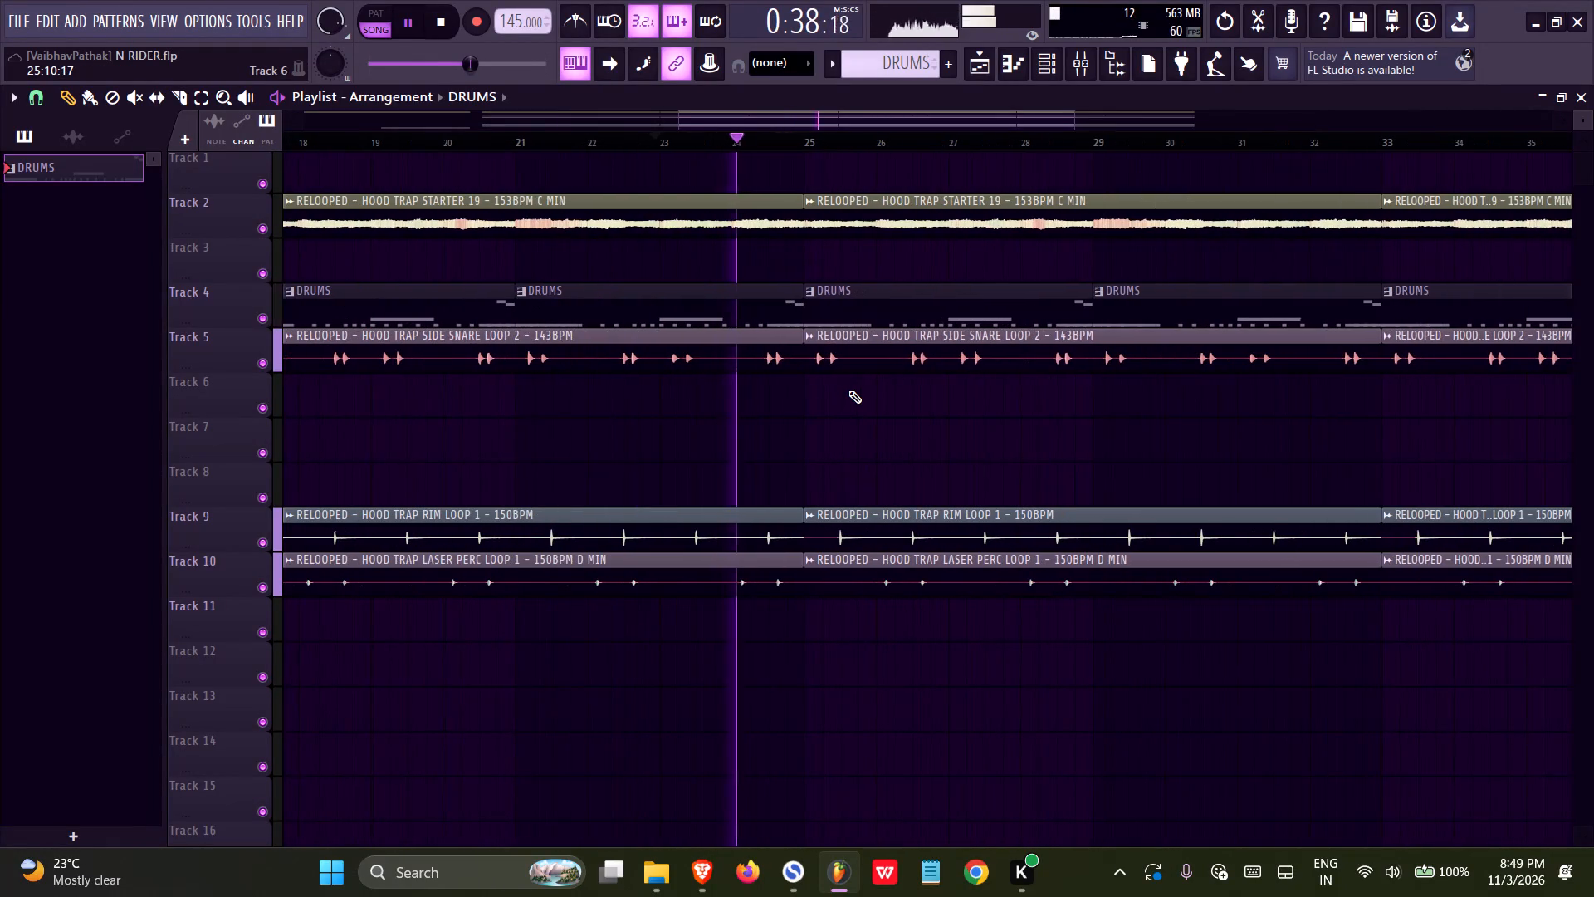
key("ctrl+s")
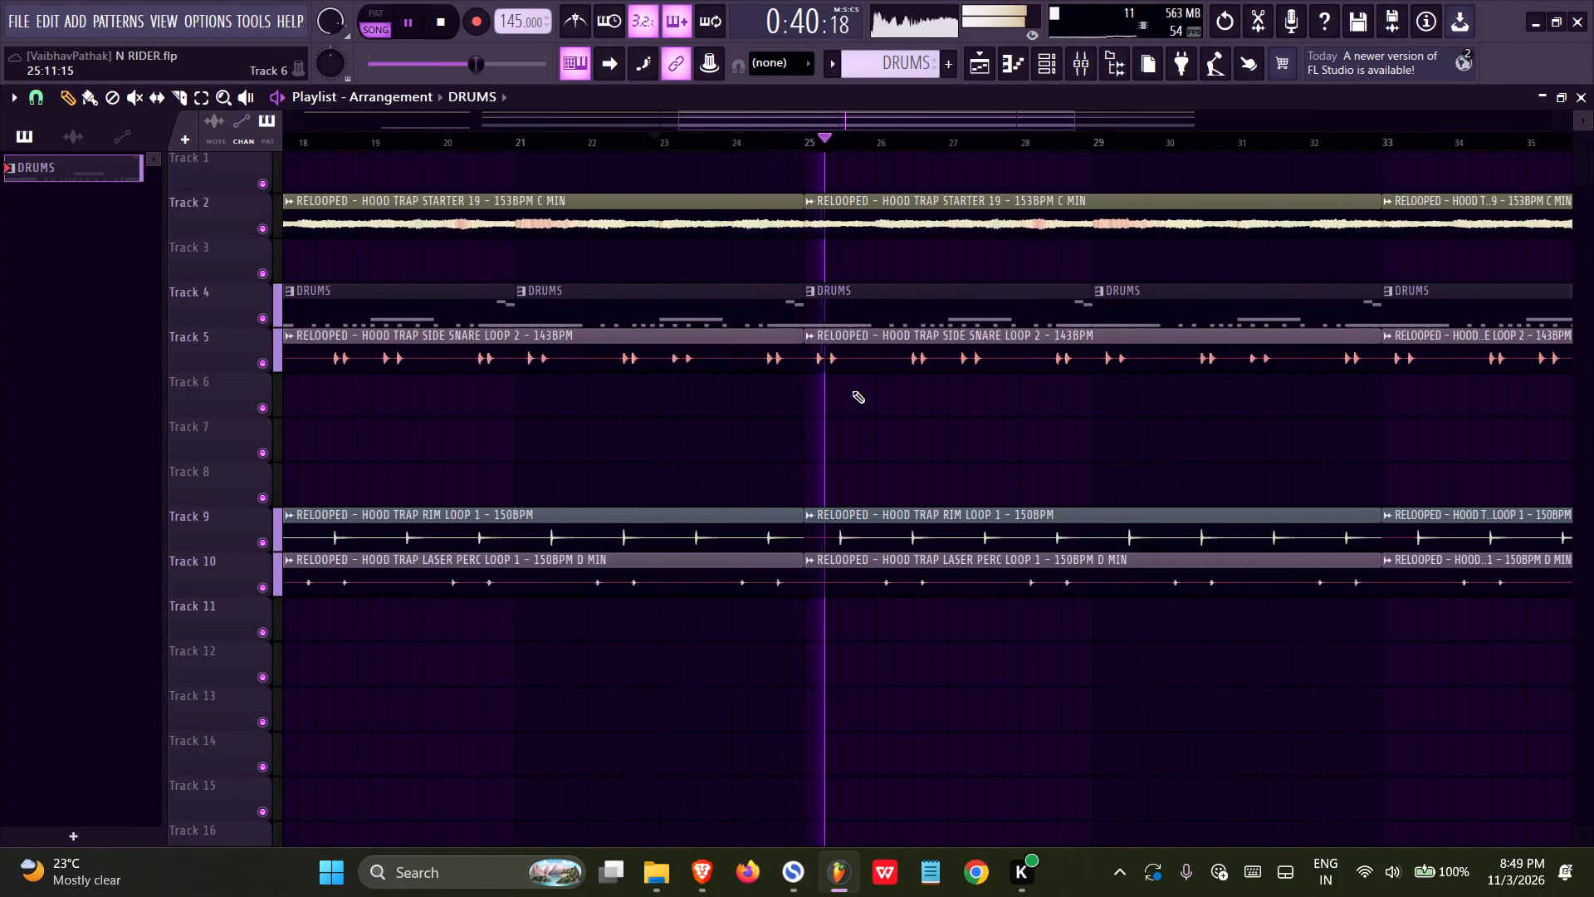
scroll(852, 391, "down", 12, "ctrl")
key("ctrl+s")
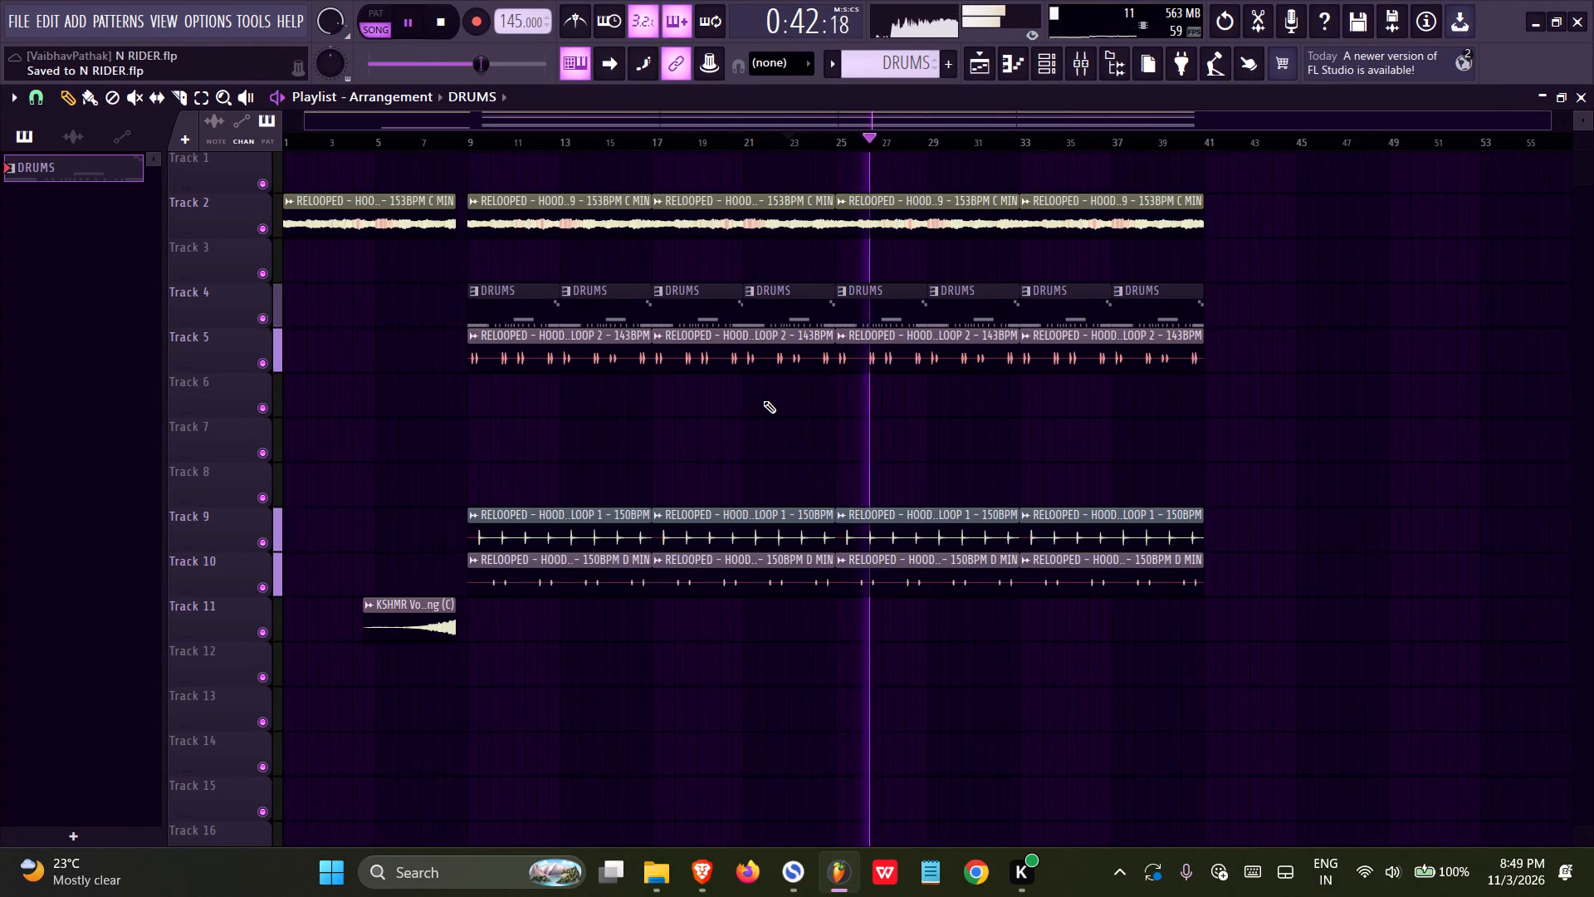
key("ctrl+s")
key("ctrl+s")
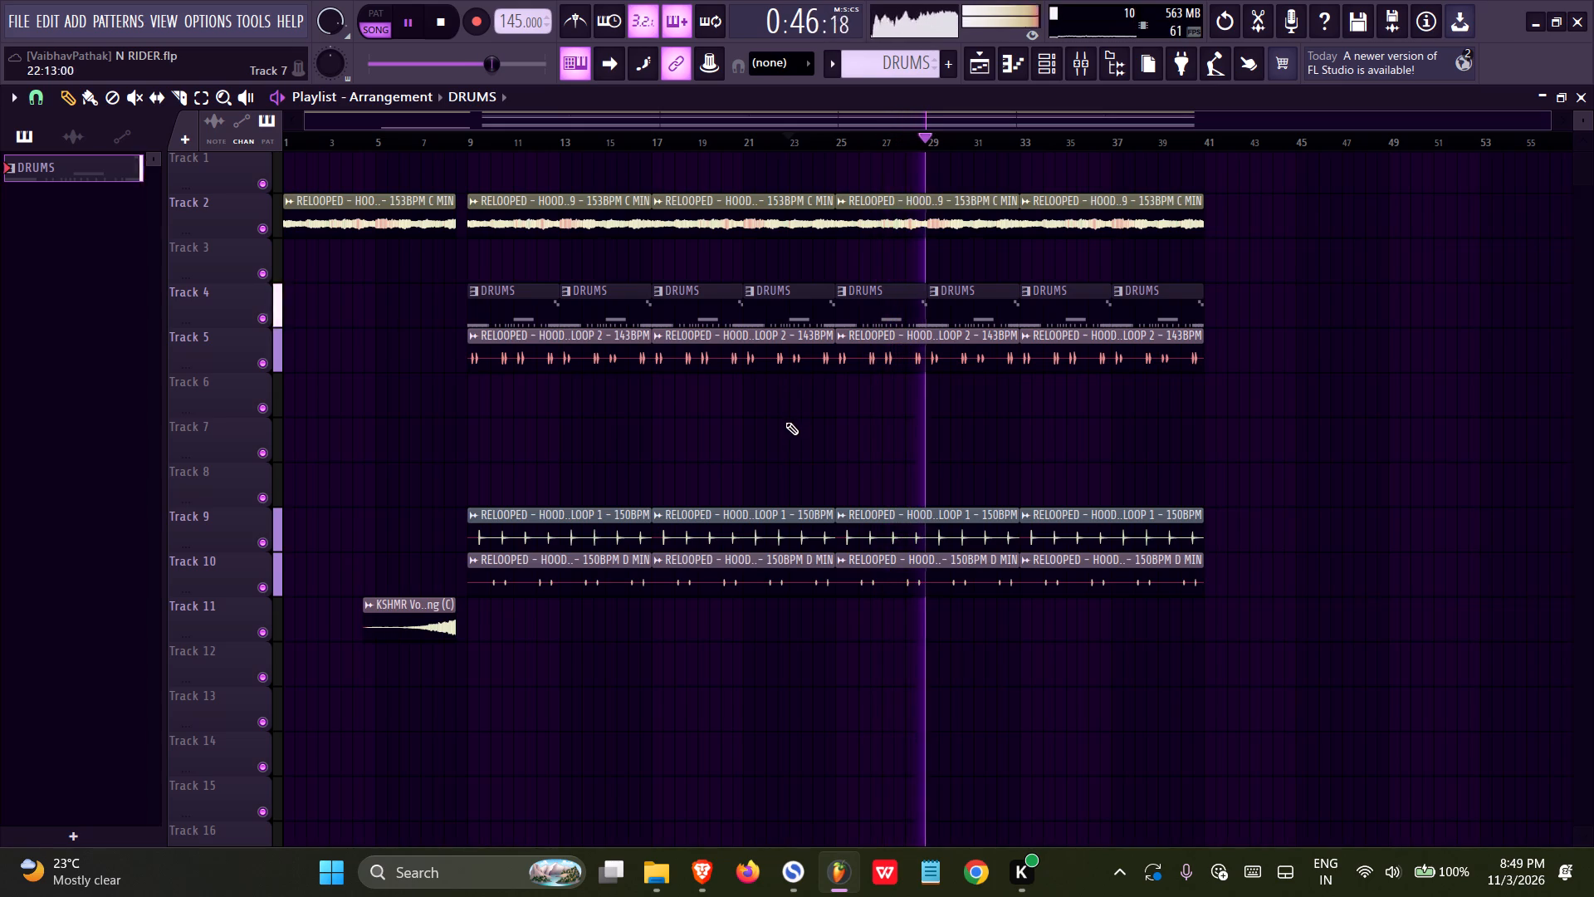
scroll(649, 389, "down", 4, "ctrl")
key("ctrl+s")
Bring up the sample browser alongside the DRUMS pattern's channel rack, with playback stopped and the project saved.
left_click(1117, 75)
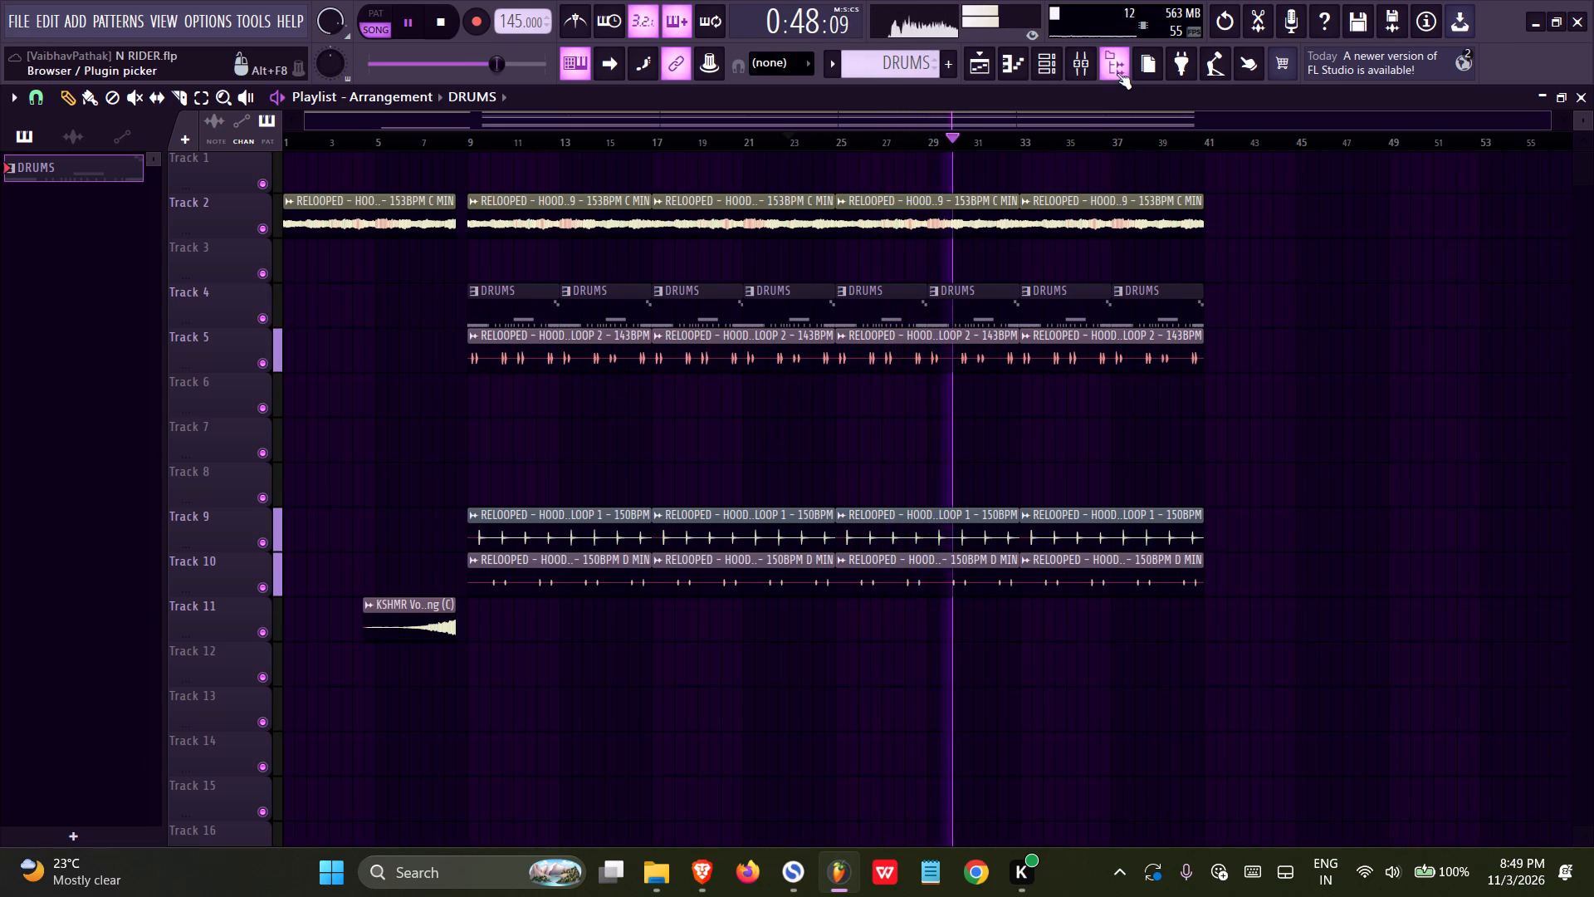
key("ctrl+s")
scroll(765, 409, "down", 4)
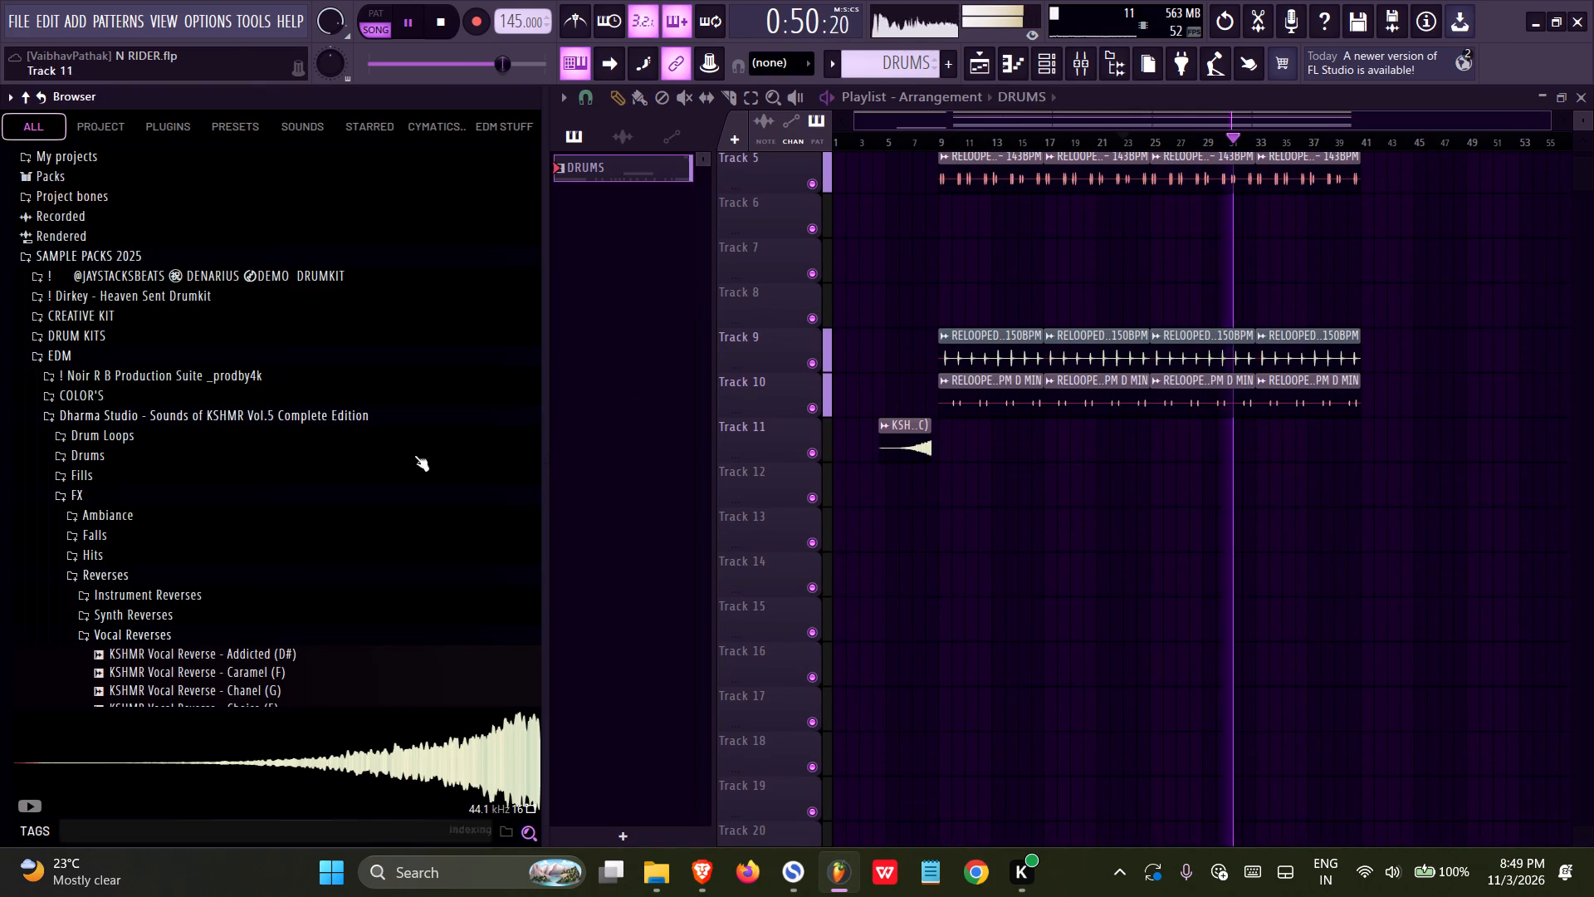
key("space")
scroll(1014, 282, "up", 4)
double_click(958, 318)
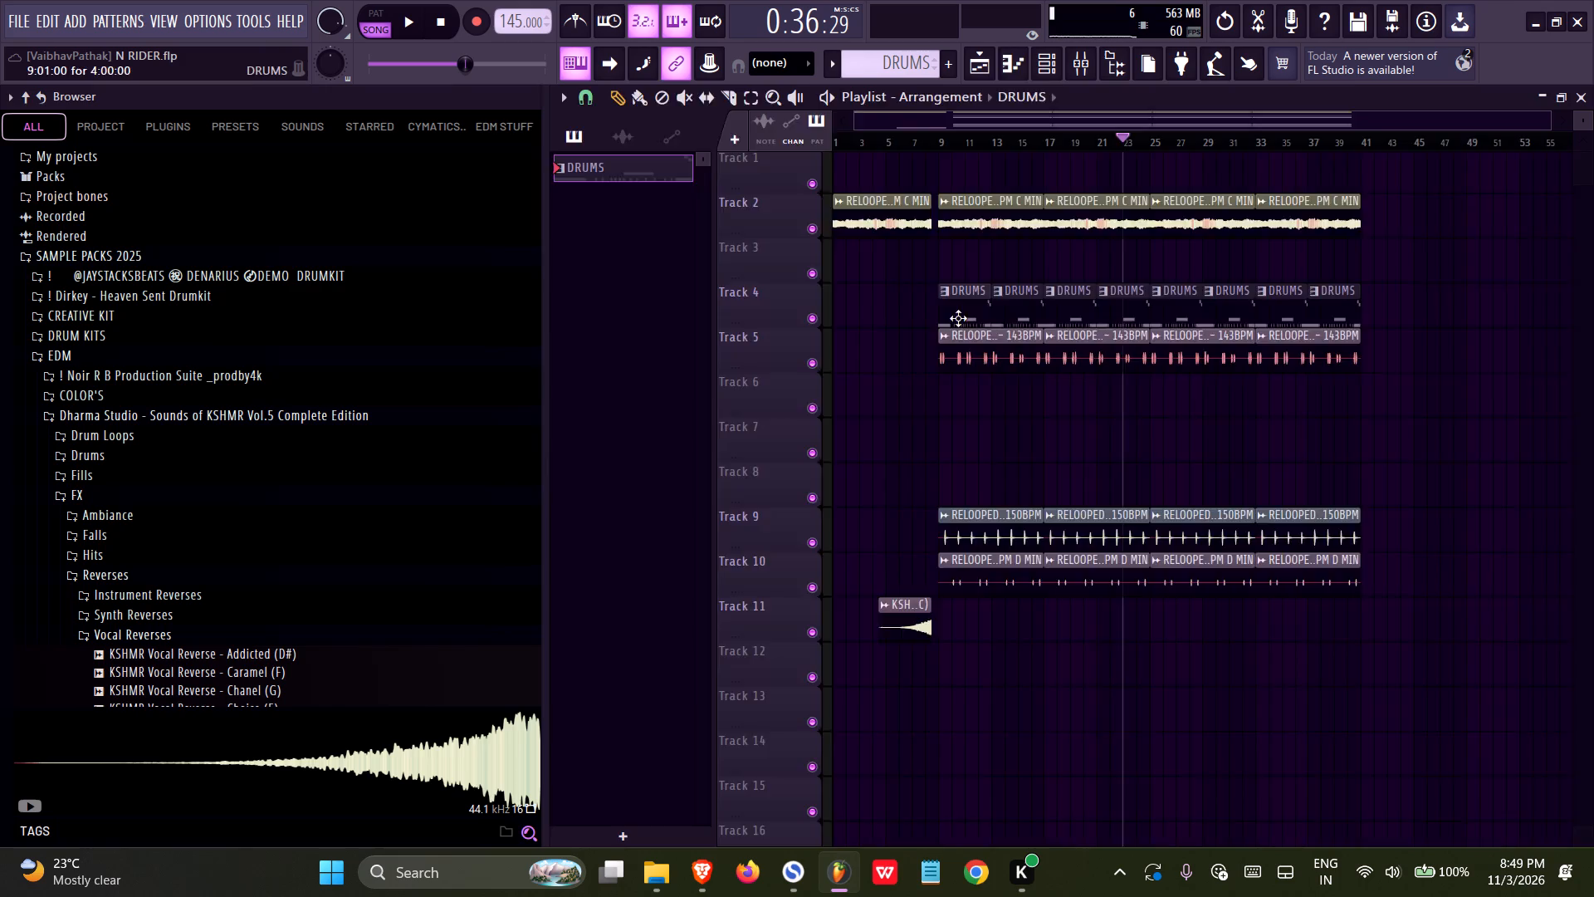
scroll(958, 318, "down", 11, "ctrl")
key("ctrl+s")
left_click(983, 61)
left_click(1043, 65)
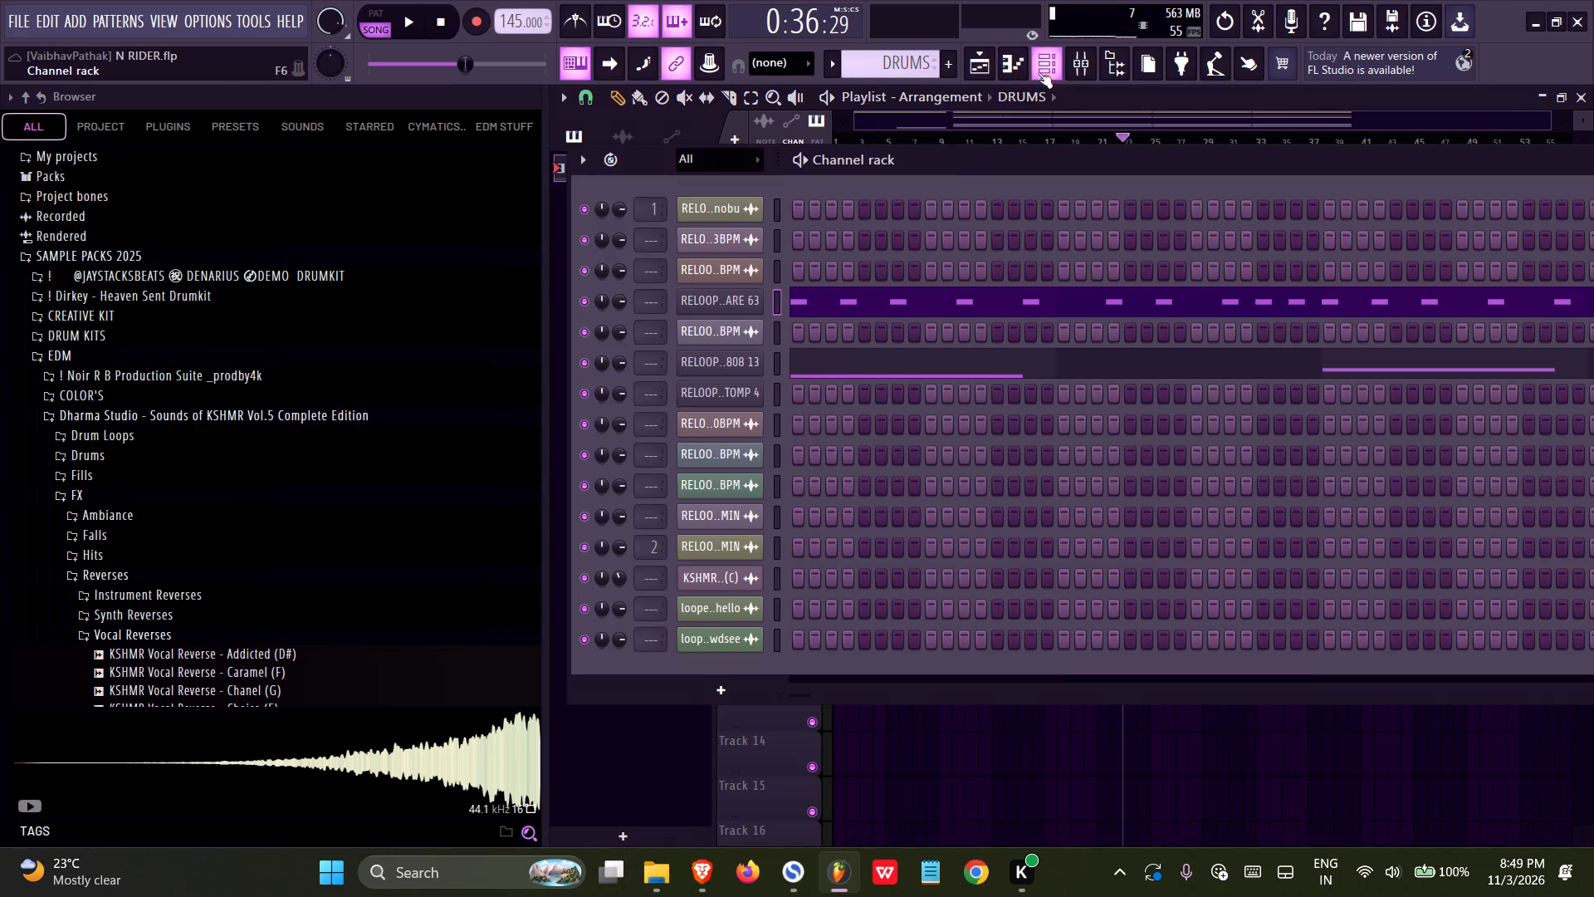
key("ctrl+s")
Look through the KSHMR Vol.5 drum folders and the other packs in the EDM folder for a kick sample.
left_click(114, 502)
left_click(104, 458)
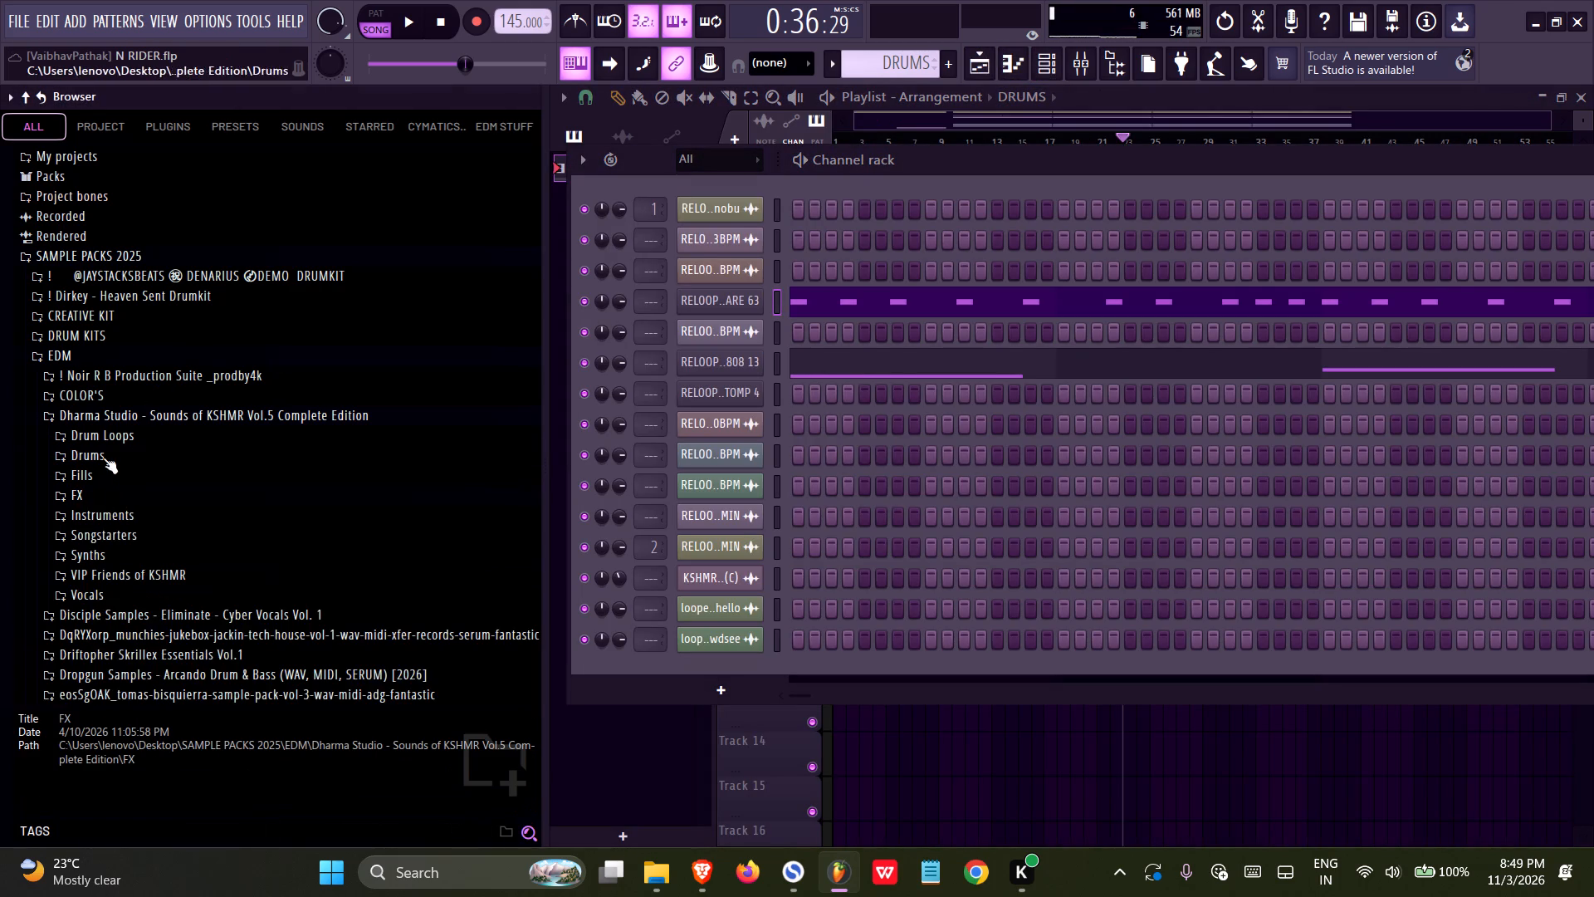
left_click(110, 576)
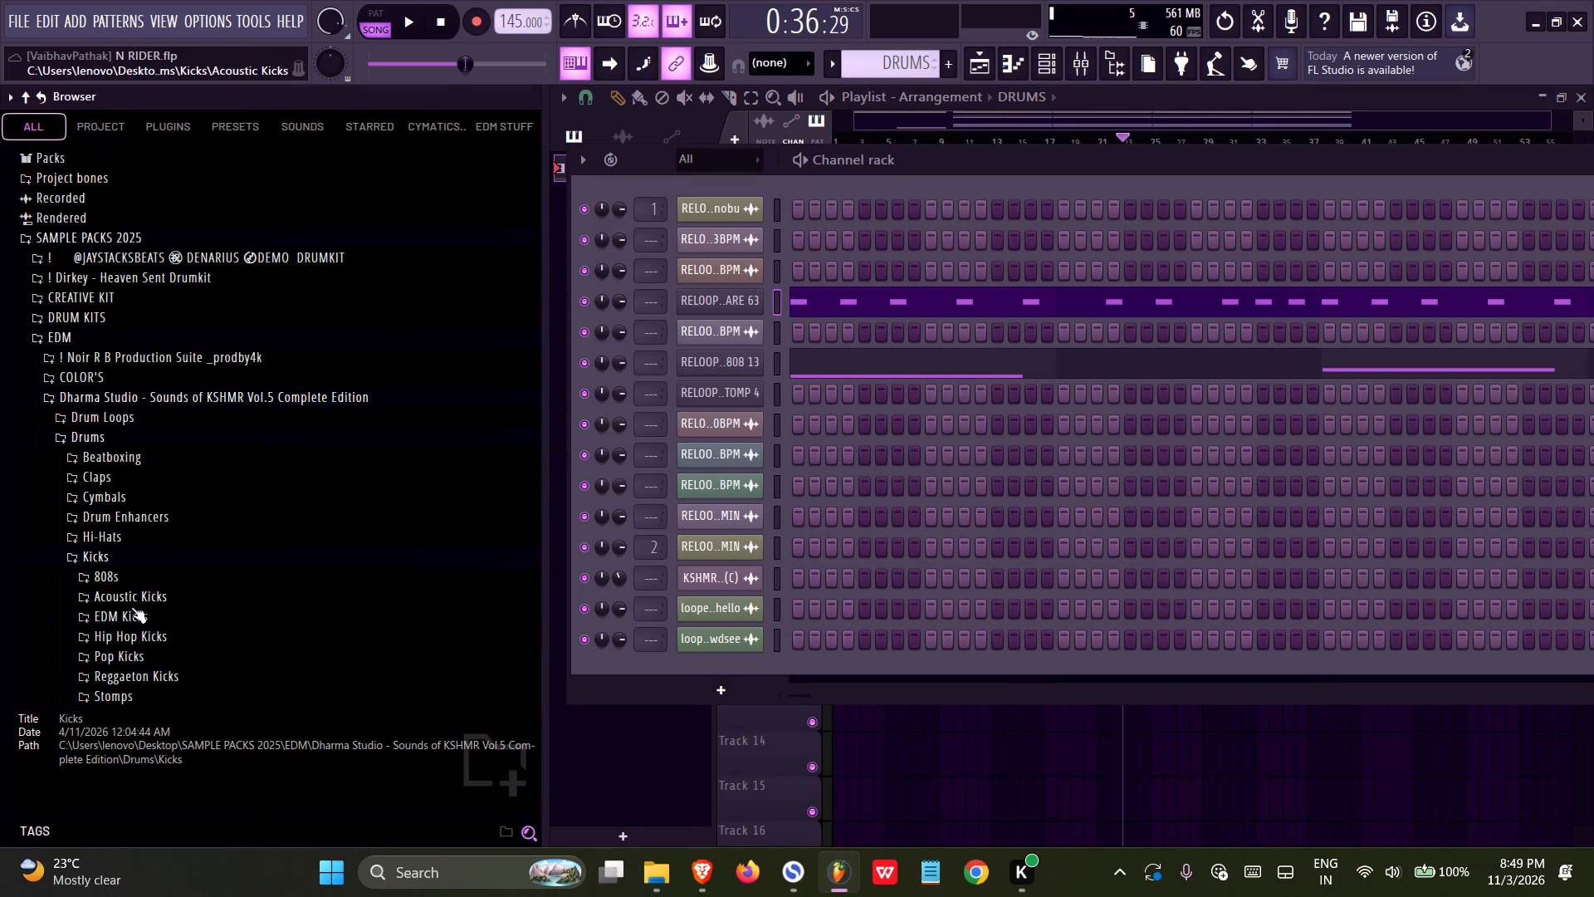
left_click(103, 402)
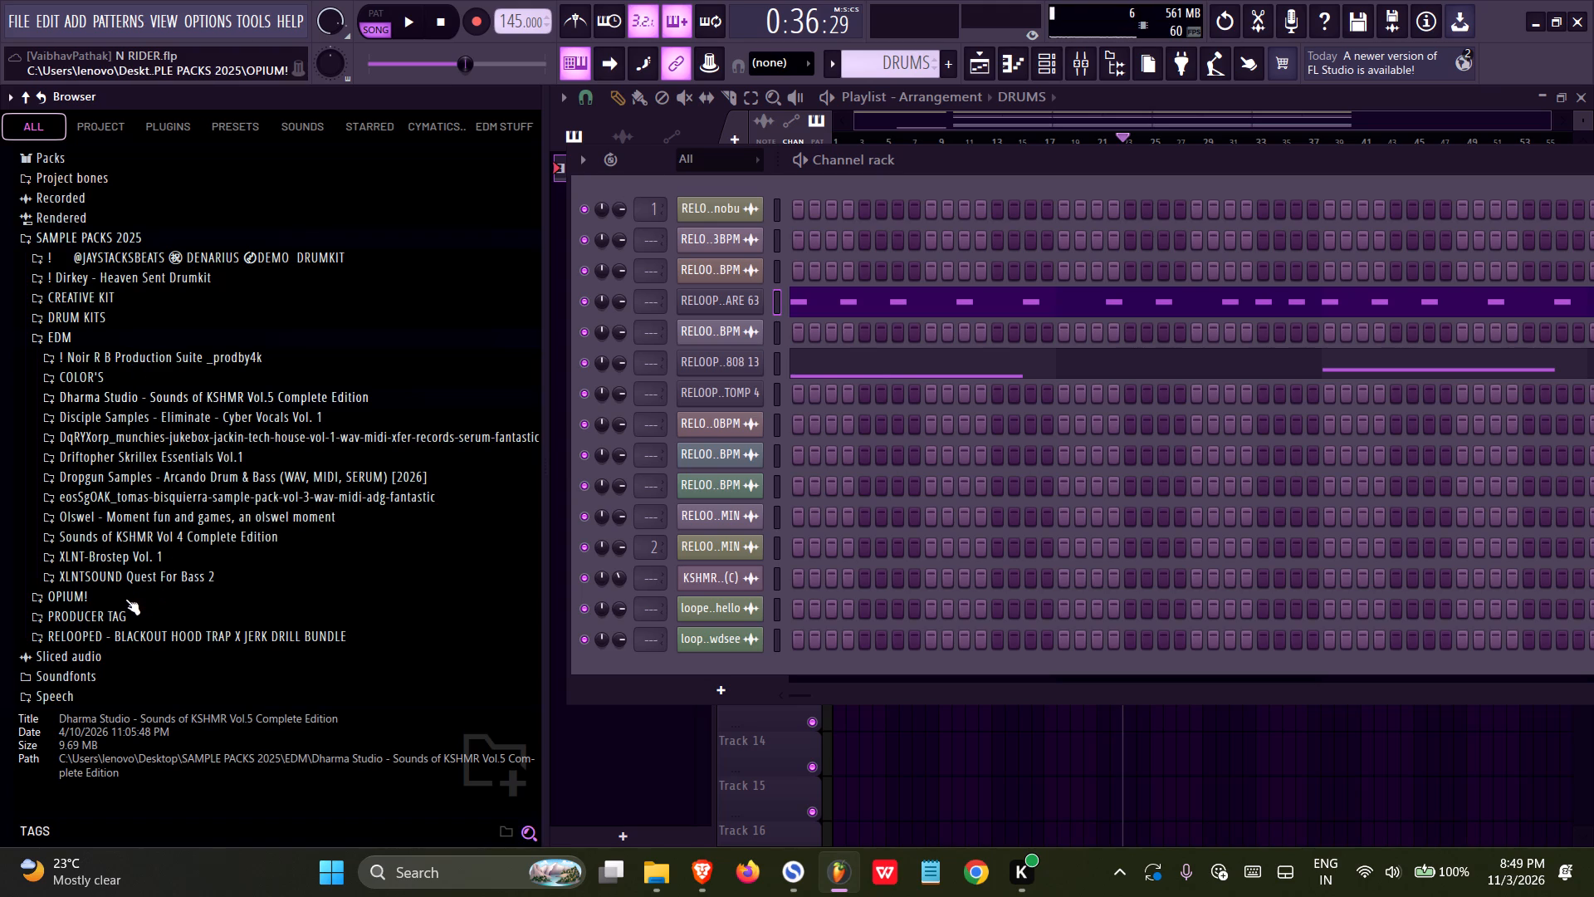
left_click(160, 534)
left_click(143, 520)
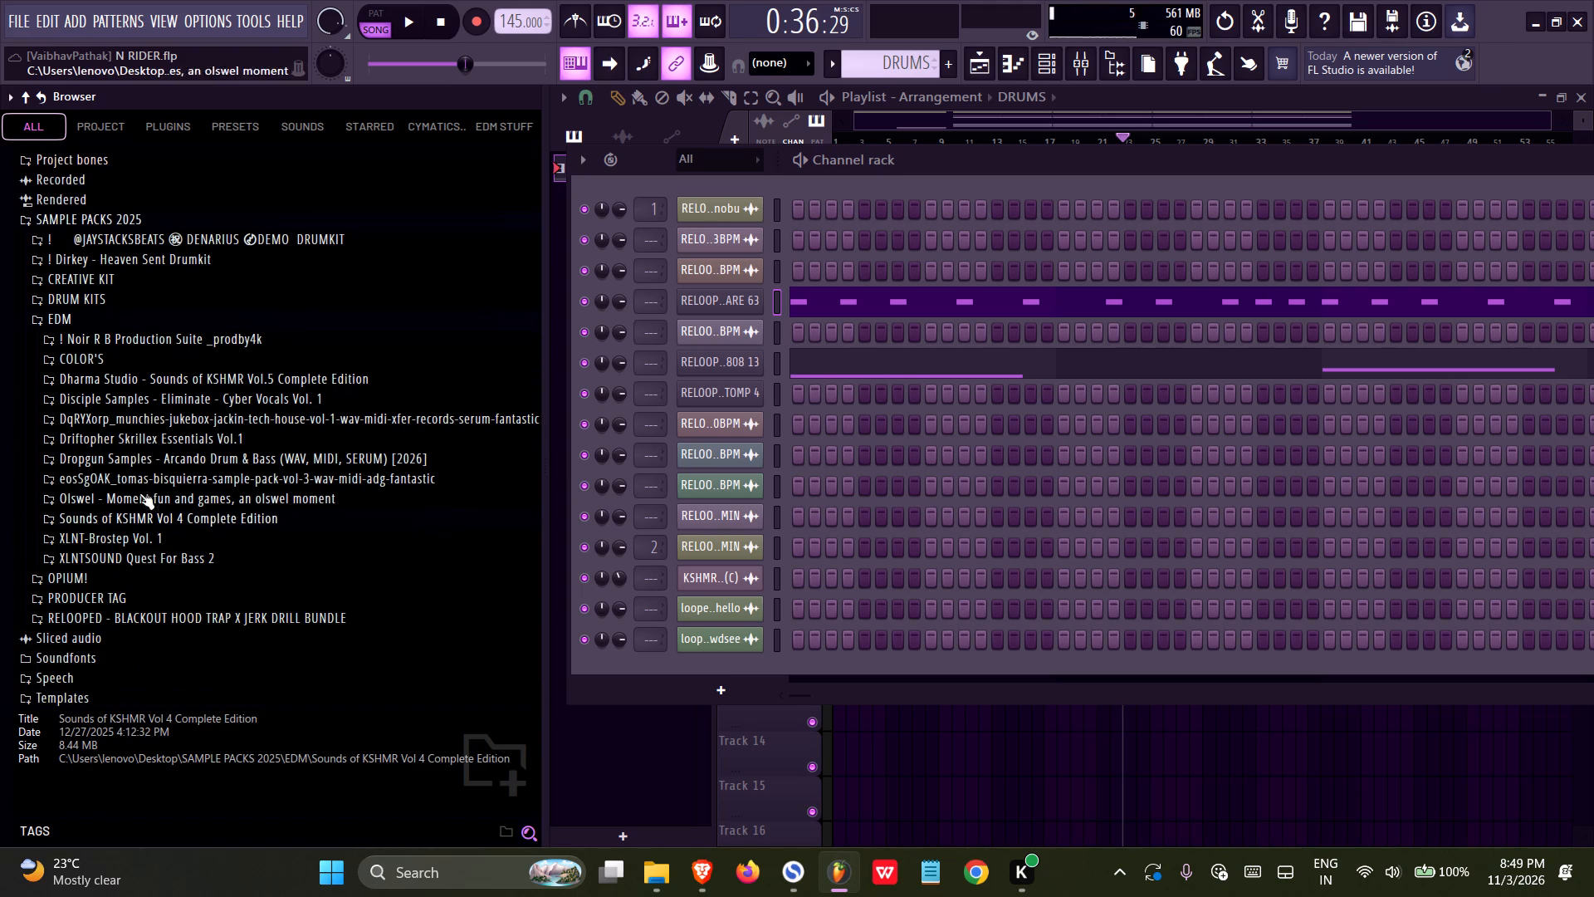
left_click(105, 320)
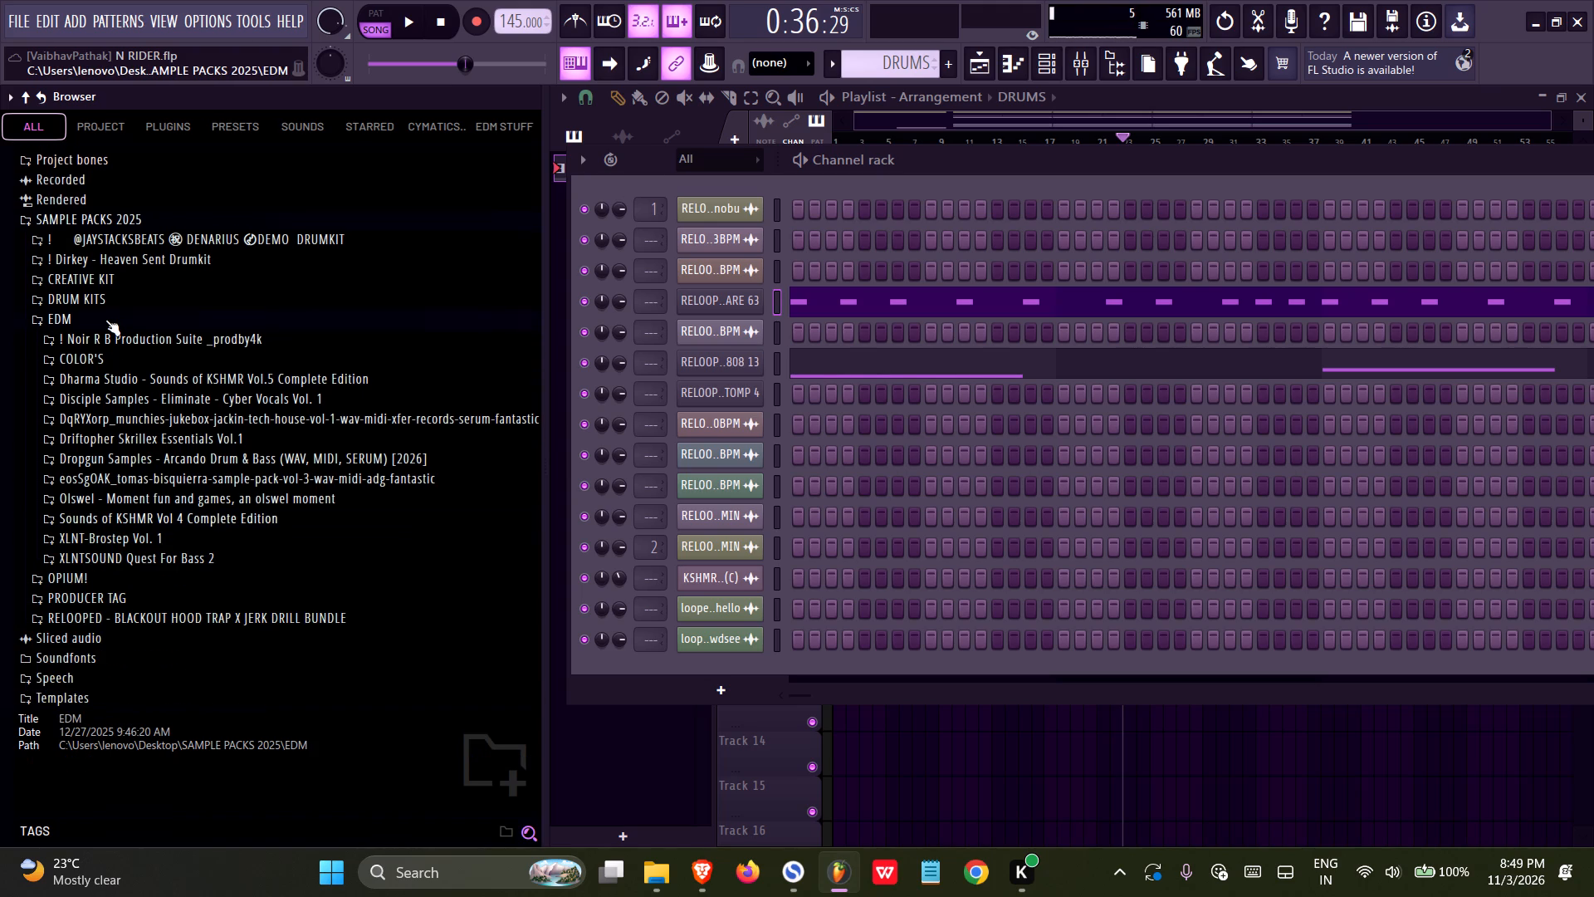
Audition the Broken, Sand and Stab kicks in the Dirkey - Heaven Sent Drumkit.
left_click(108, 473)
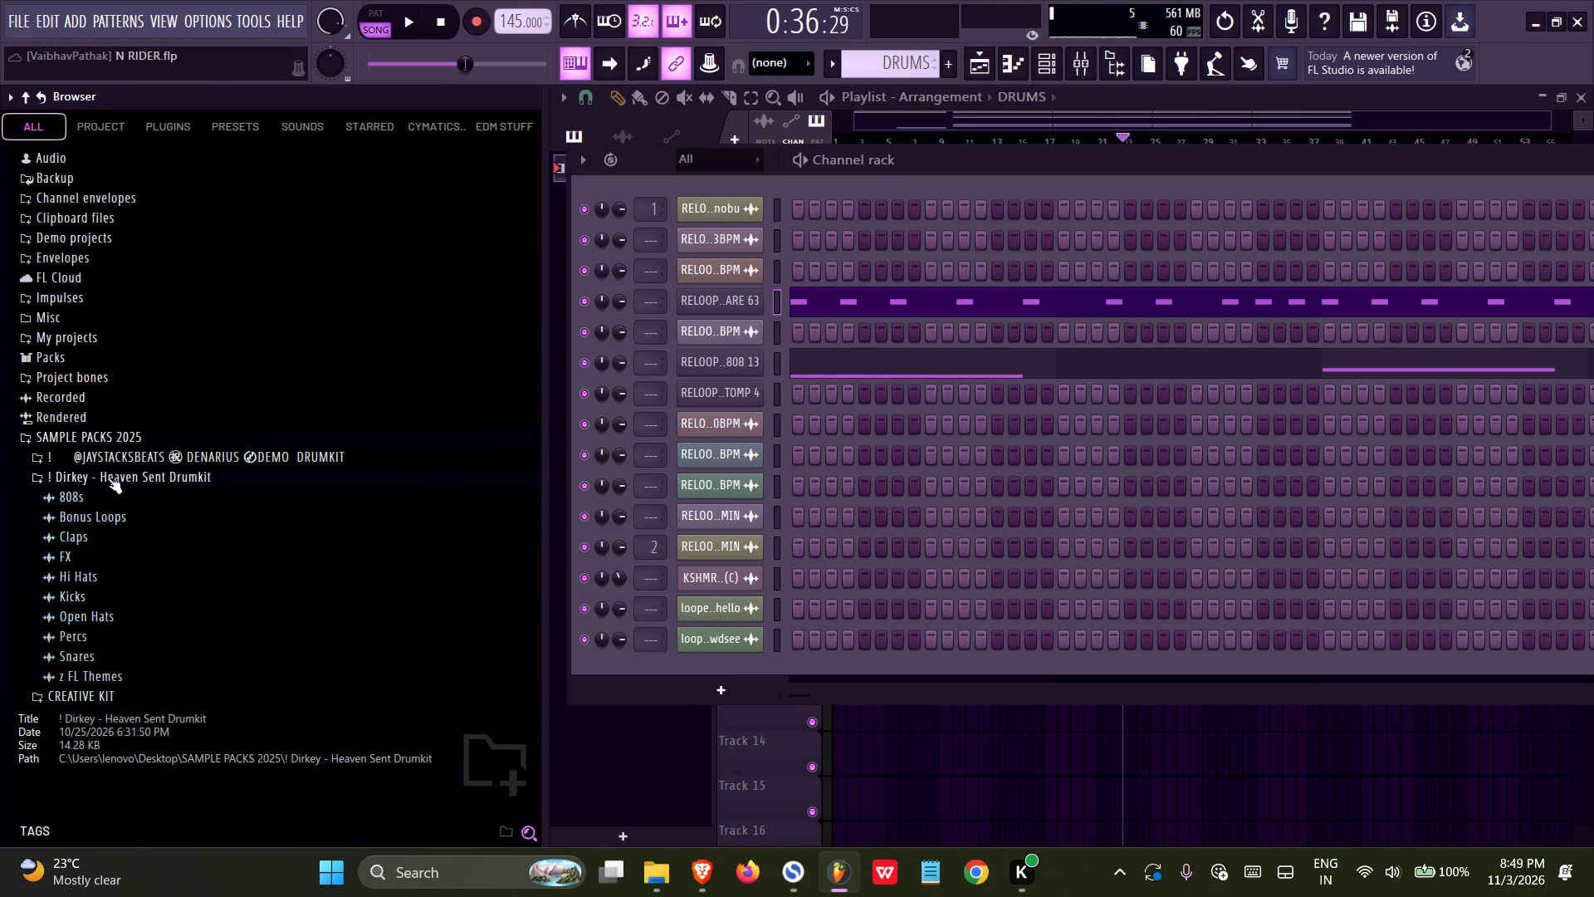
left_click(76, 596)
left_click(110, 623)
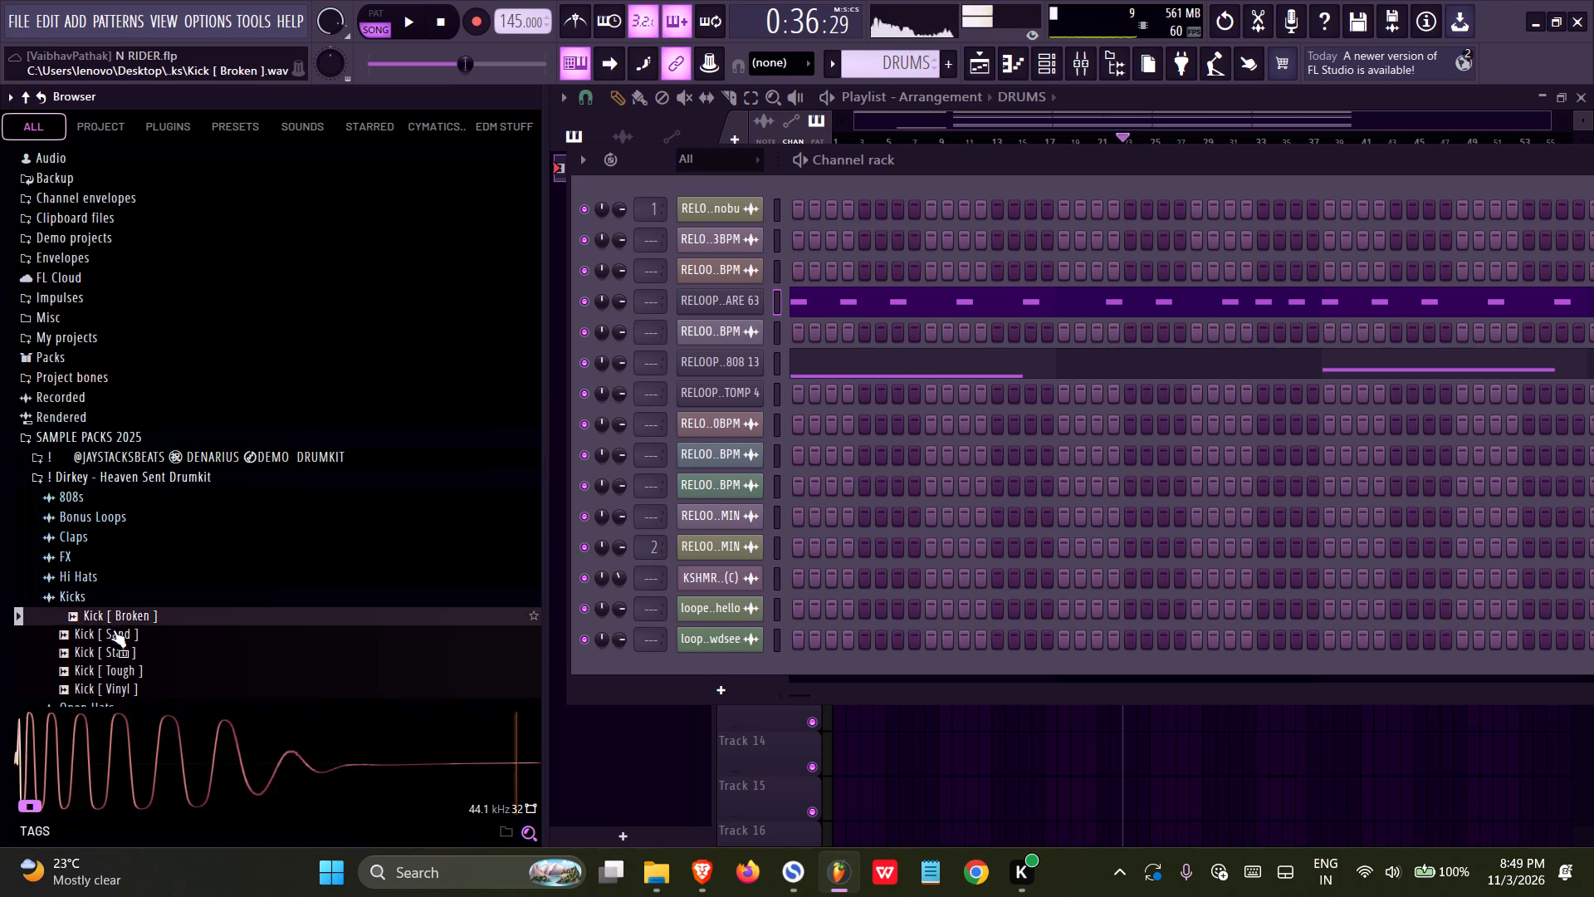
left_click(118, 637)
left_click(136, 645)
left_click(142, 650)
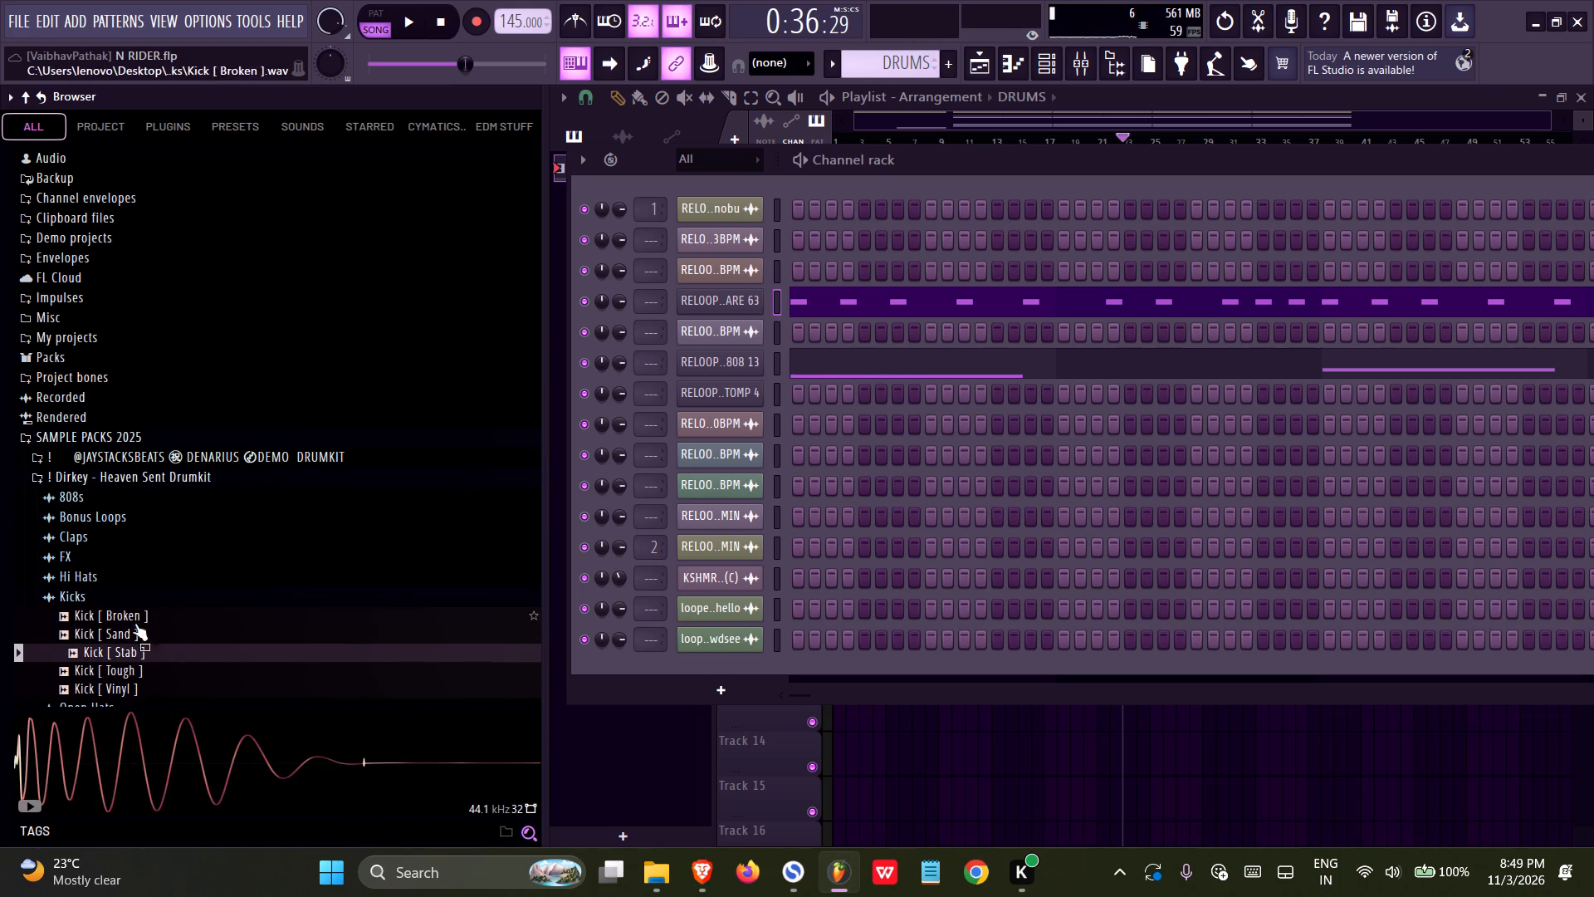
left_click(124, 656)
Add the Kick [ Stab ] sample as a new channel just above the 808 13 channel.
left_click_drag(124, 656, 671, 317)
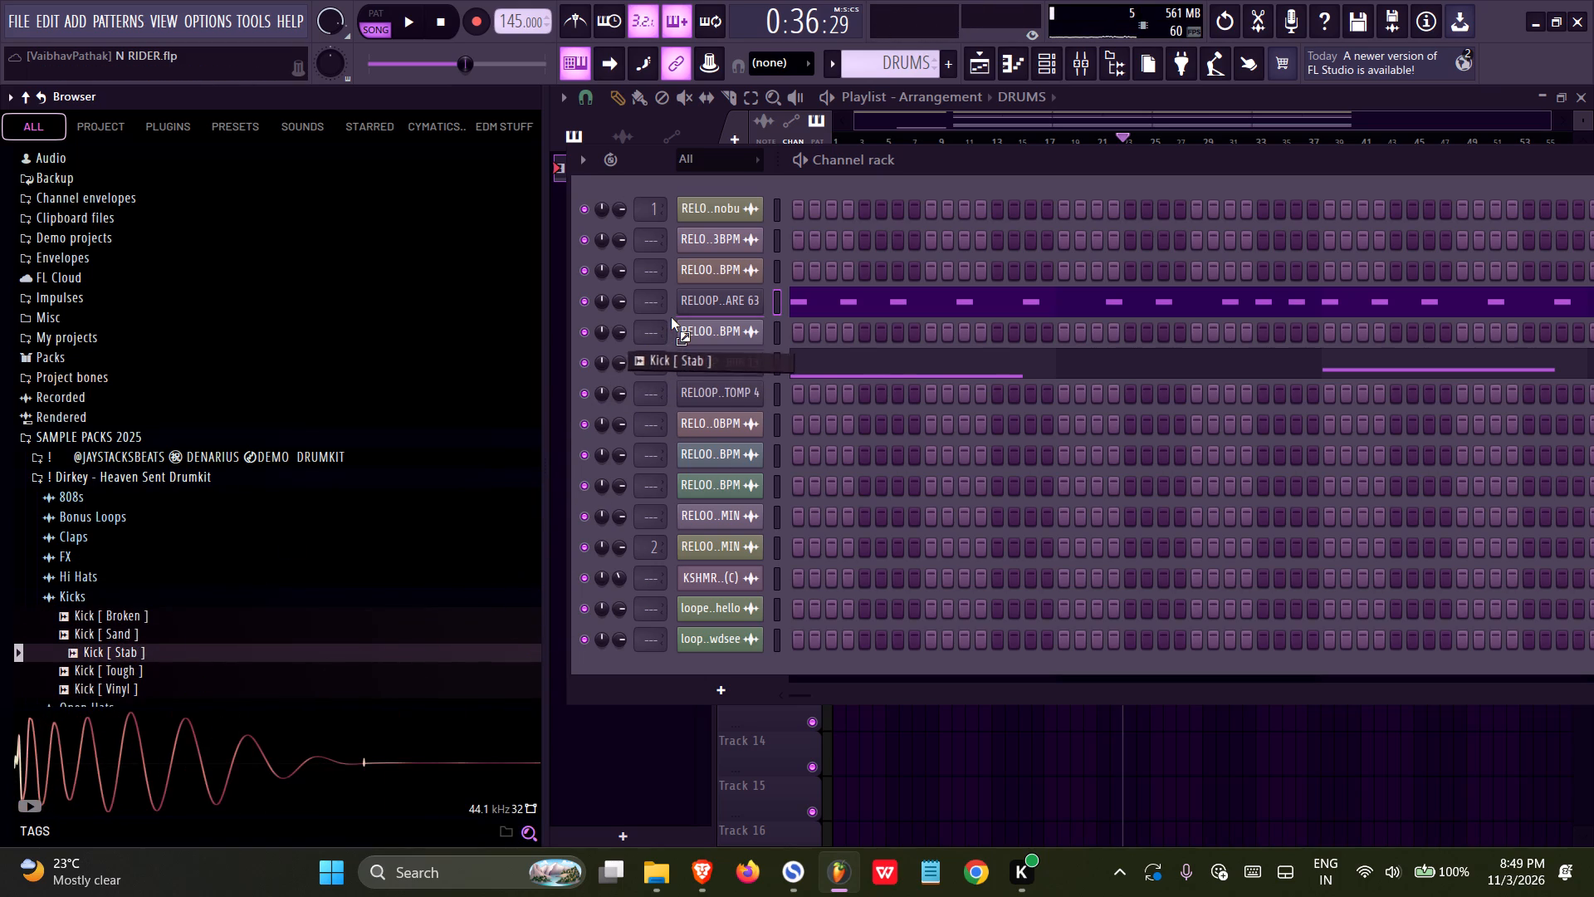
left_click_drag(671, 317, 105, 650)
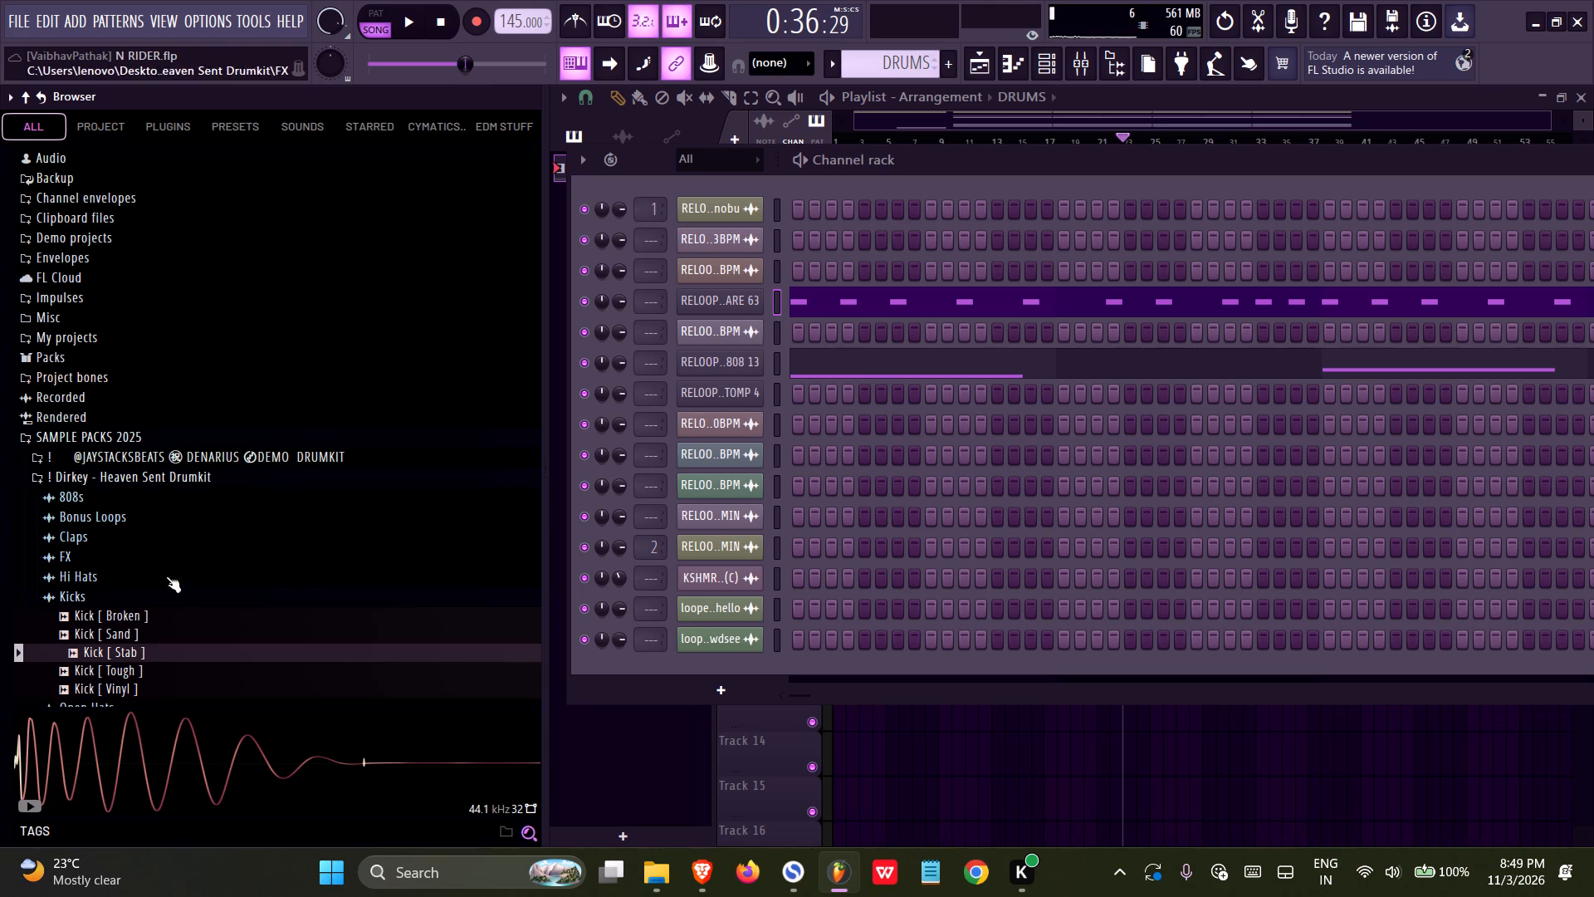
left_click_drag(127, 653, 744, 346)
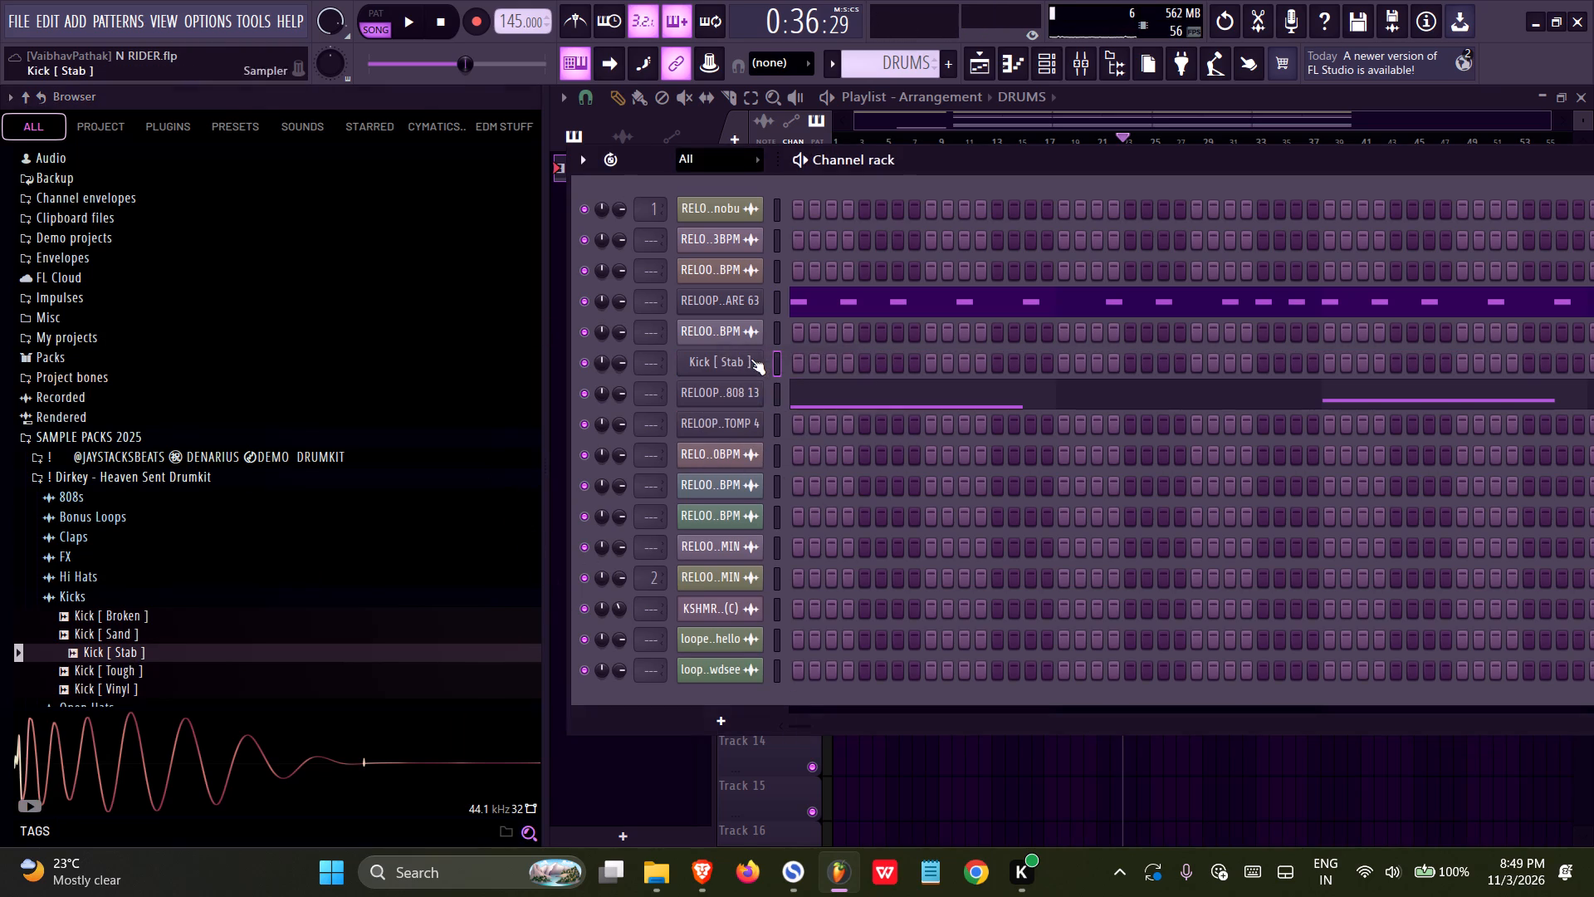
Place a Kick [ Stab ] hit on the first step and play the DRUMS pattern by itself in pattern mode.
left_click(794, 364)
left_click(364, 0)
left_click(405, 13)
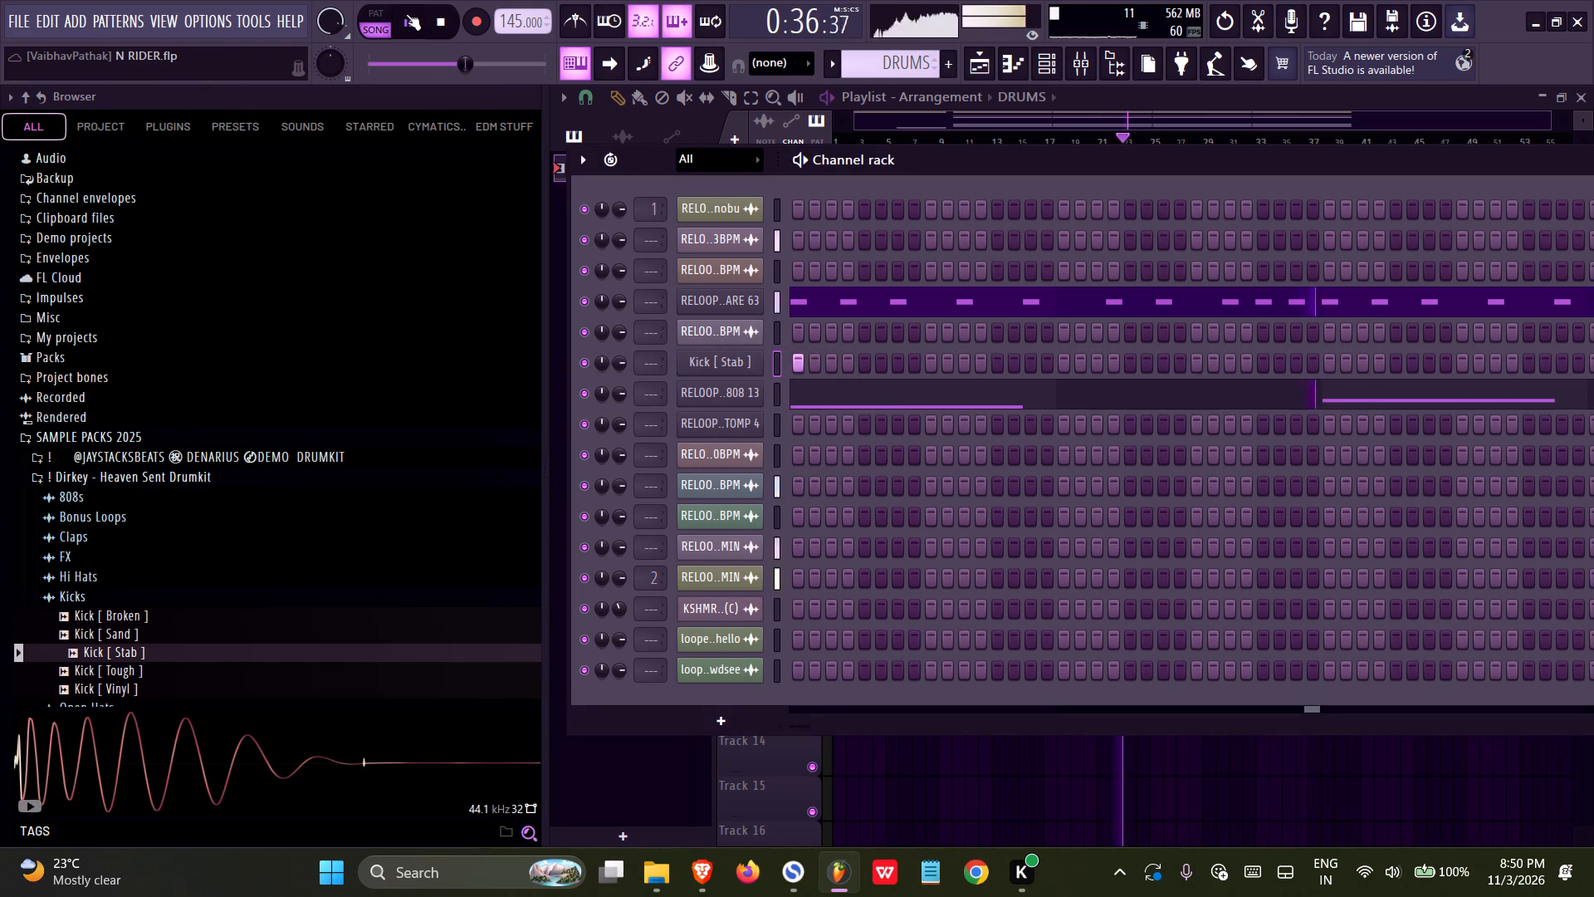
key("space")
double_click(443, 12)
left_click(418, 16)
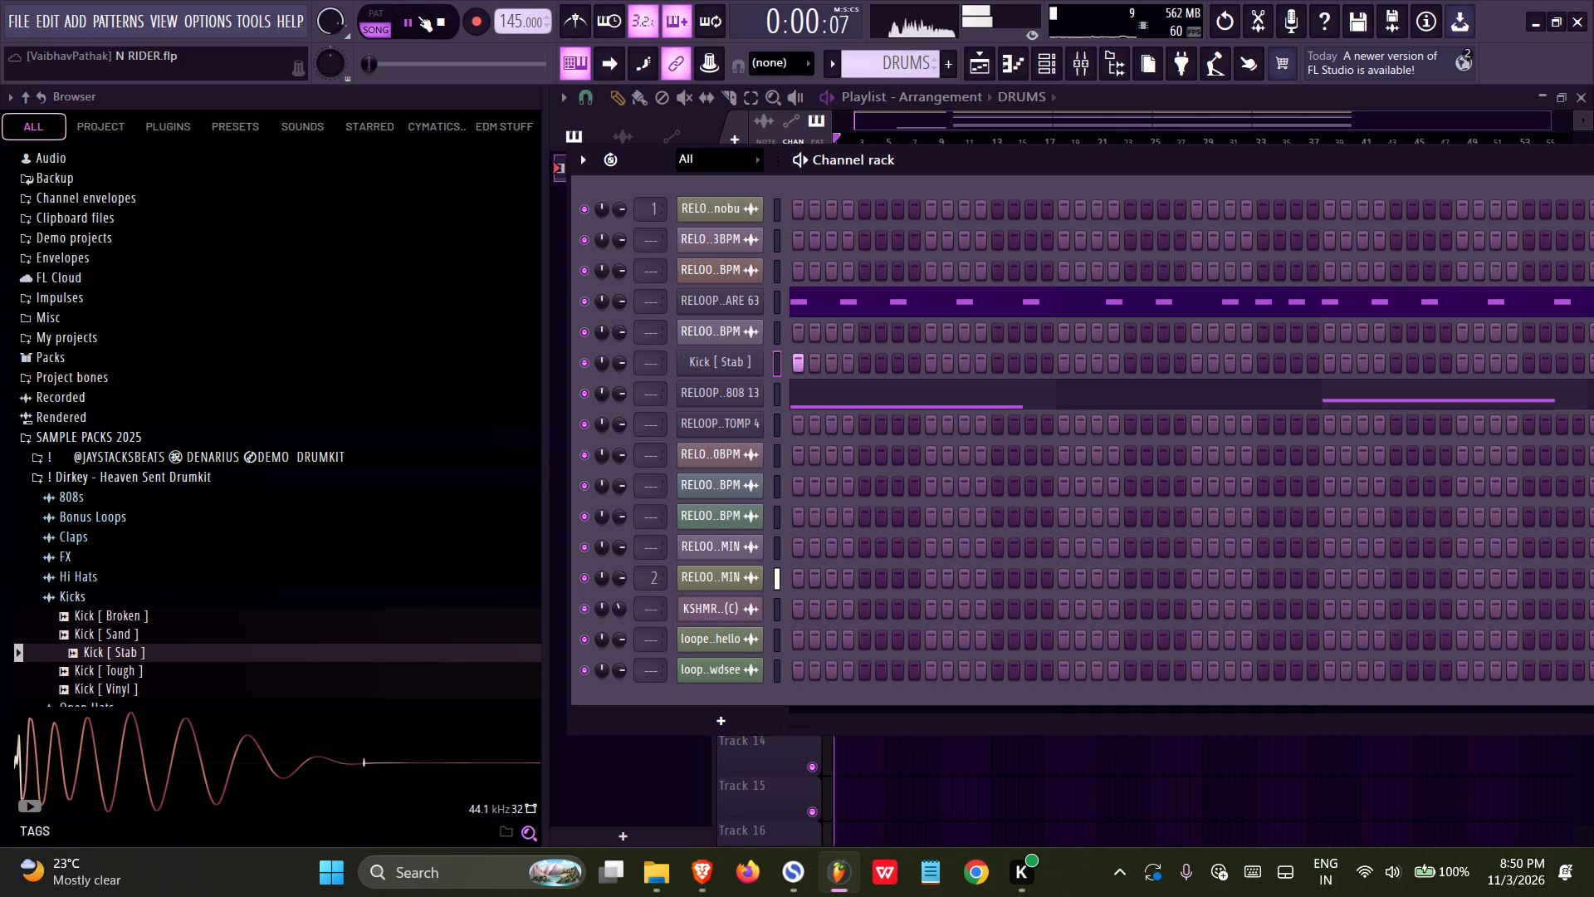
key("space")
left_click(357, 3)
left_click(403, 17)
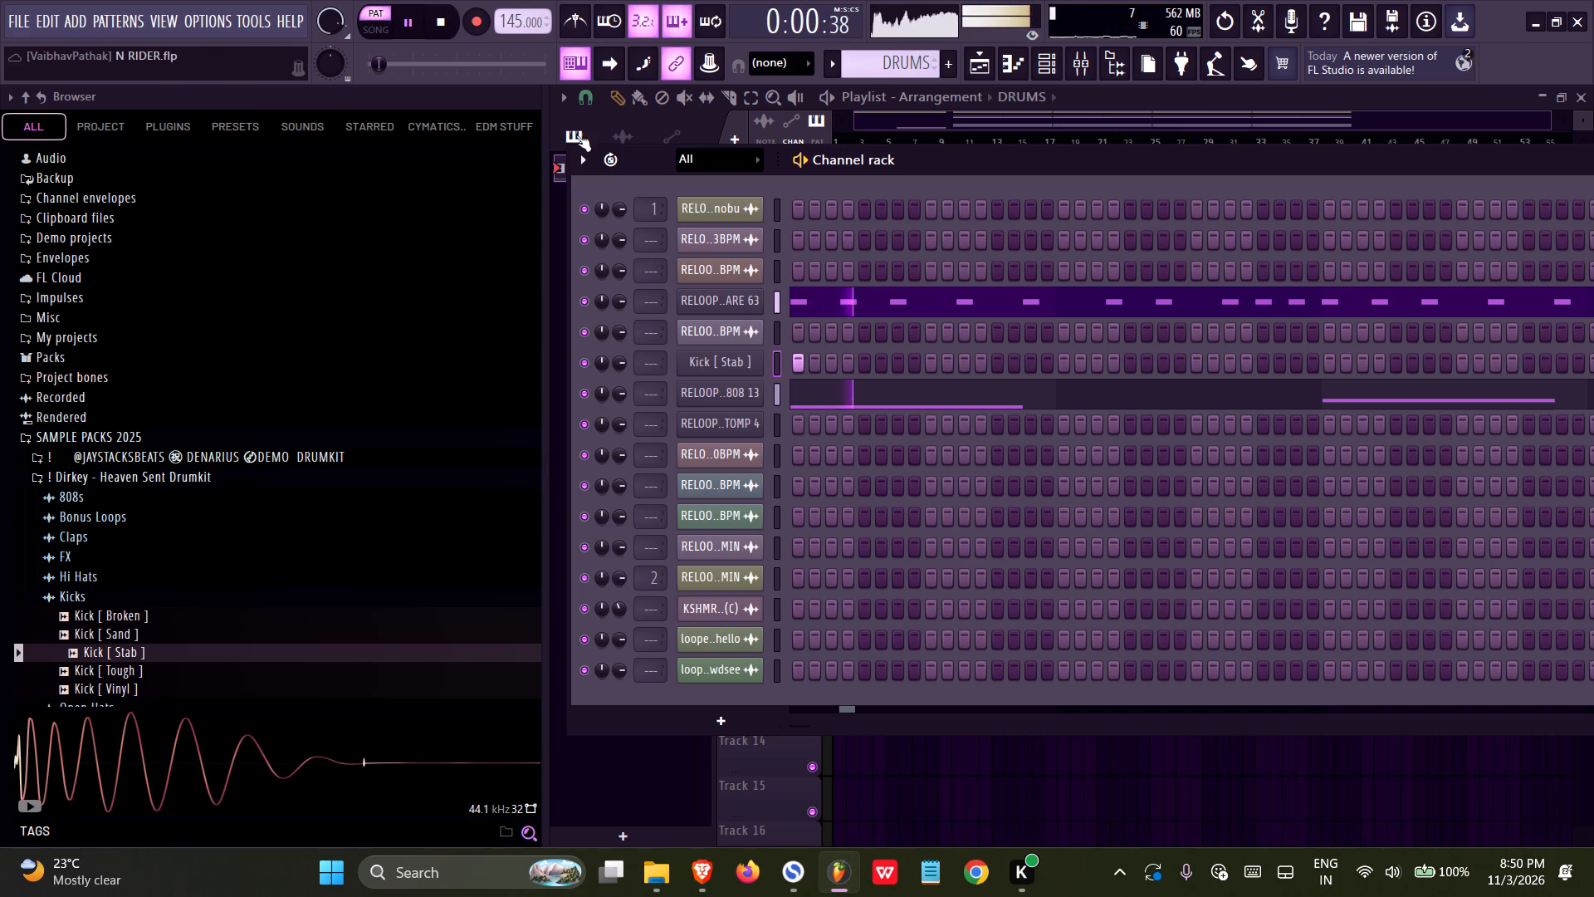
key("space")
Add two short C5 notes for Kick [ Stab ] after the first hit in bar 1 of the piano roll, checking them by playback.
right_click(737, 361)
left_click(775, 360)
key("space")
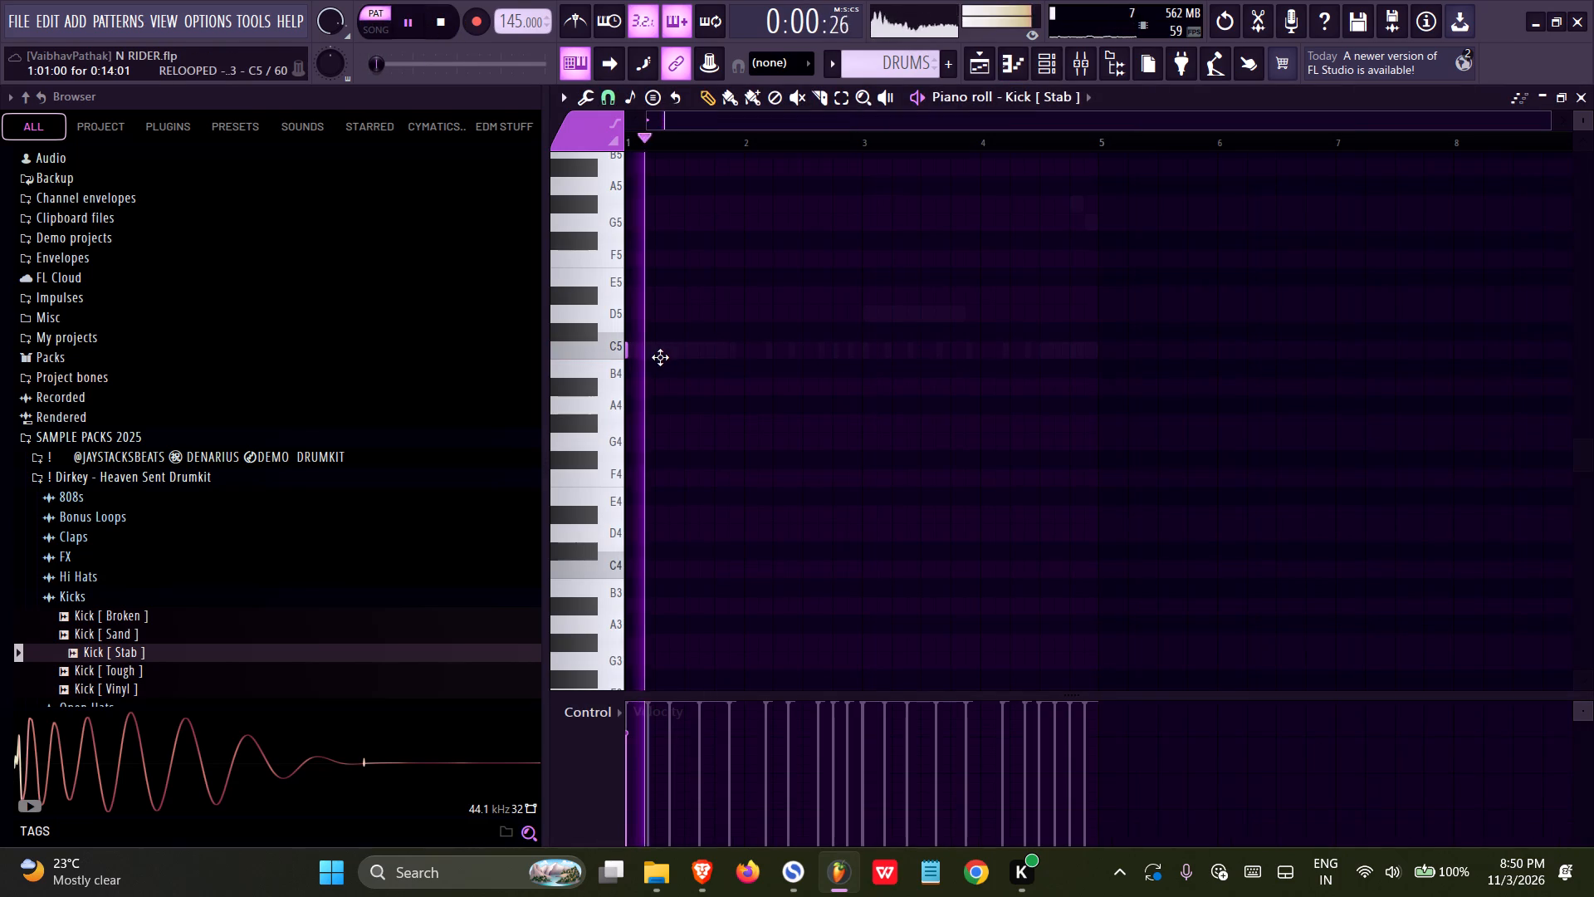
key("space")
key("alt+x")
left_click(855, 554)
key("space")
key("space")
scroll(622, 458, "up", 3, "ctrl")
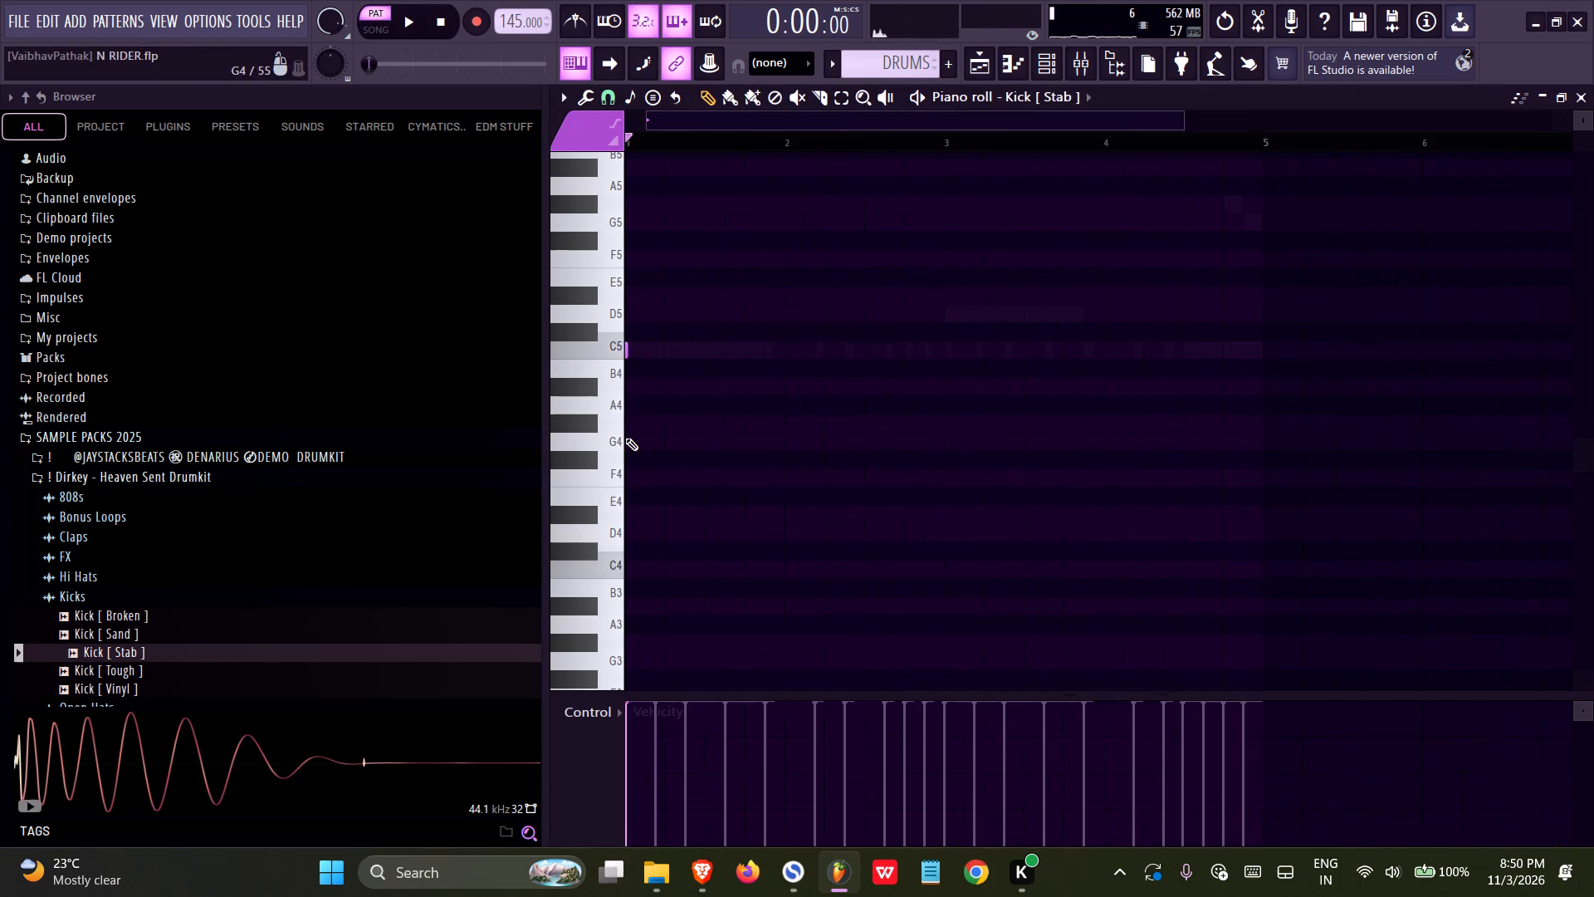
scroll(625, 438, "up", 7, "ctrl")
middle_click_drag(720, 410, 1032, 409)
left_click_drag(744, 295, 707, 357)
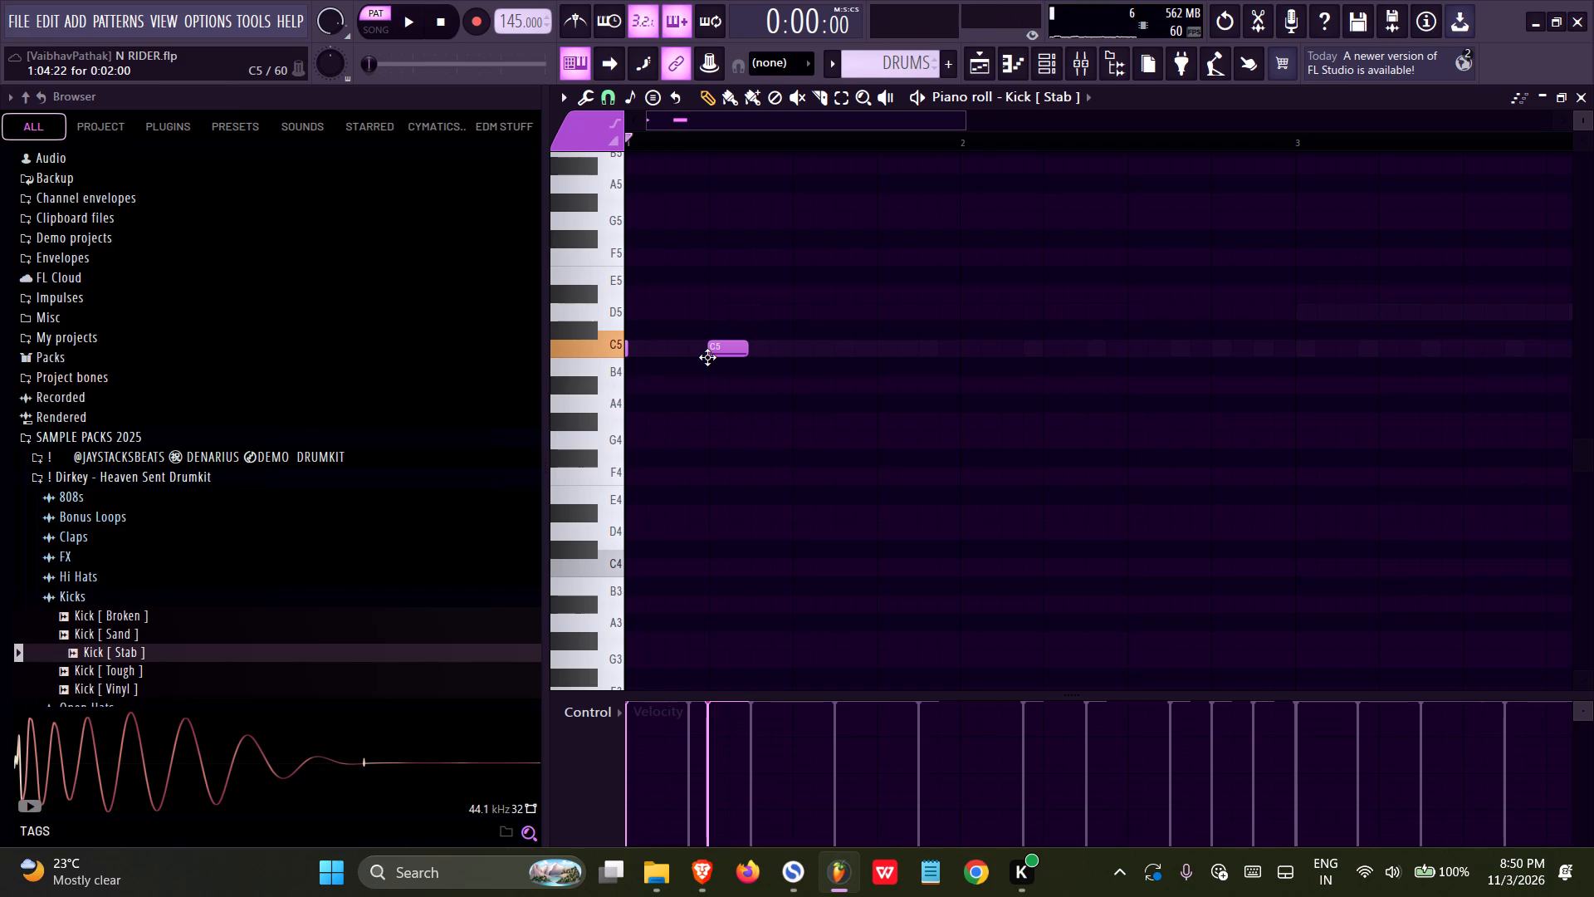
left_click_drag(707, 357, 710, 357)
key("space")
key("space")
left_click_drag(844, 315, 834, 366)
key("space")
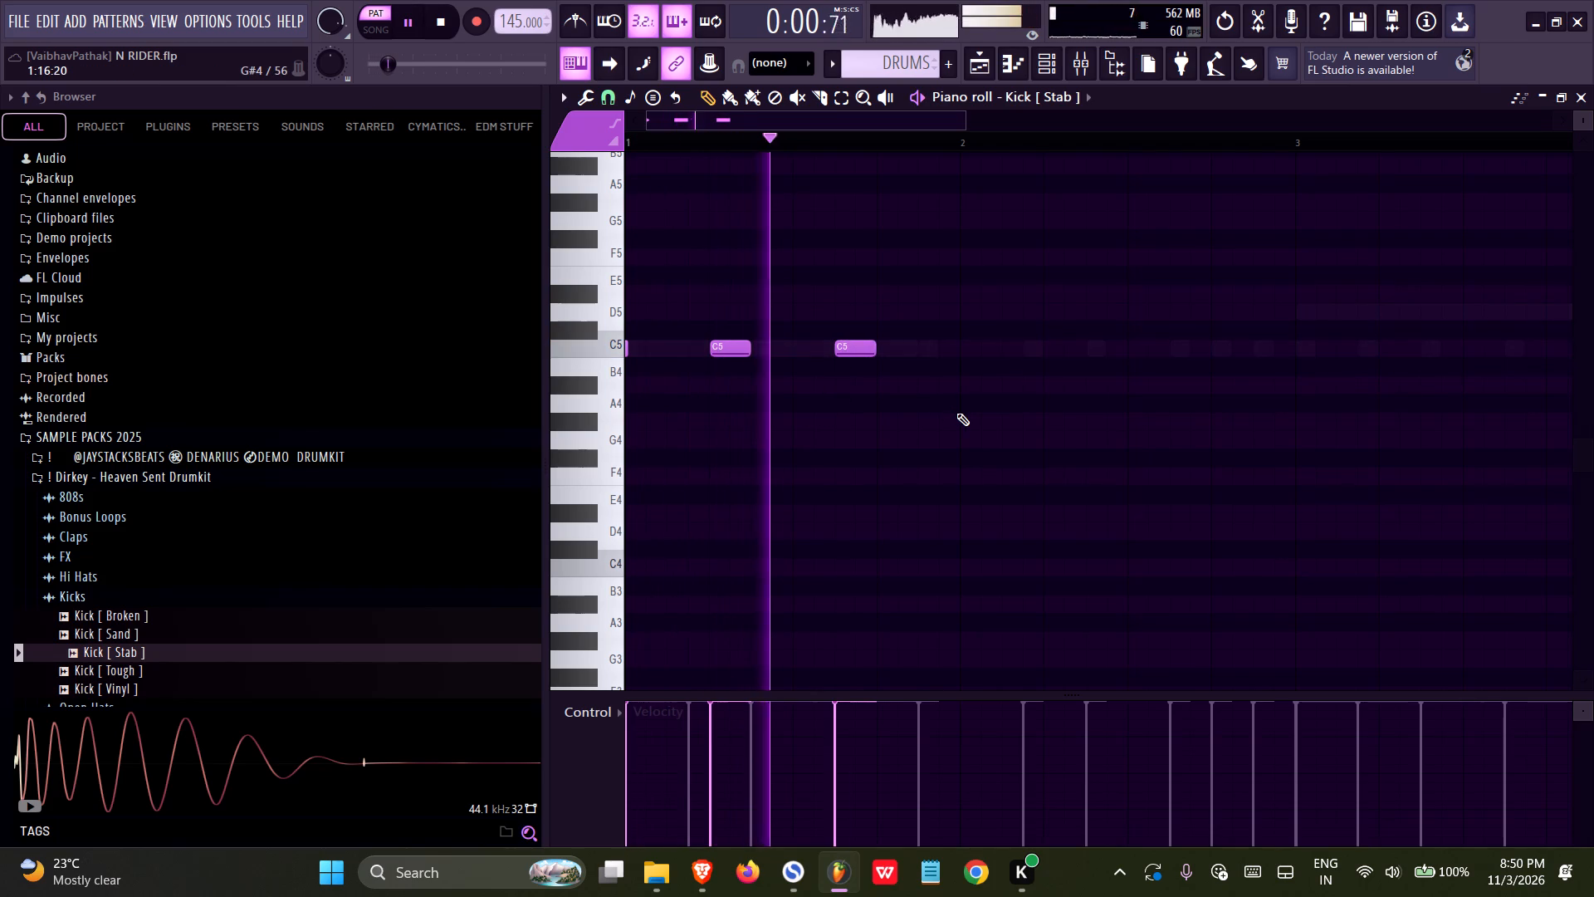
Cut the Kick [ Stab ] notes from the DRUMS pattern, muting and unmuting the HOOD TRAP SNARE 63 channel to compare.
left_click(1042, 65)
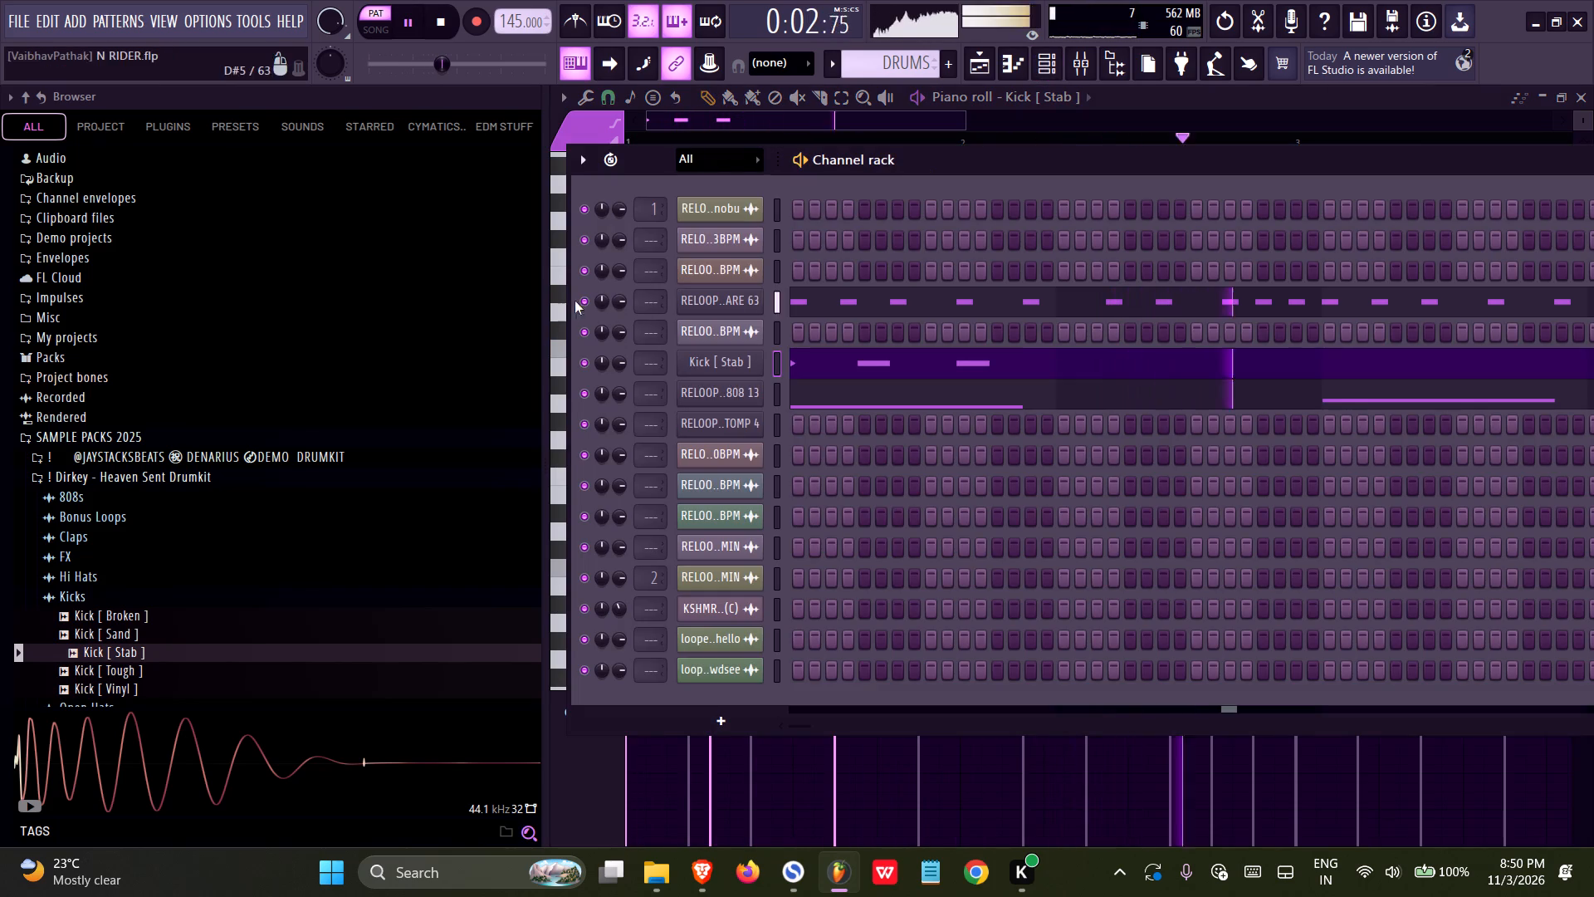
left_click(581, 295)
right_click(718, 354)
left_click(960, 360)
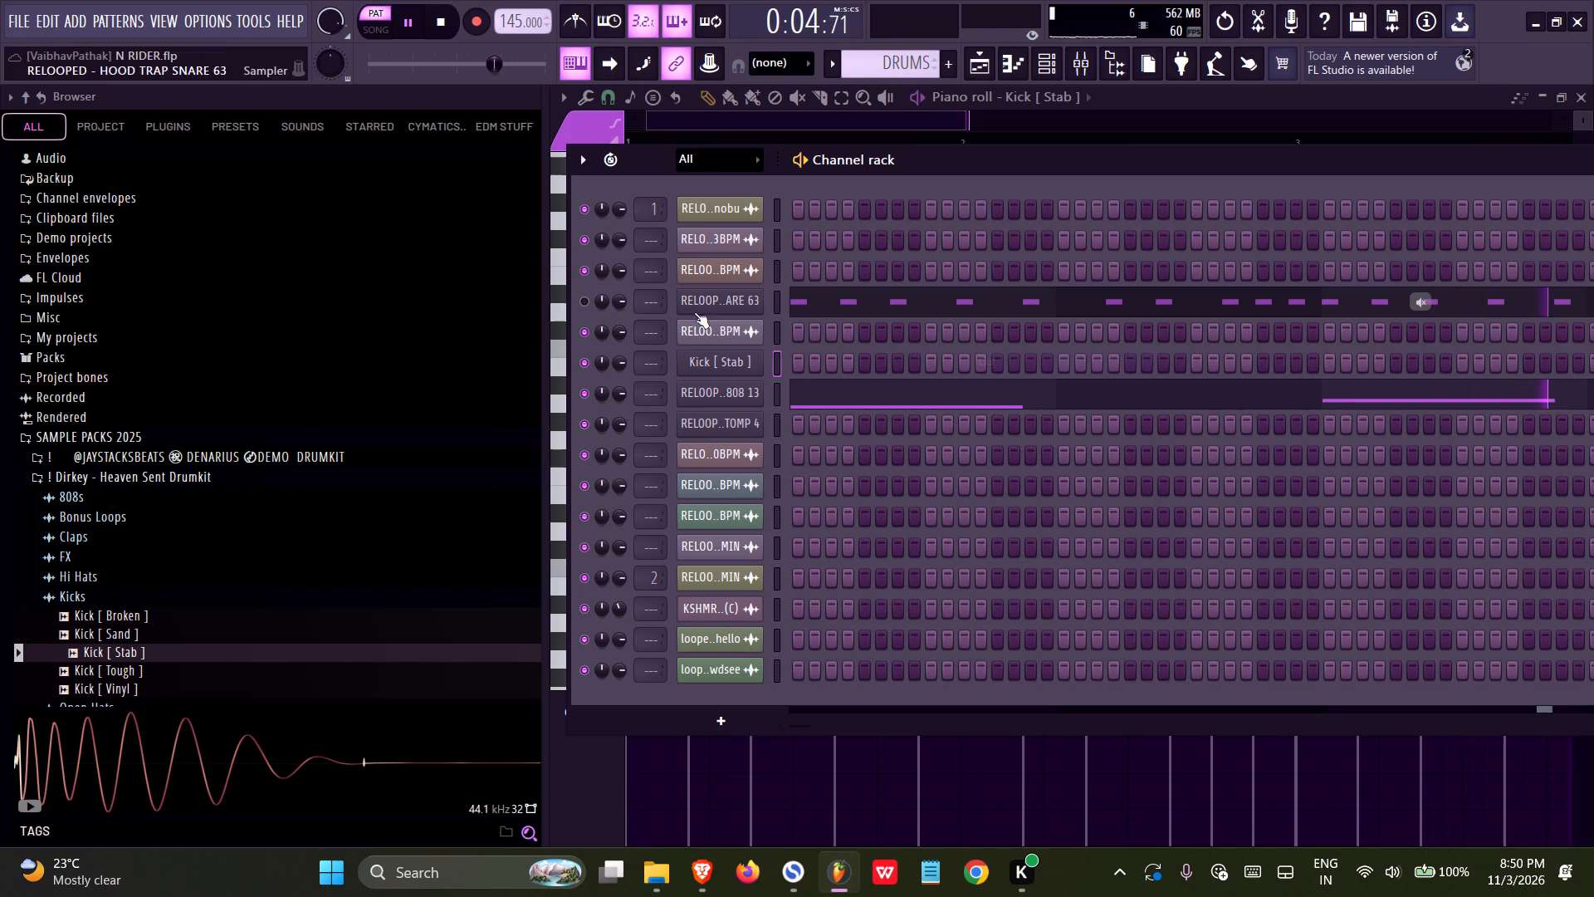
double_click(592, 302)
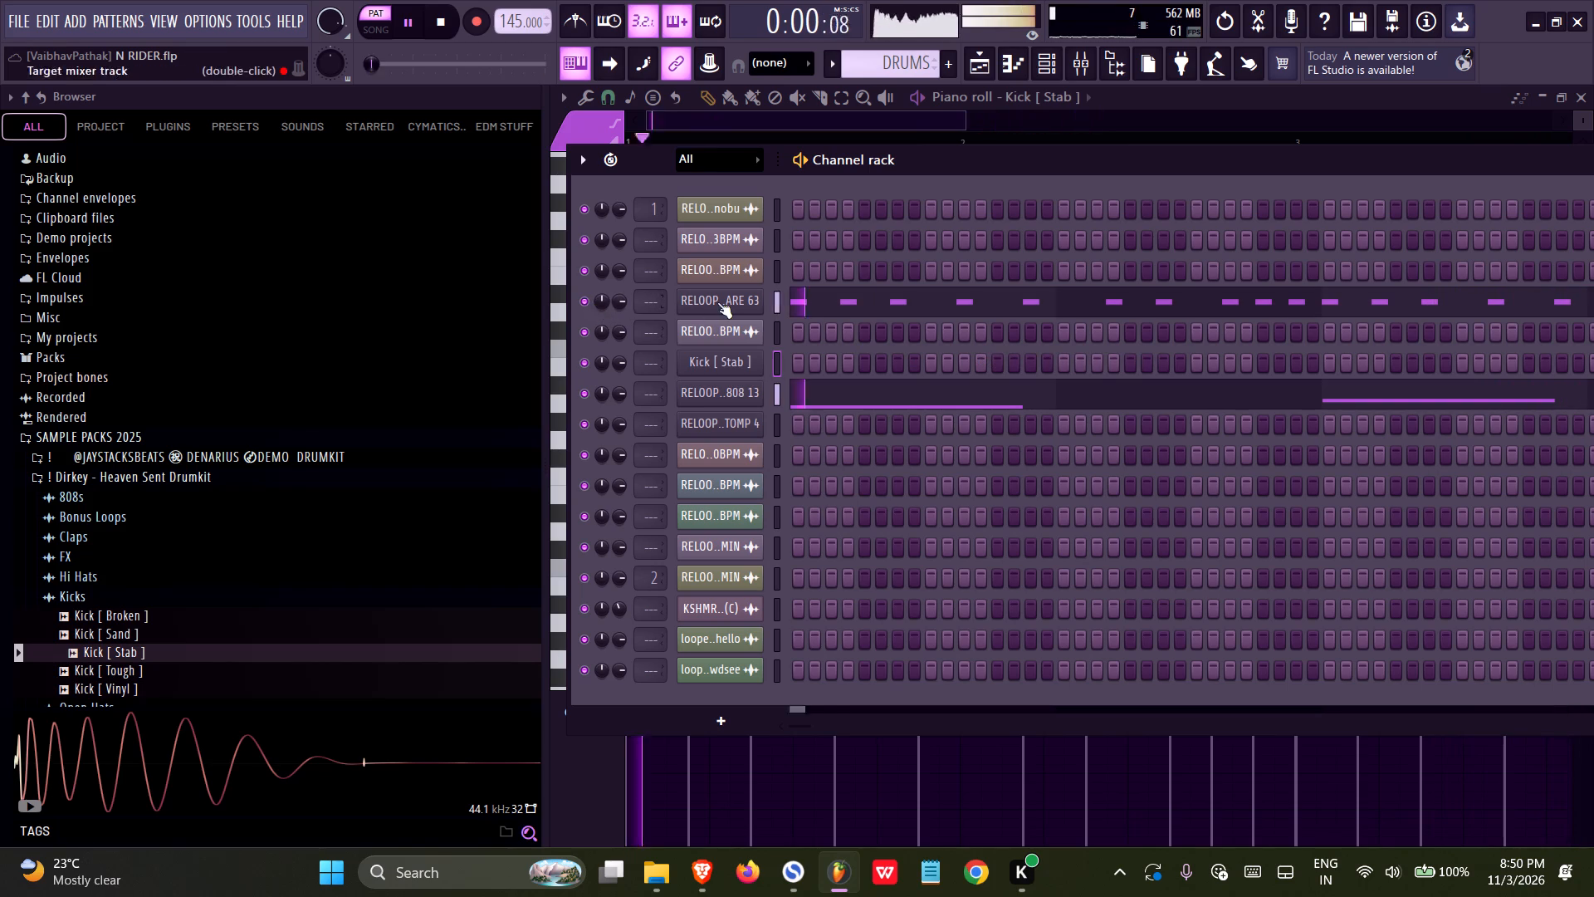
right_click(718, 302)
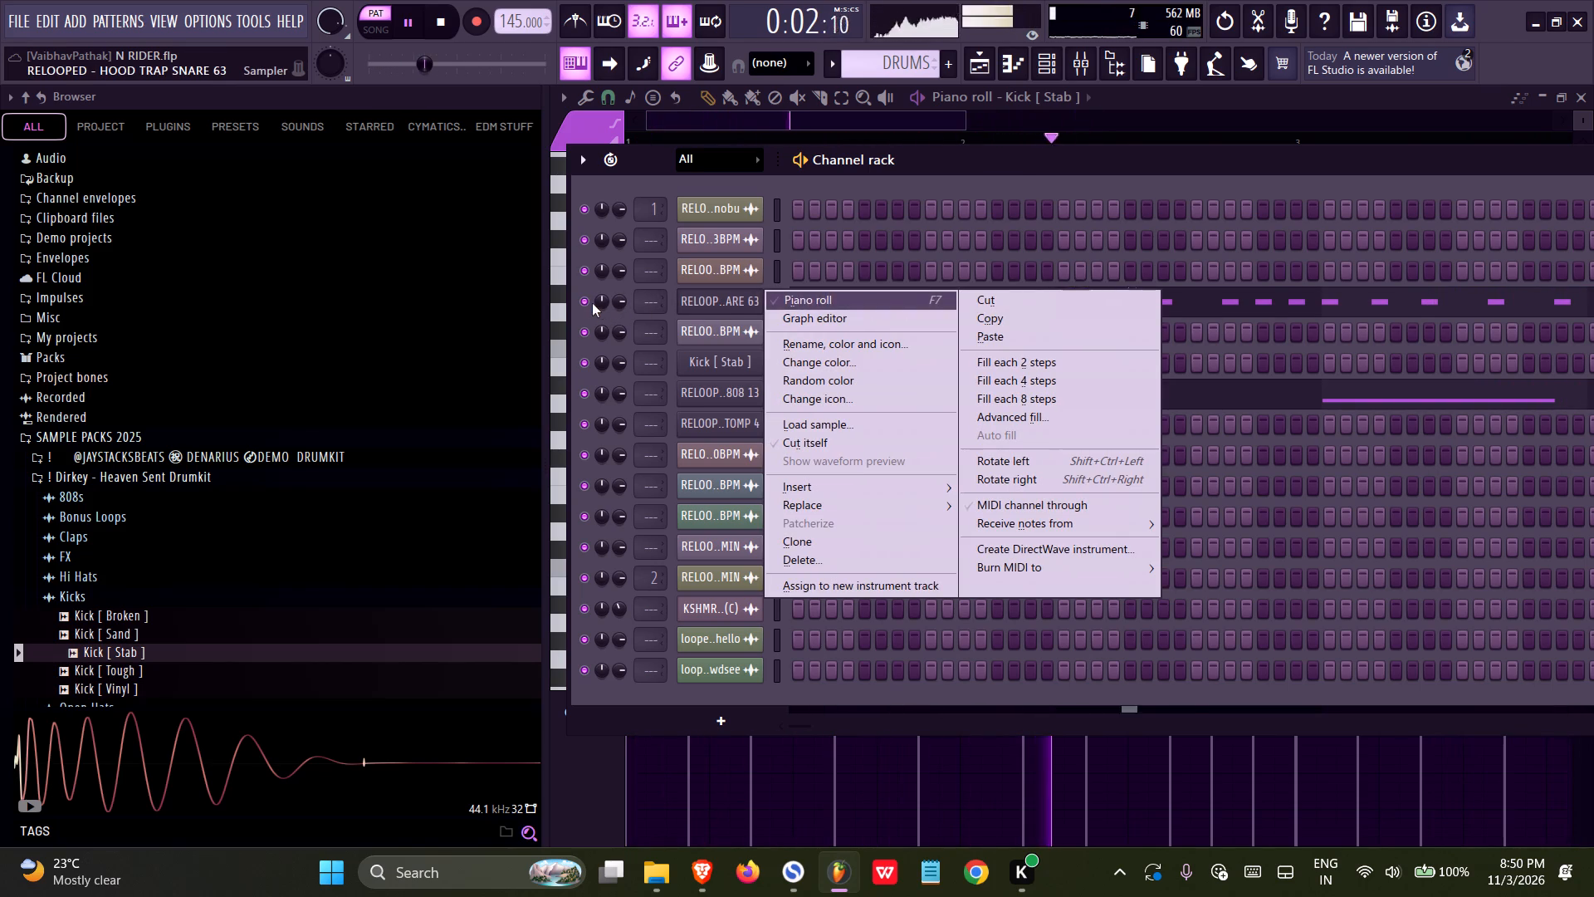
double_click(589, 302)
Return to the playlist, play the whole arrangement in song mode from about bar 5, and save the project.
left_click(972, 60)
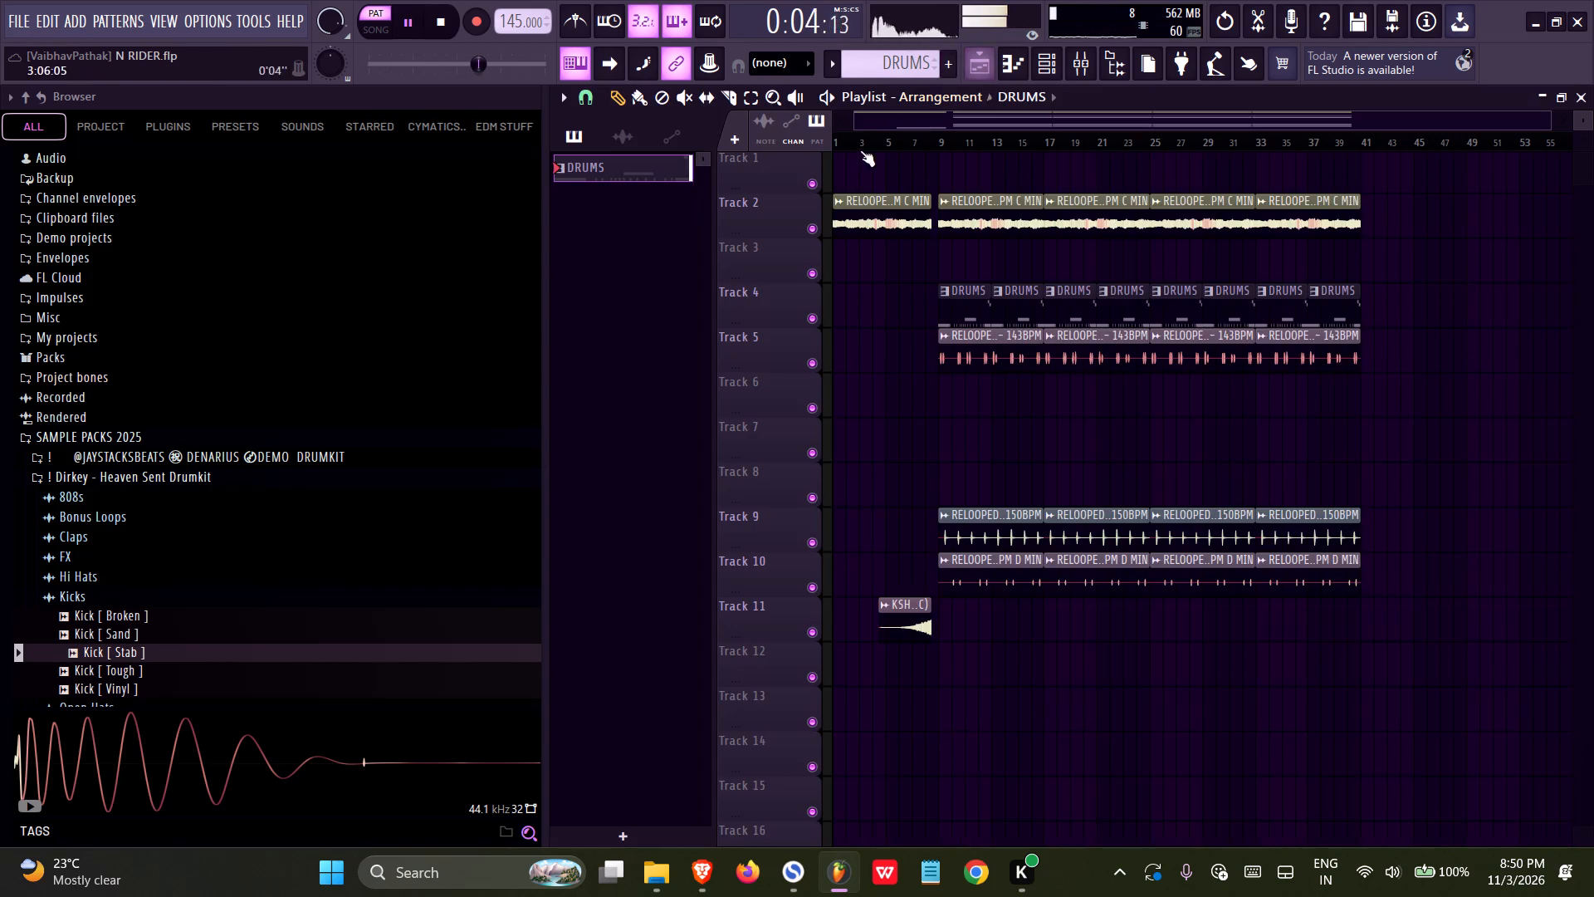
key("space")
left_click(895, 145)
key("space")
scroll(956, 321, "up", 9, "ctrl")
key("ctrl+s")
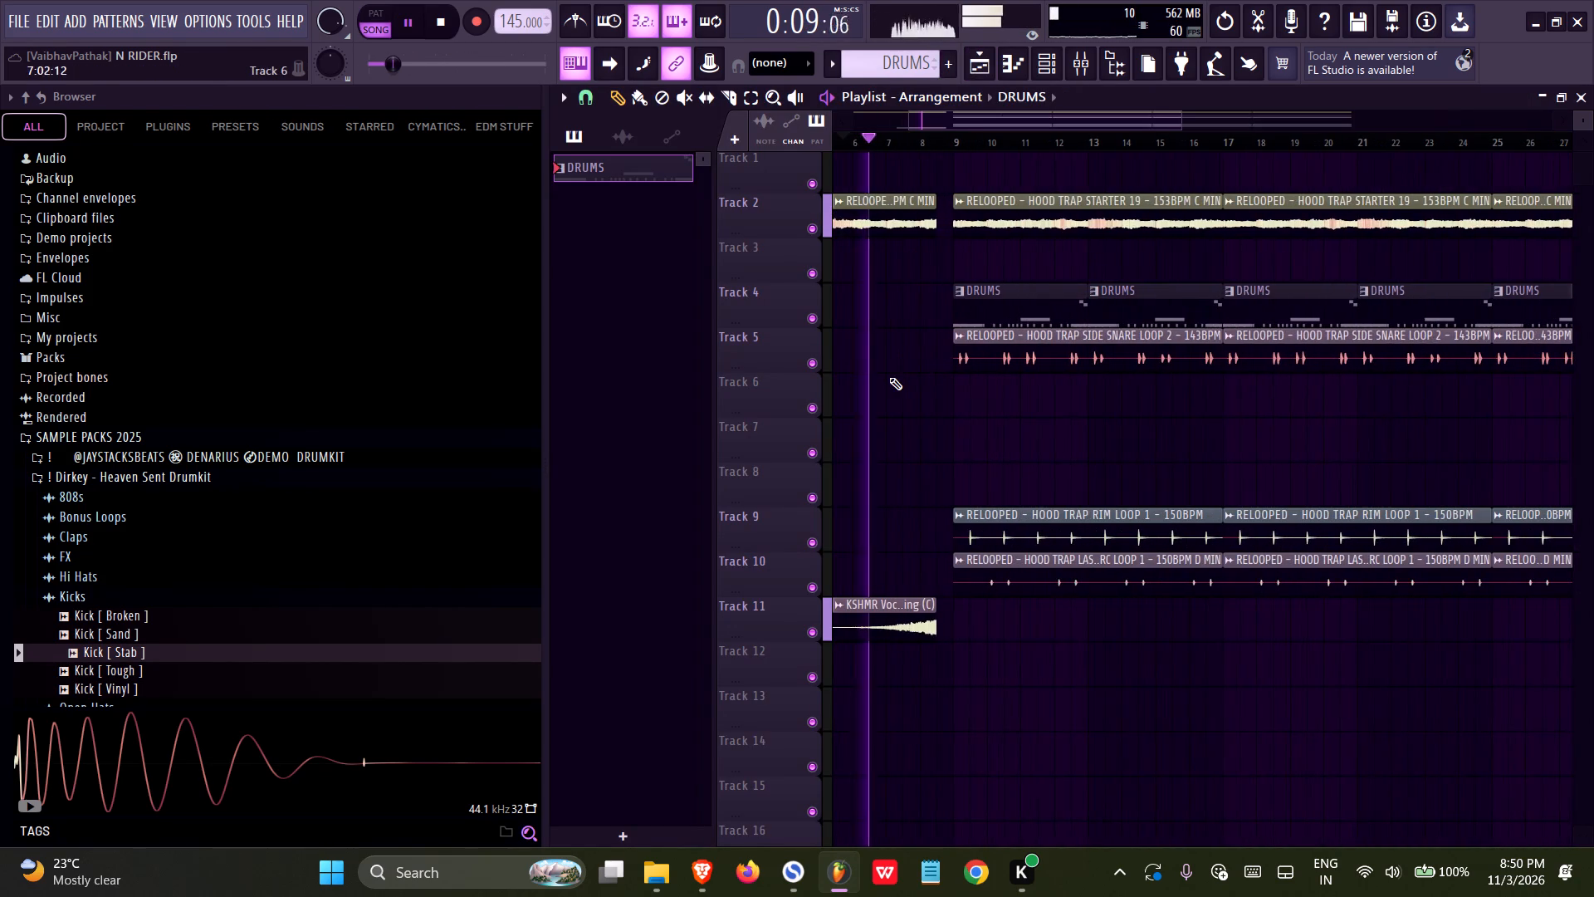
key("ctrl+s")
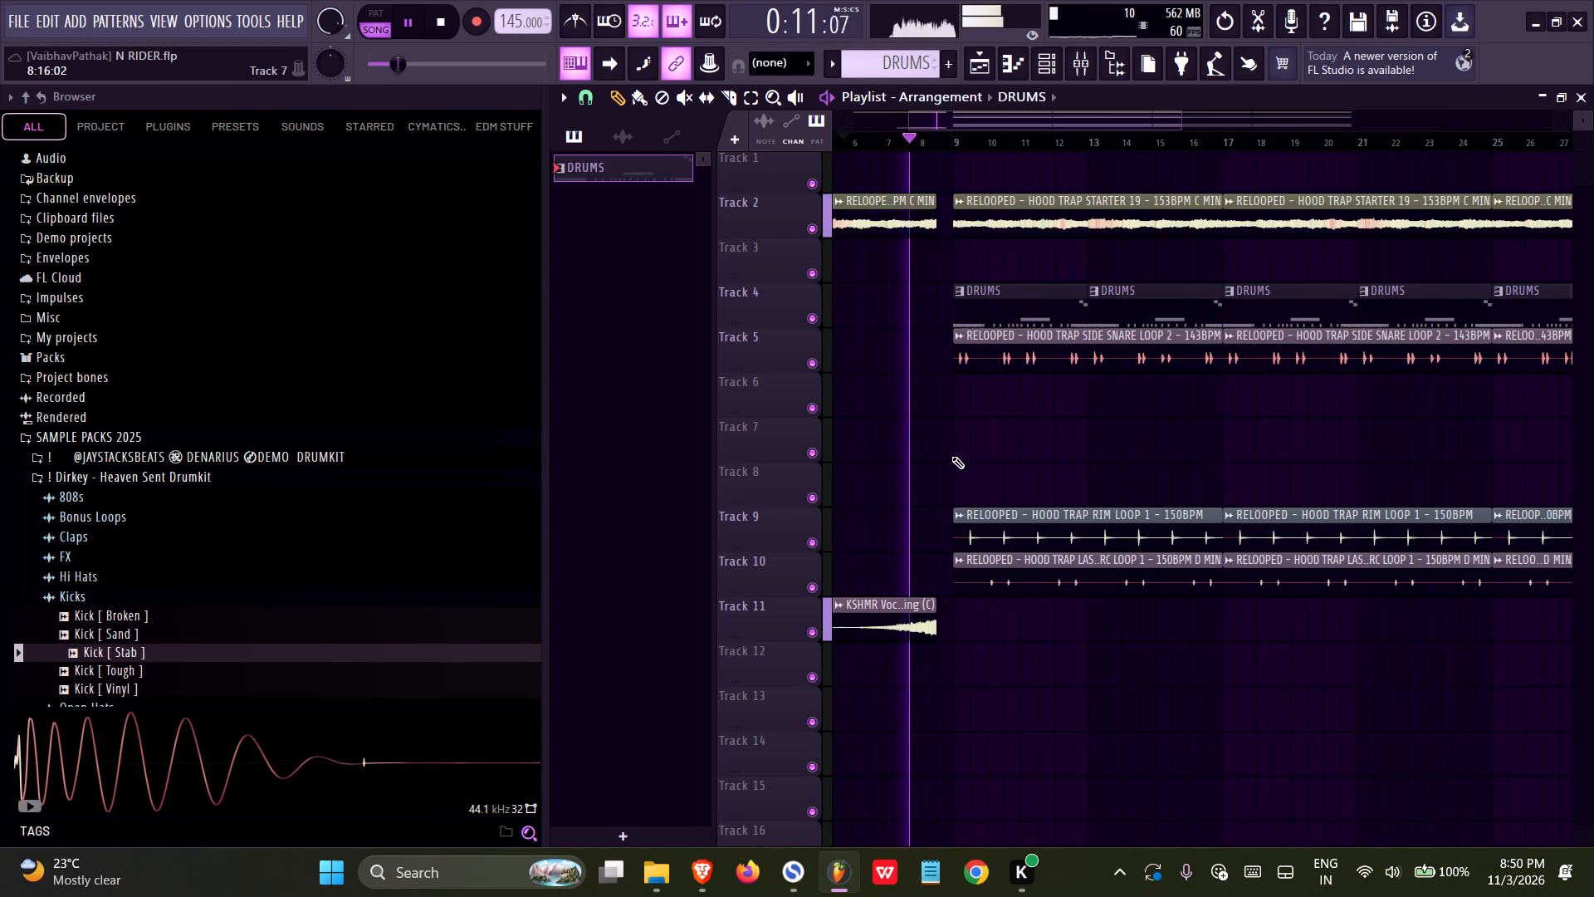
scroll(956, 457, "up", 9, "ctrl")
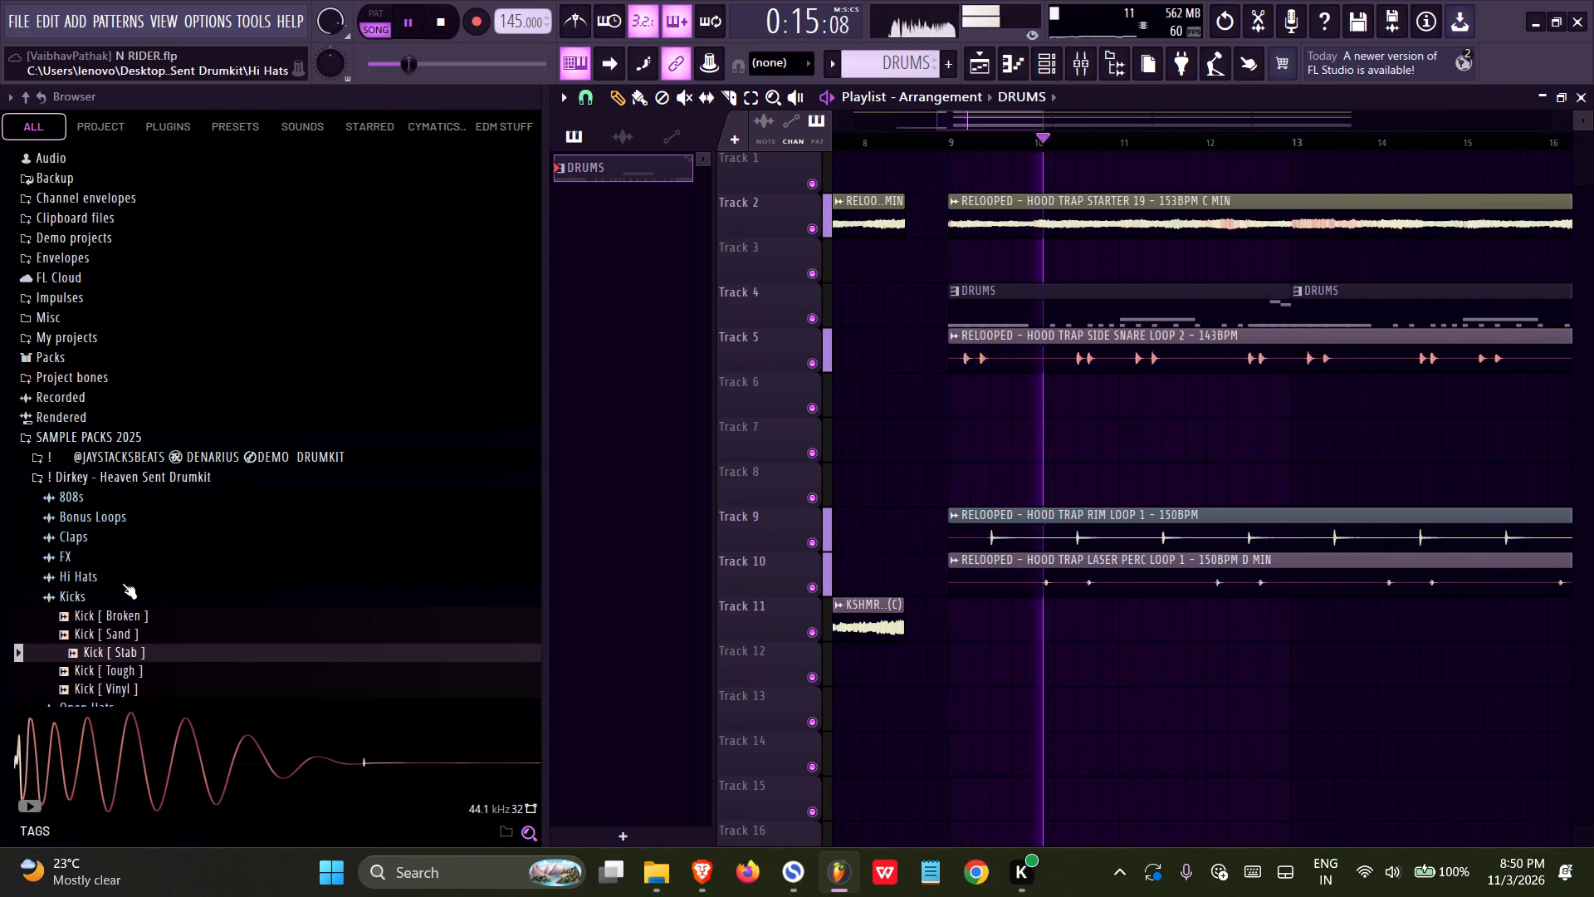
scroll(1078, 447, "down", 10, "ctrl")
key("ctrl+s")
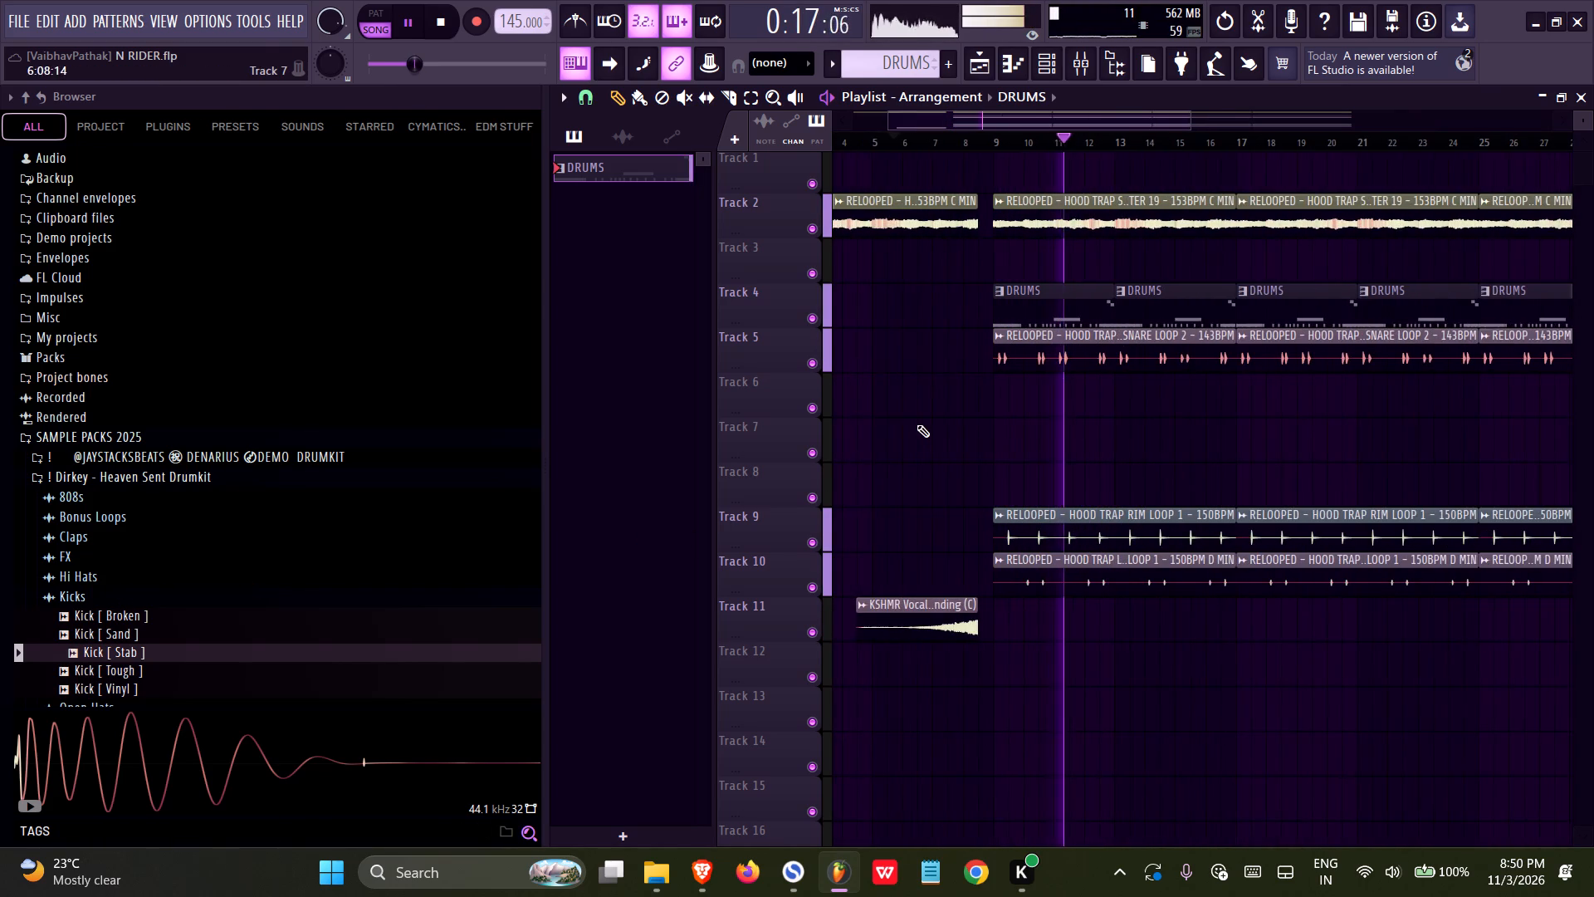
Pick the DRUMS clip on Track 4, bring up the channel rack, and save the project.
middle_click_drag(1099, 429, 938, 428)
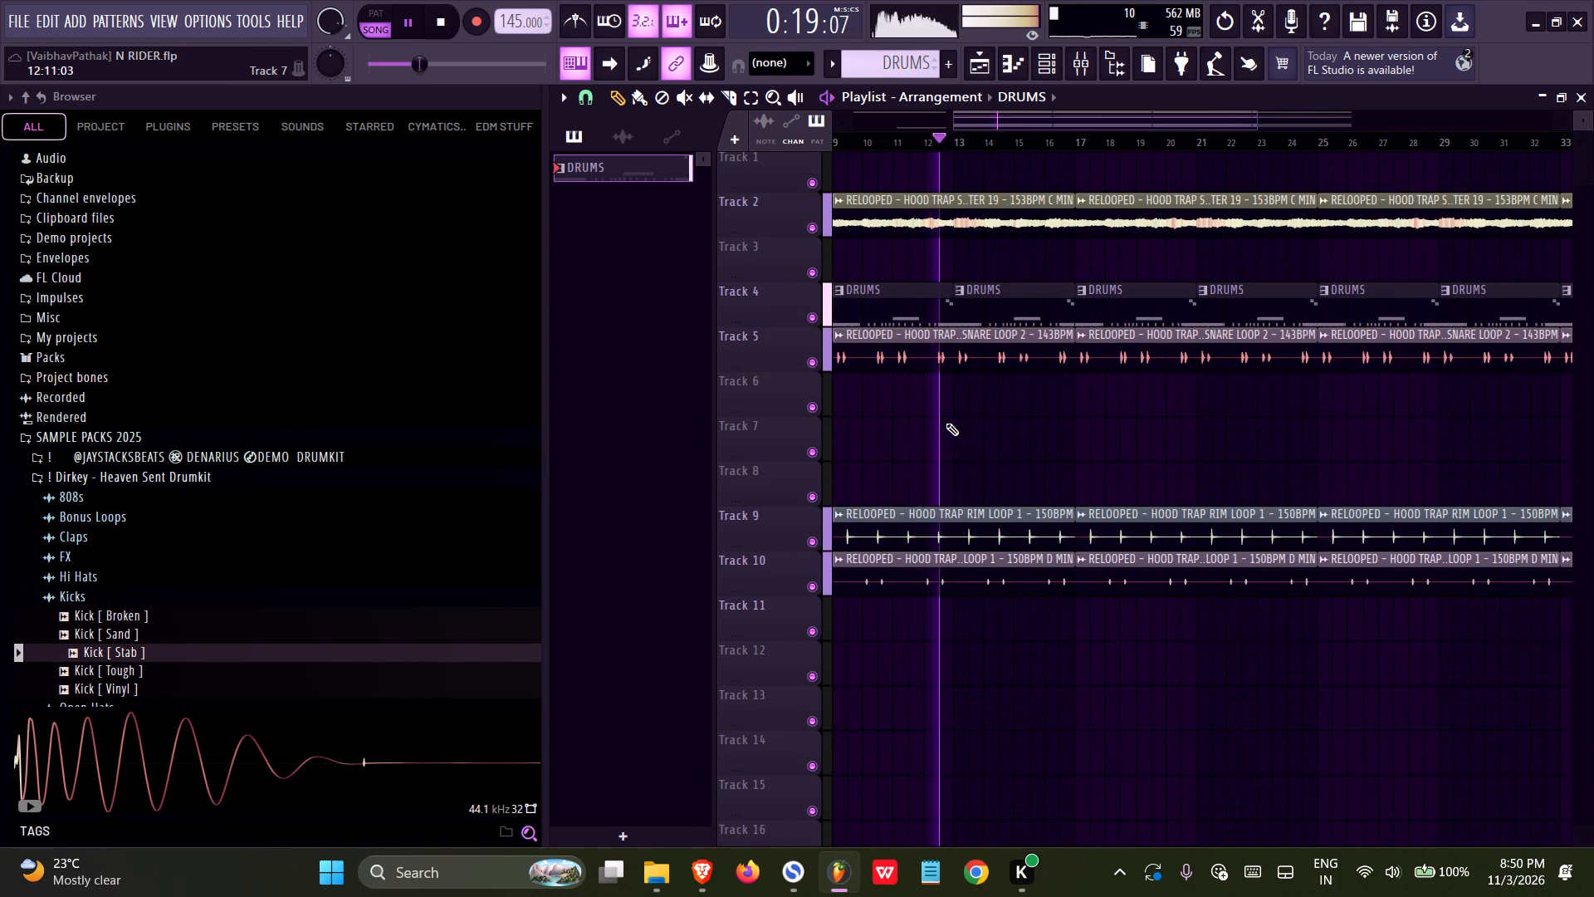
middle_click_drag(962, 418, 1010, 418)
left_click(966, 300)
left_click(1052, 49)
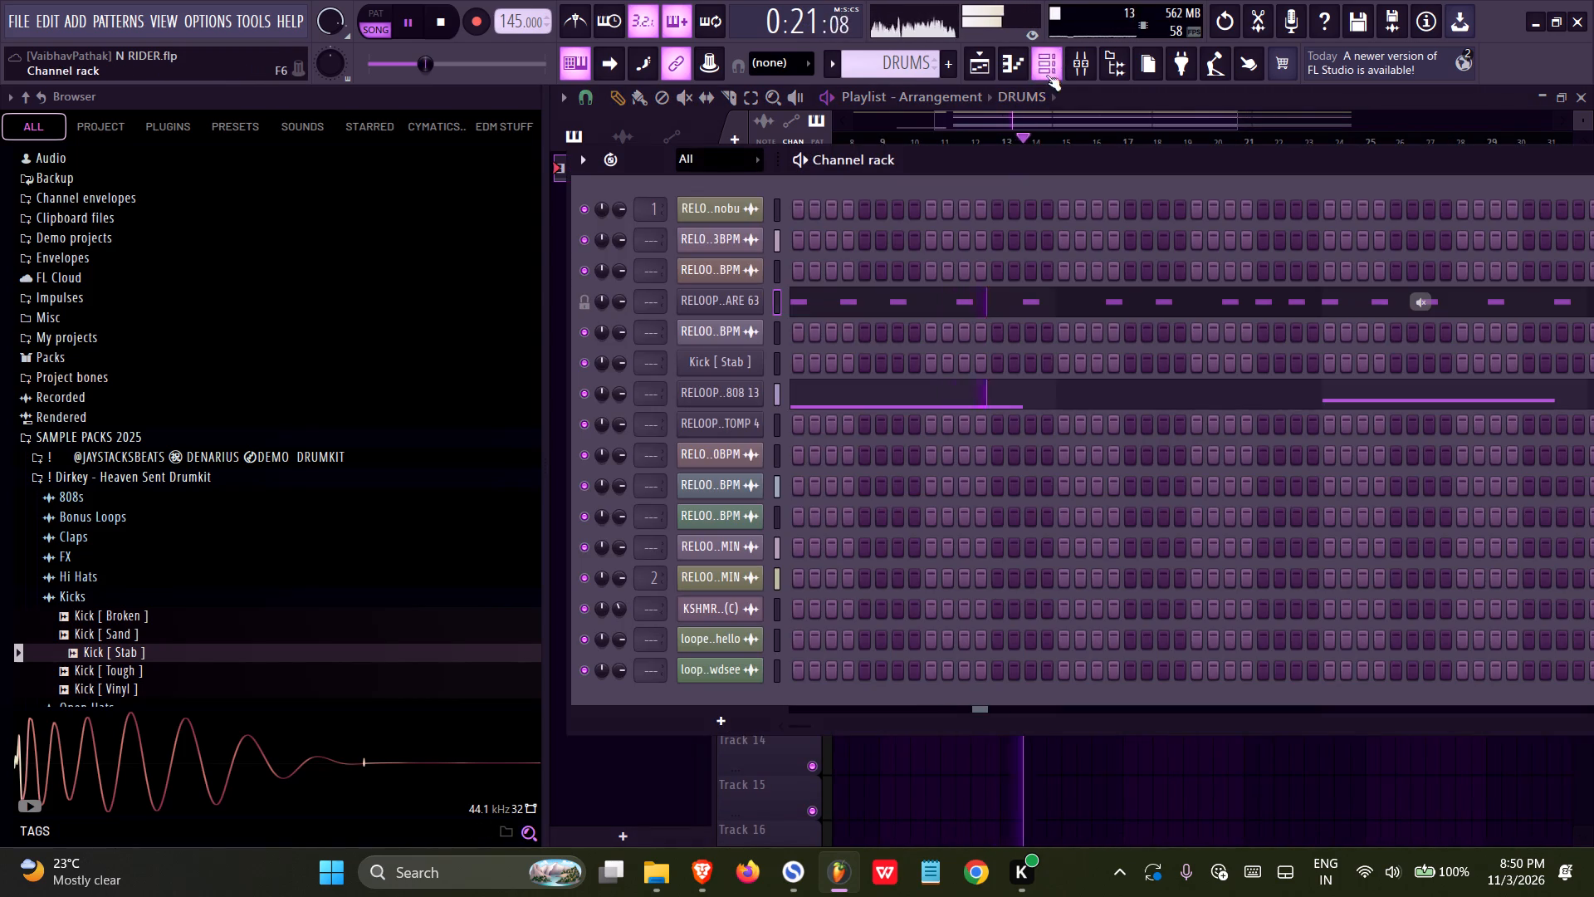
key("ctrl+s")
Browse from the Kicks to the Snares folder of the Dirkey - Heaven Sent Drumkit, stopping playback and saving the project.
scroll(202, 527, "down", 3)
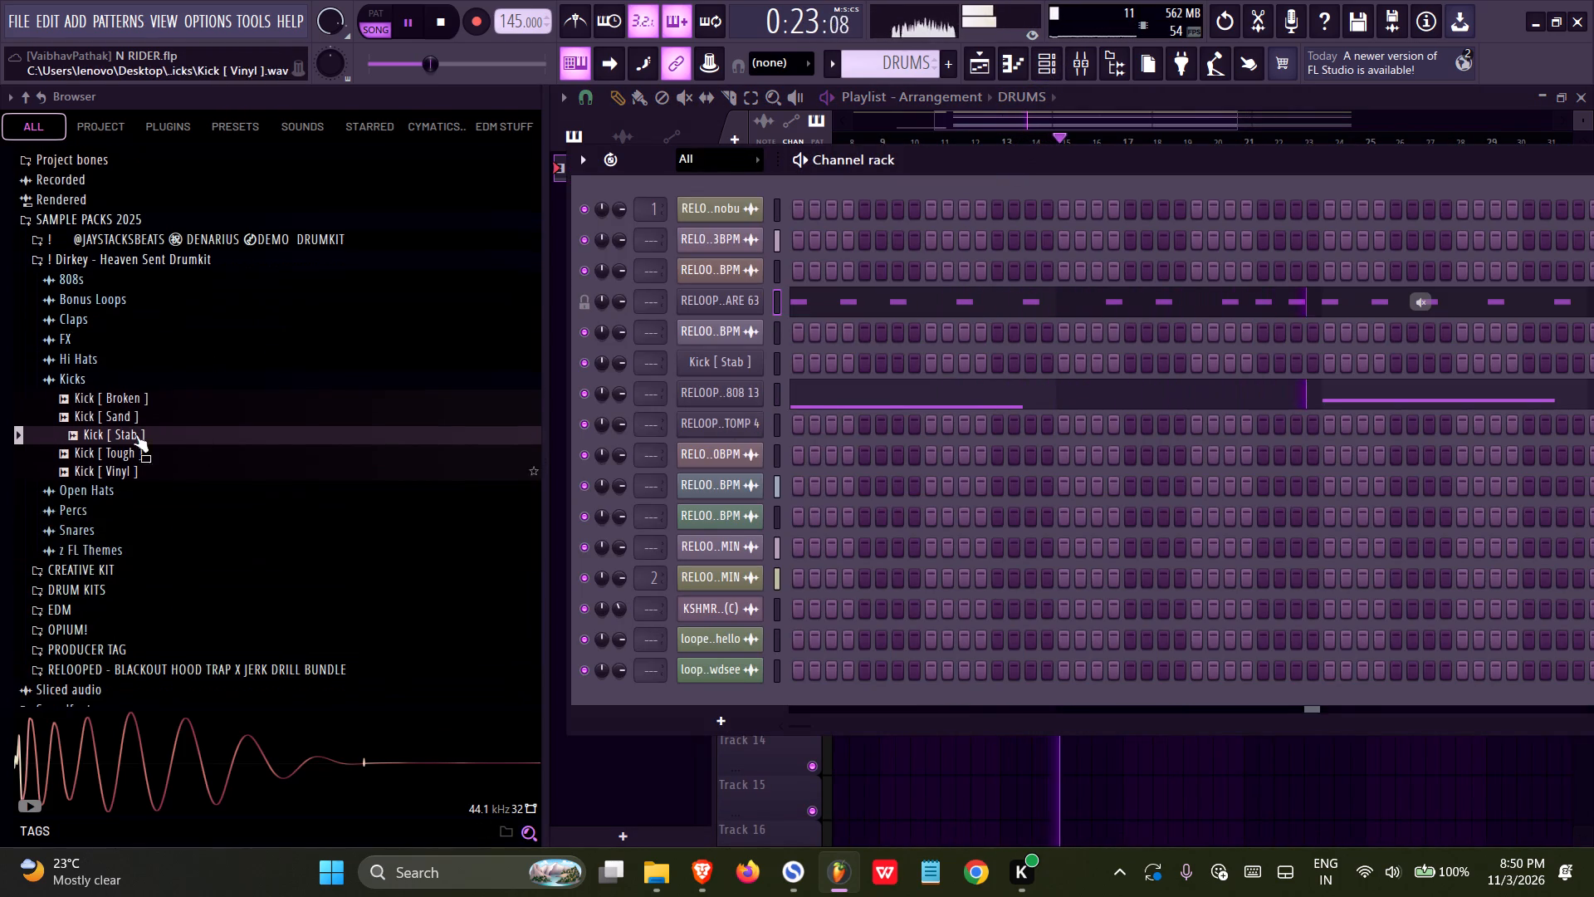
left_click(109, 376)
key("ctrl+s")
left_click(72, 456)
key("space")
left_click(116, 527)
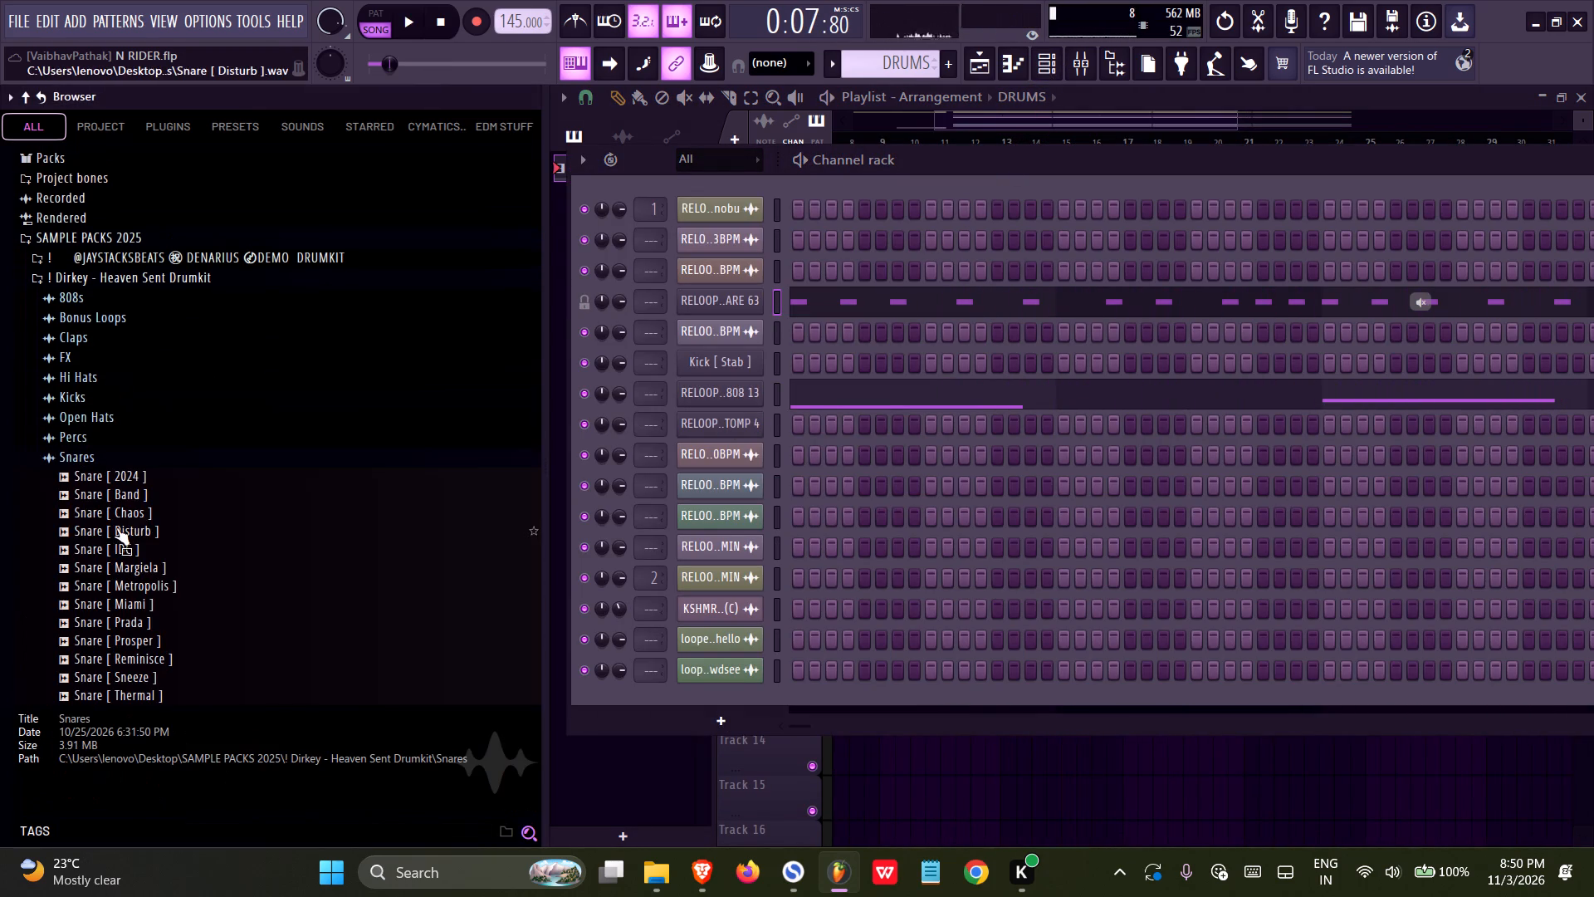
left_click(96, 459)
left_click(114, 276)
key("ctrl+s")
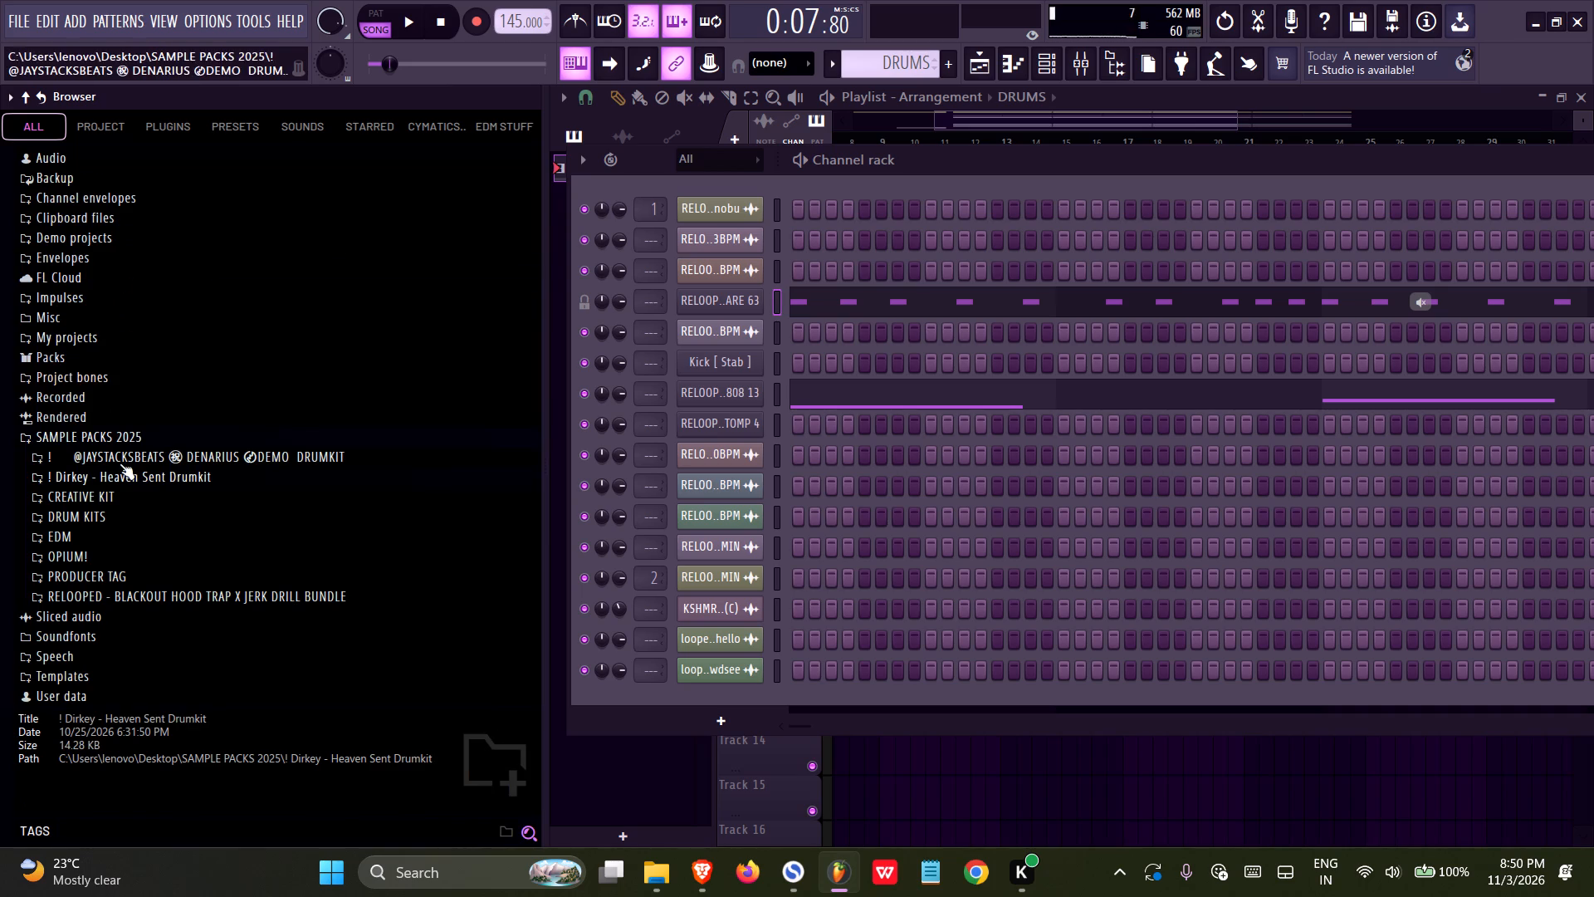
Audition snare samples in the Heaven Sent Drumkit's Snares folder, including Snare [ Metropolis ], Snare [ Miami ] and Snare [ Prada ].
left_click(118, 463)
left_click(105, 498)
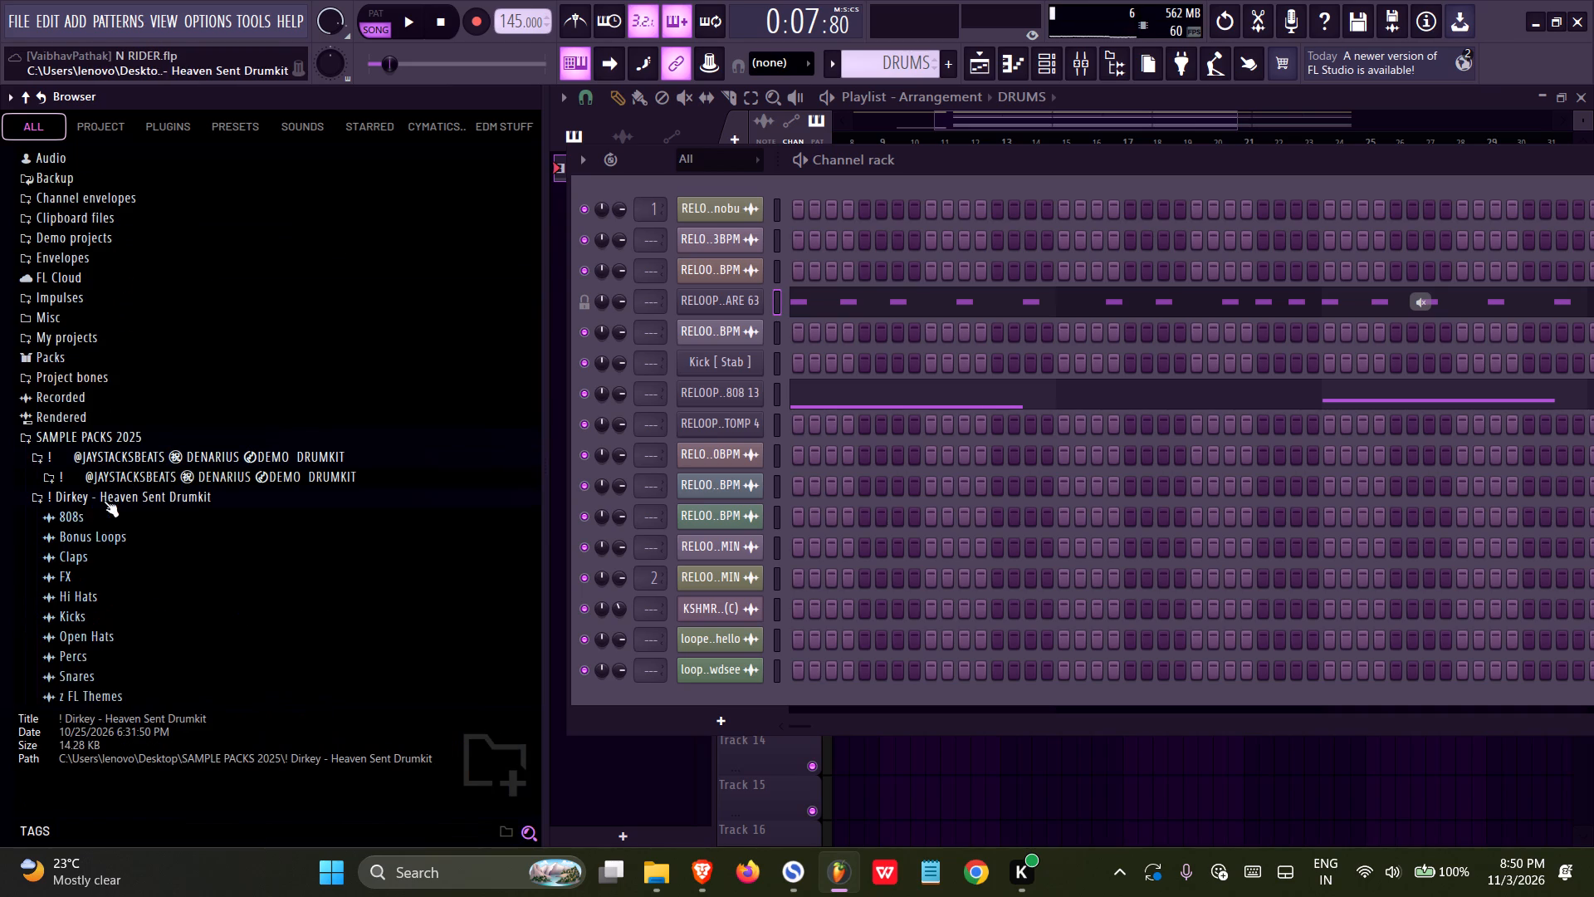
scroll(99, 535, "down", 2)
left_click(85, 535)
left_click(102, 558)
left_click(108, 589)
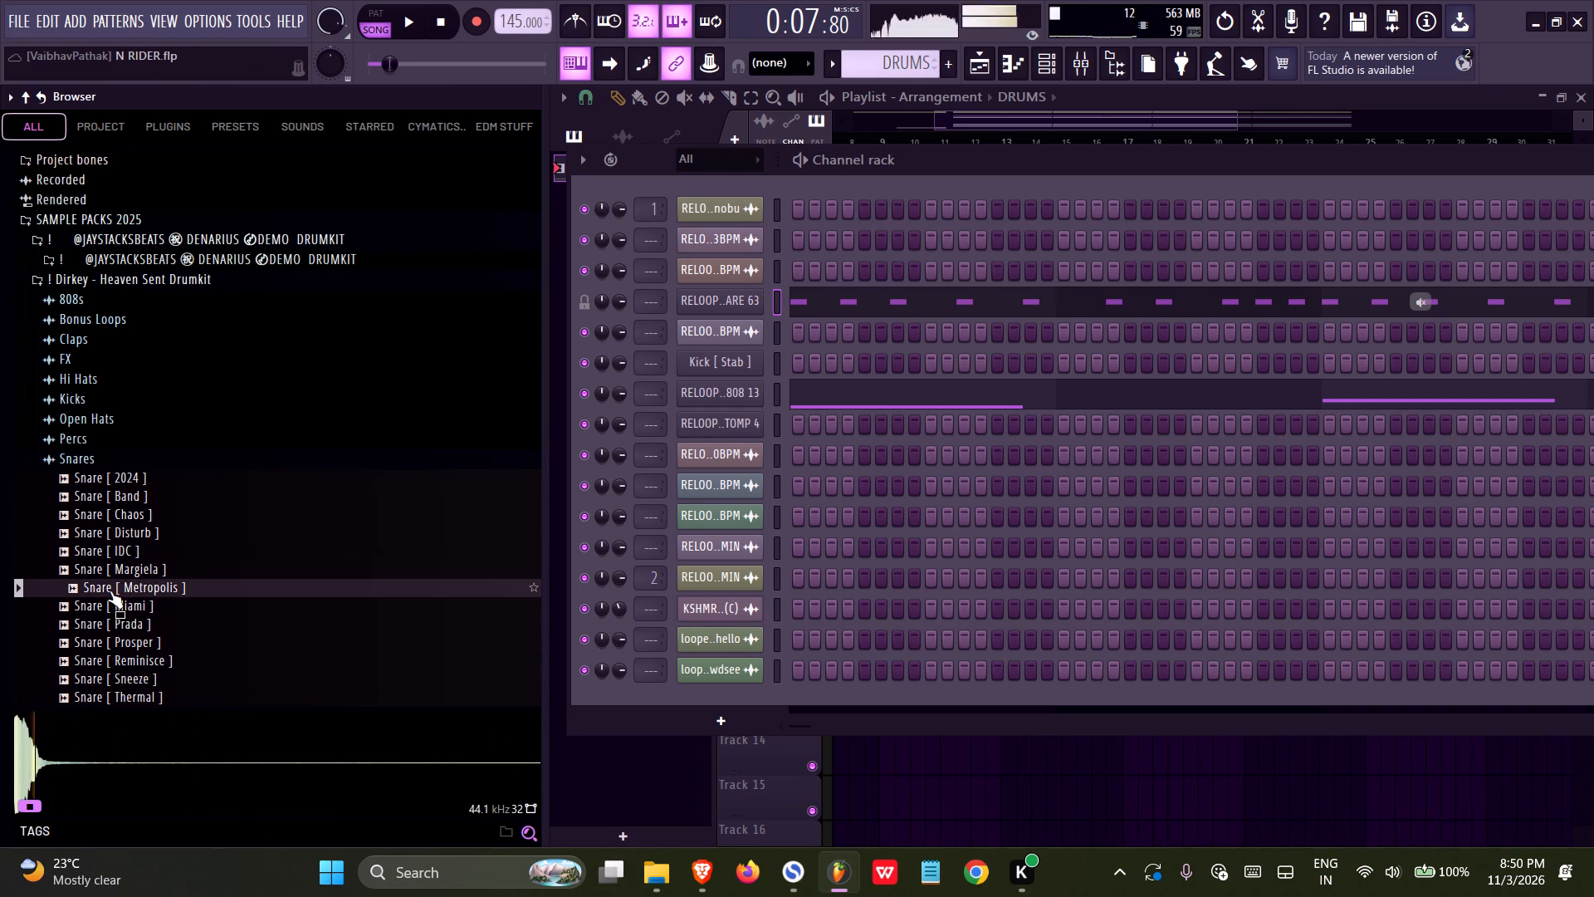
left_click(109, 613)
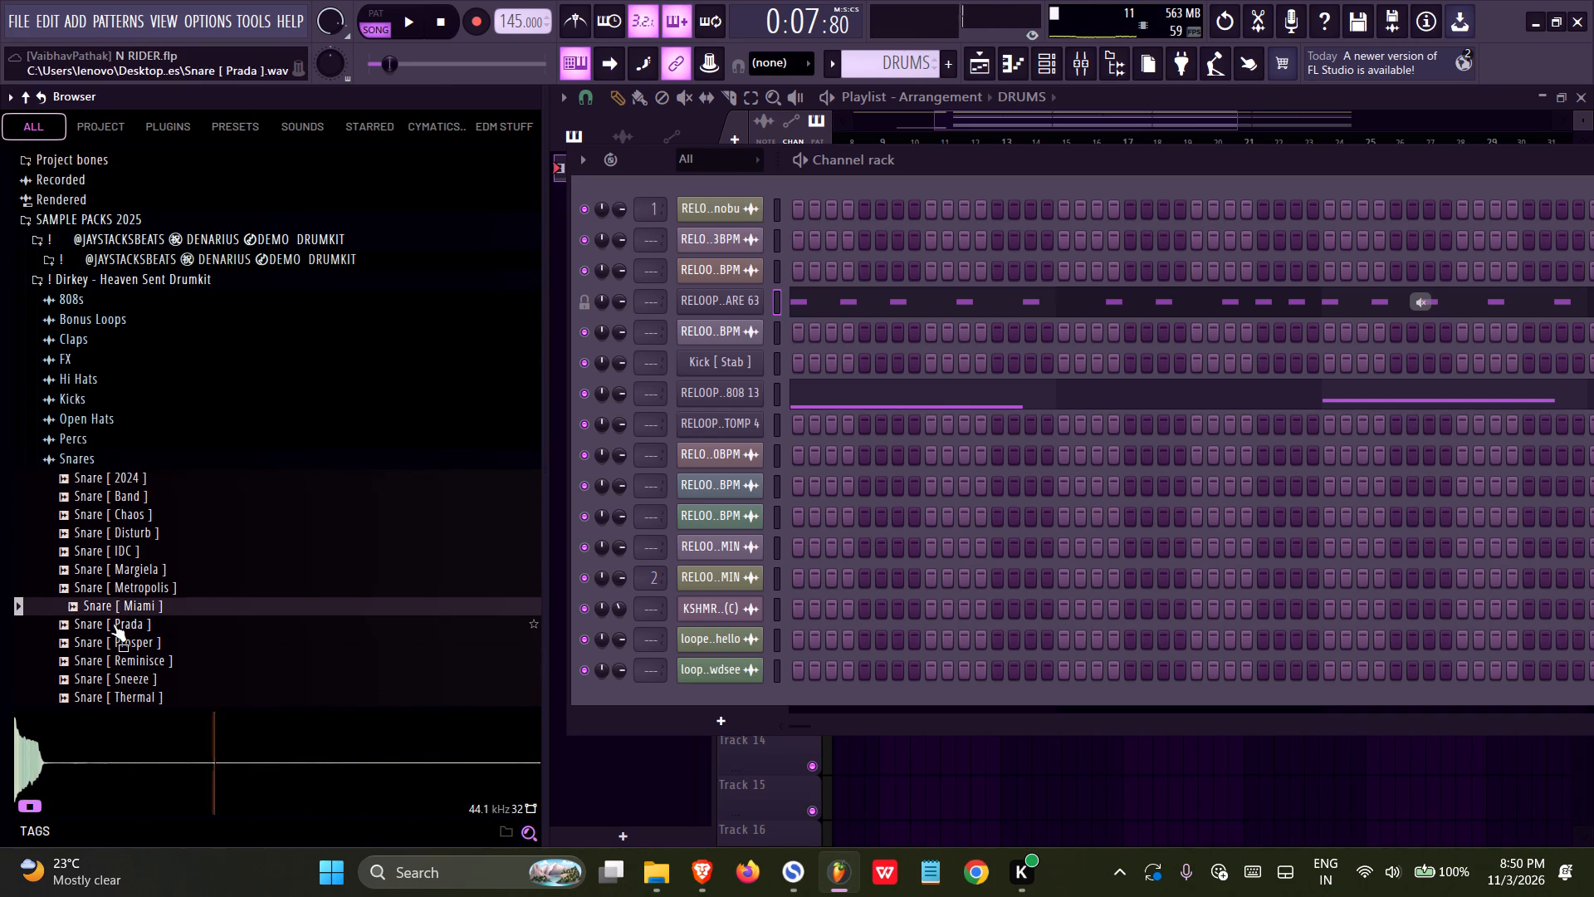
left_click(113, 624)
Add Snare [ Prada ] as a new channel above the rim loop channel and place a hit on step 9.
left_click_drag(110, 621, 617, 473)
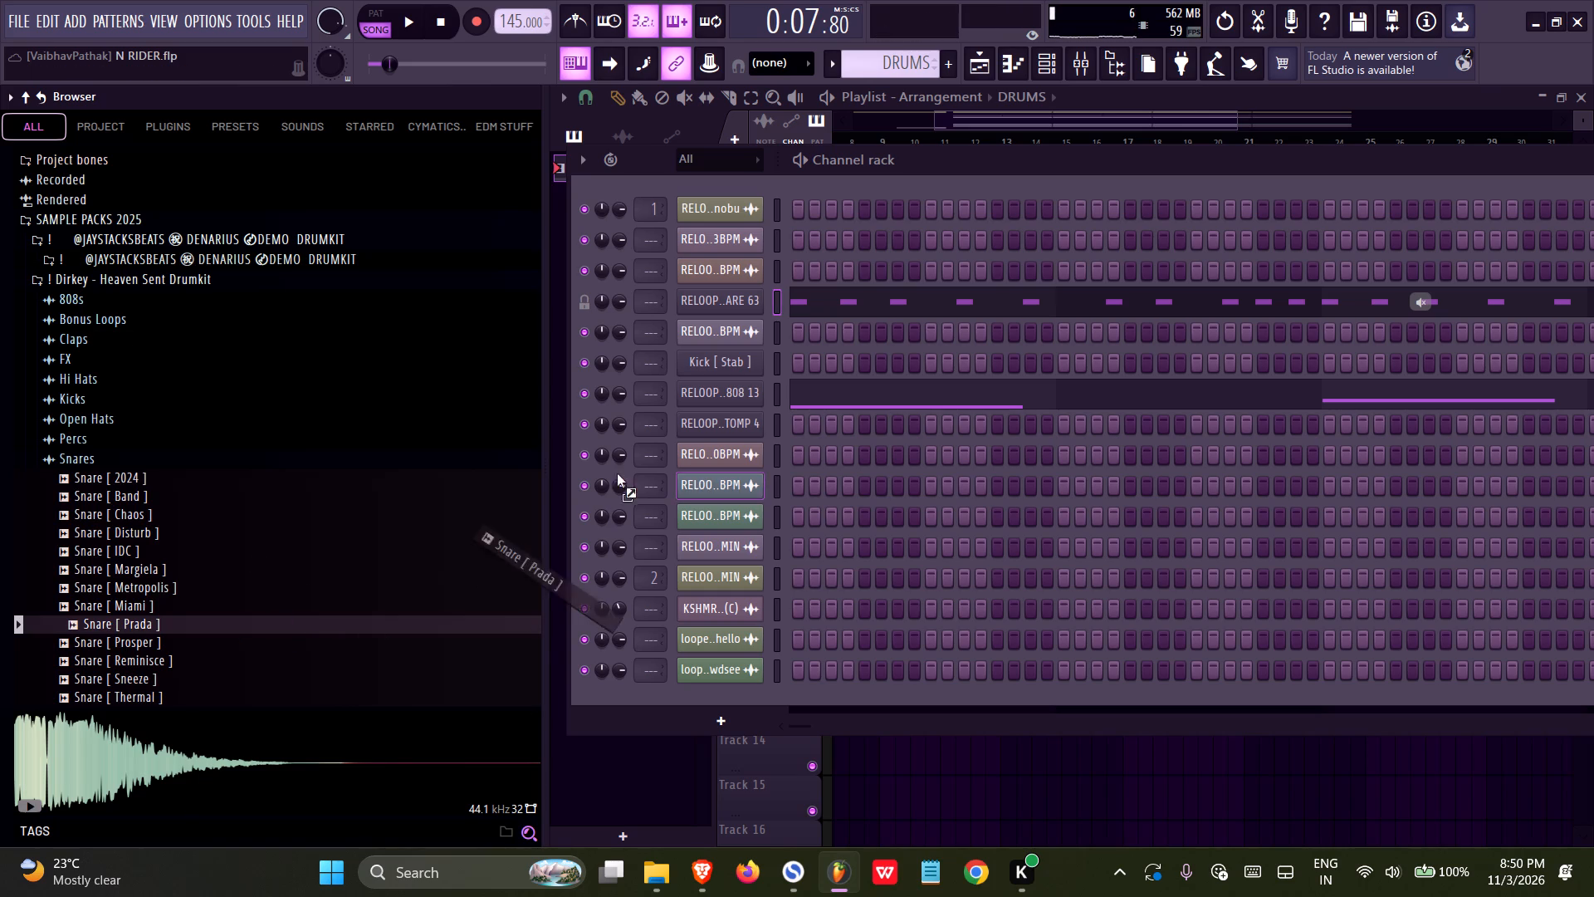
left_click_drag(617, 473, 692, 437)
left_click(932, 460)
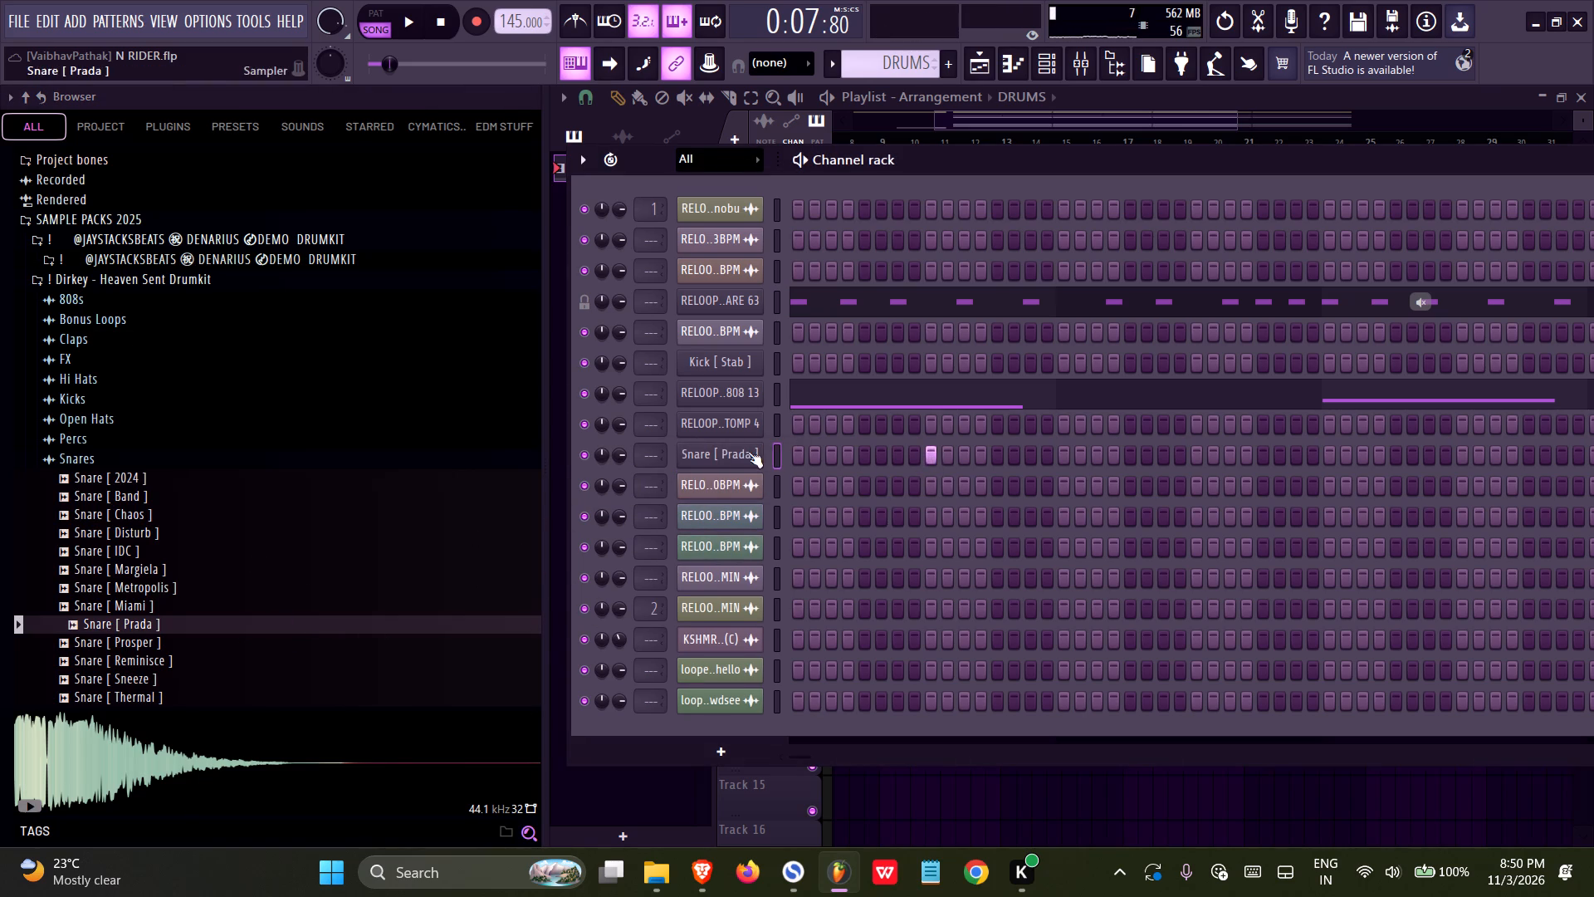
Open Snare [ Prada ] in the piano roll and scale its hit's velocity to maximum.
right_click(748, 452)
left_click(784, 452)
key("alt+x")
left_click(833, 535)
scroll(768, 542, "down", 5, "ctrl")
Limit the time selection to bar 1 and duplicate the Snare [ Prada ] hit into bars 2, 3 and 4.
key("ctrl+a")
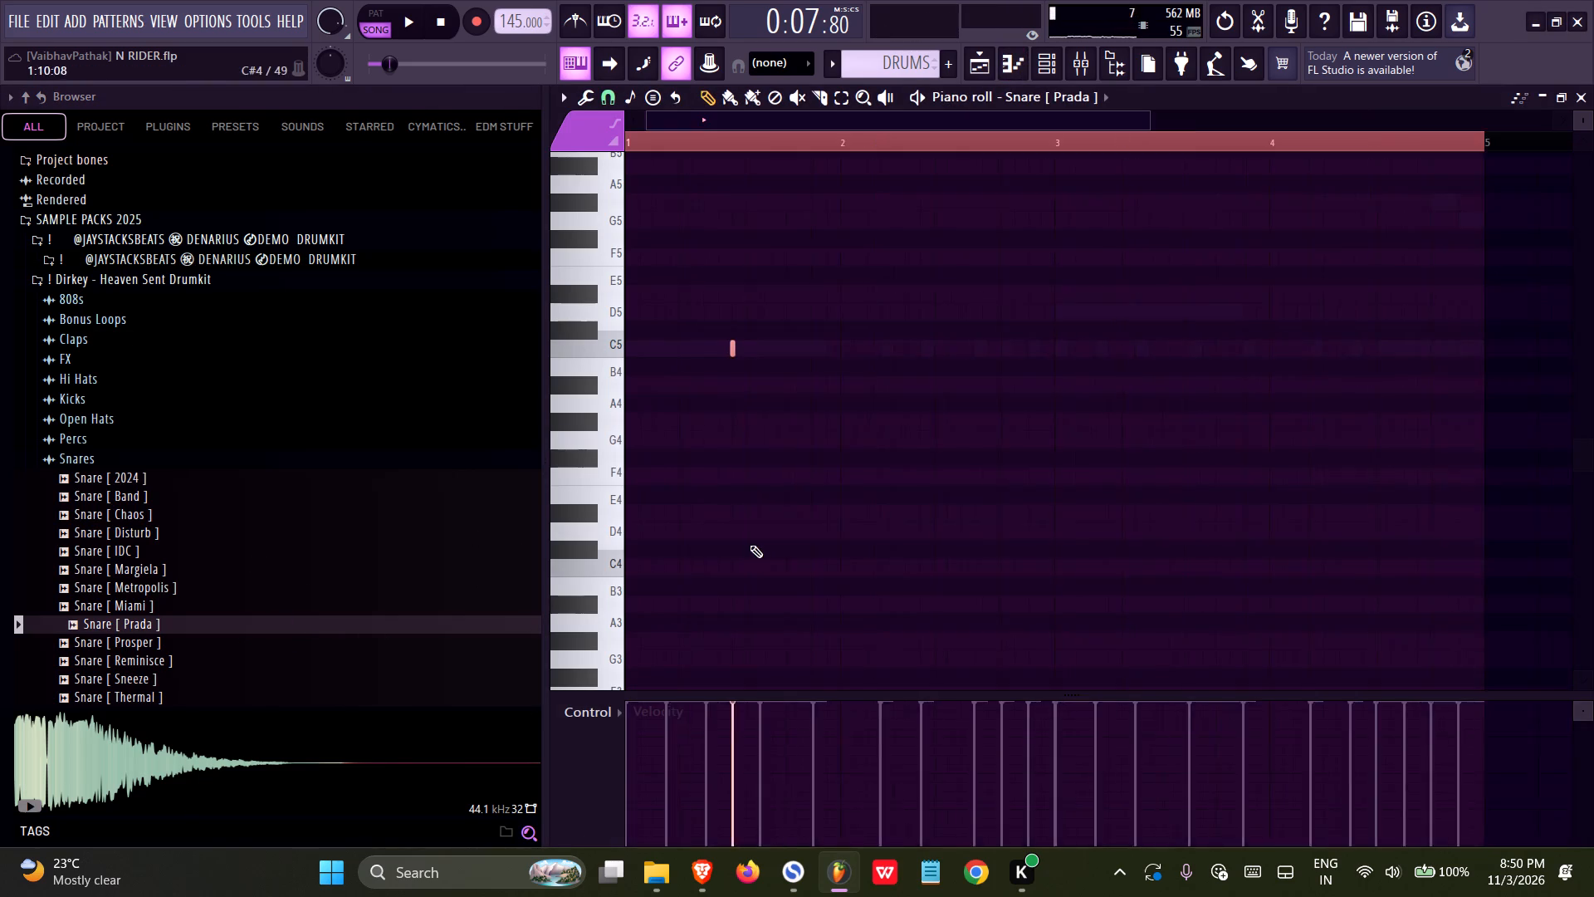
scroll(755, 500, "down", 5, "ctrl")
right_click_drag(1166, 143, 765, 207)
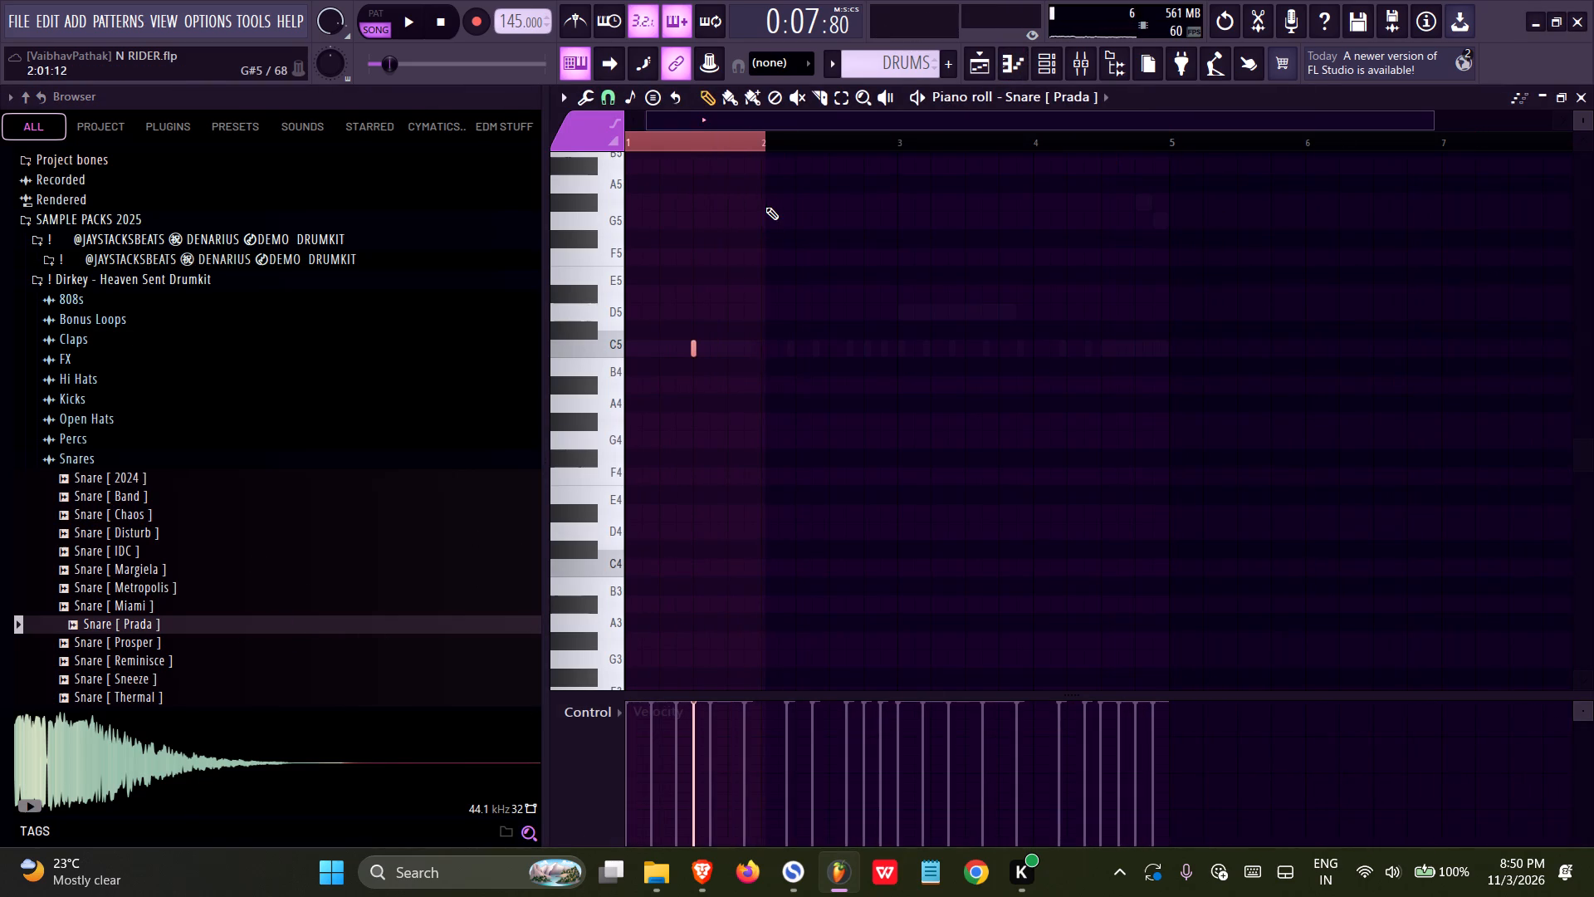
scroll(765, 207, "up", 20, "ctrl")
right_click_drag(765, 148, 744, 140)
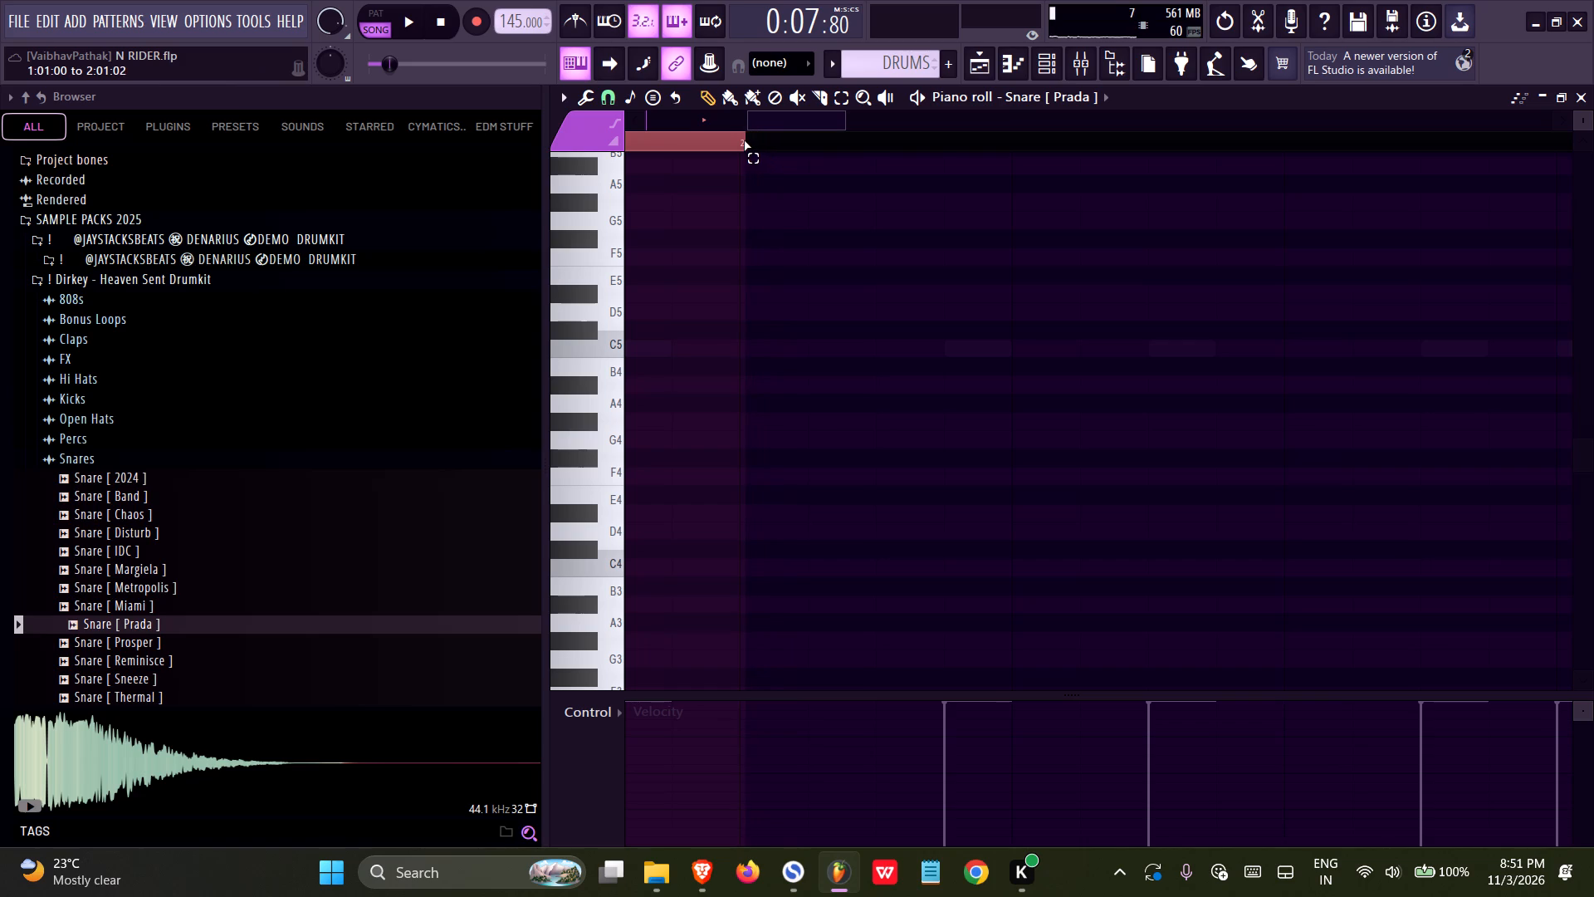
right_click_drag(744, 140, 742, 139)
scroll(743, 157, "up", 6, "ctrl")
right_click(741, 141)
scroll(782, 281, "down", 6, "ctrl")
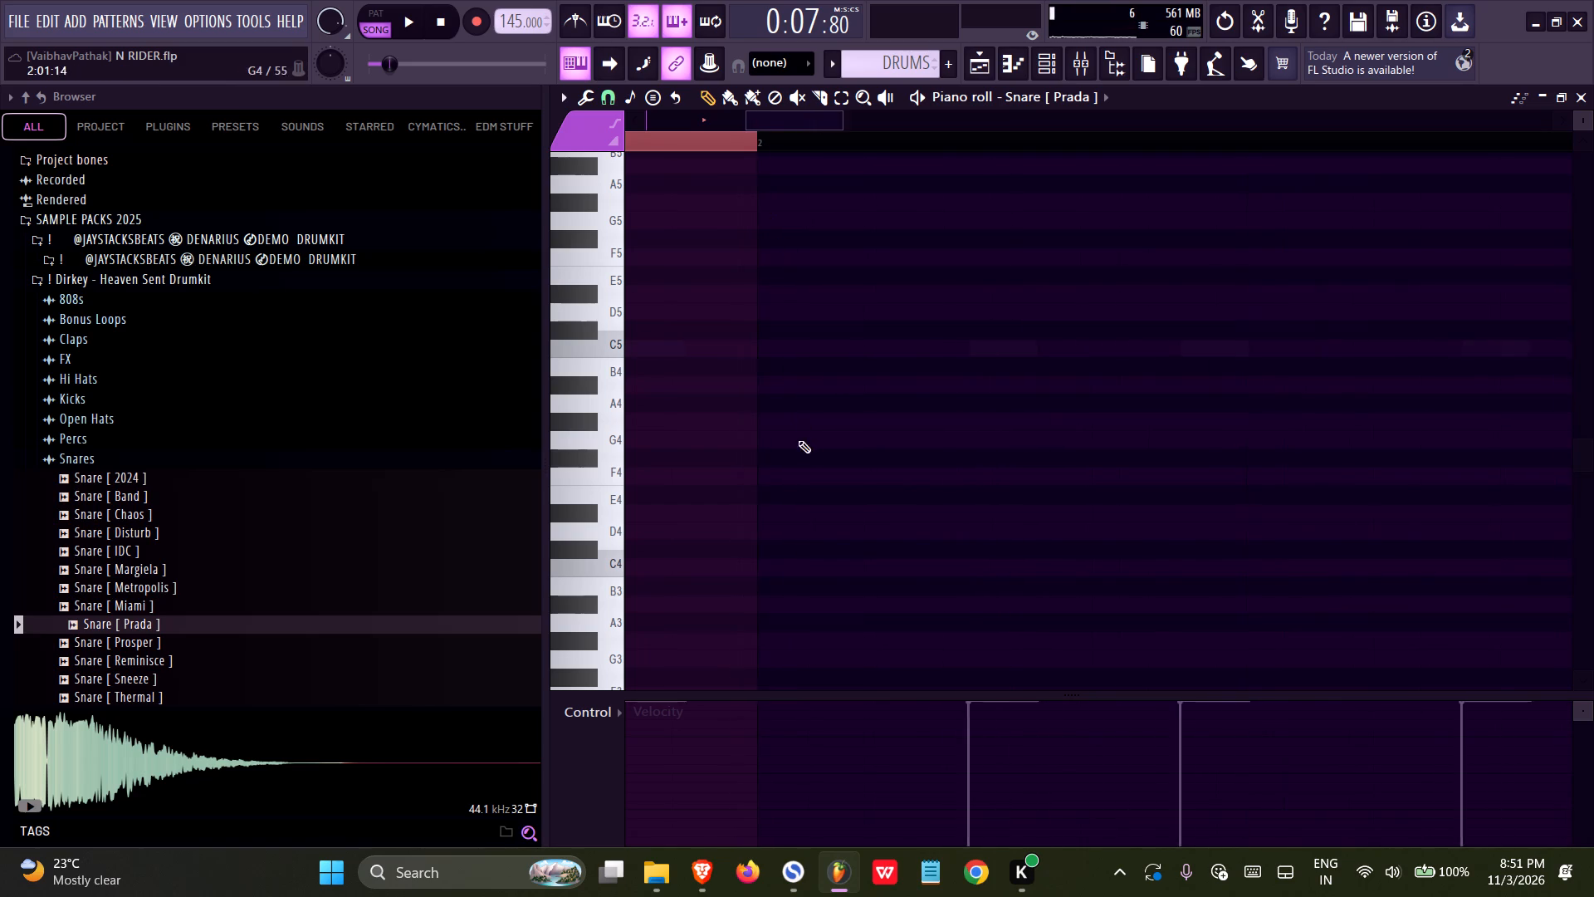
scroll(798, 440, "down", 20, "ctrl")
scroll(798, 440, "down", 5, "ctrl")
key("ctrl+b")
key("ctrl+b")
key("ctrl+b")
key("ctrl+a")
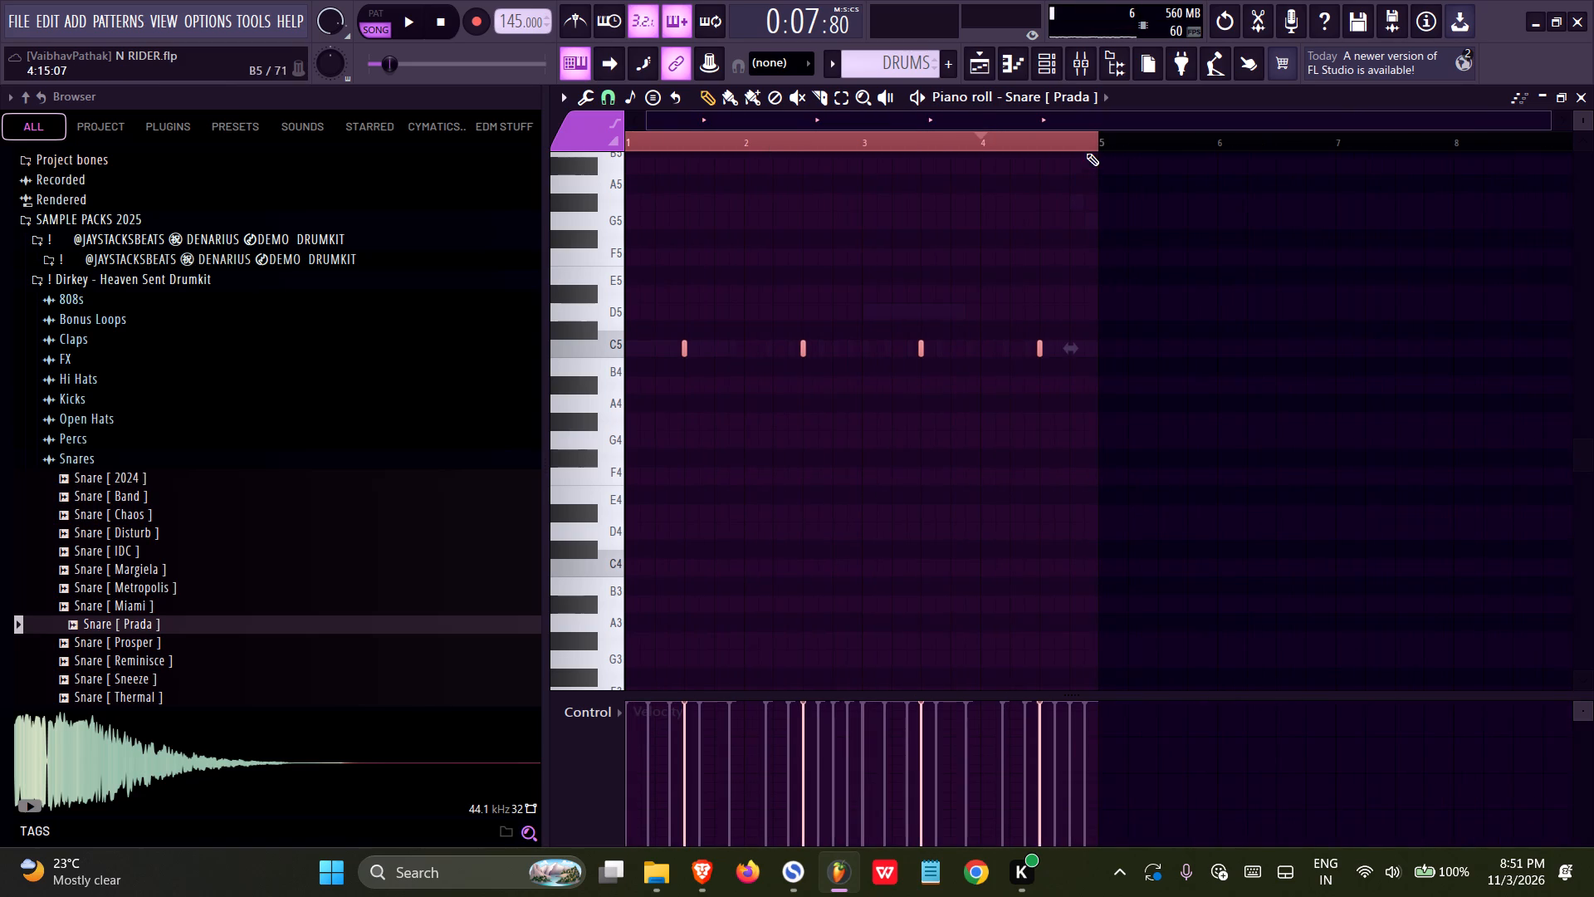
right_click_drag(1086, 144, 478, 169)
Play the song from the first bar of DRUMS at bar 9 and review it in the playlist and channel rack.
left_click_drag(695, 134, 515, 140)
key("space")
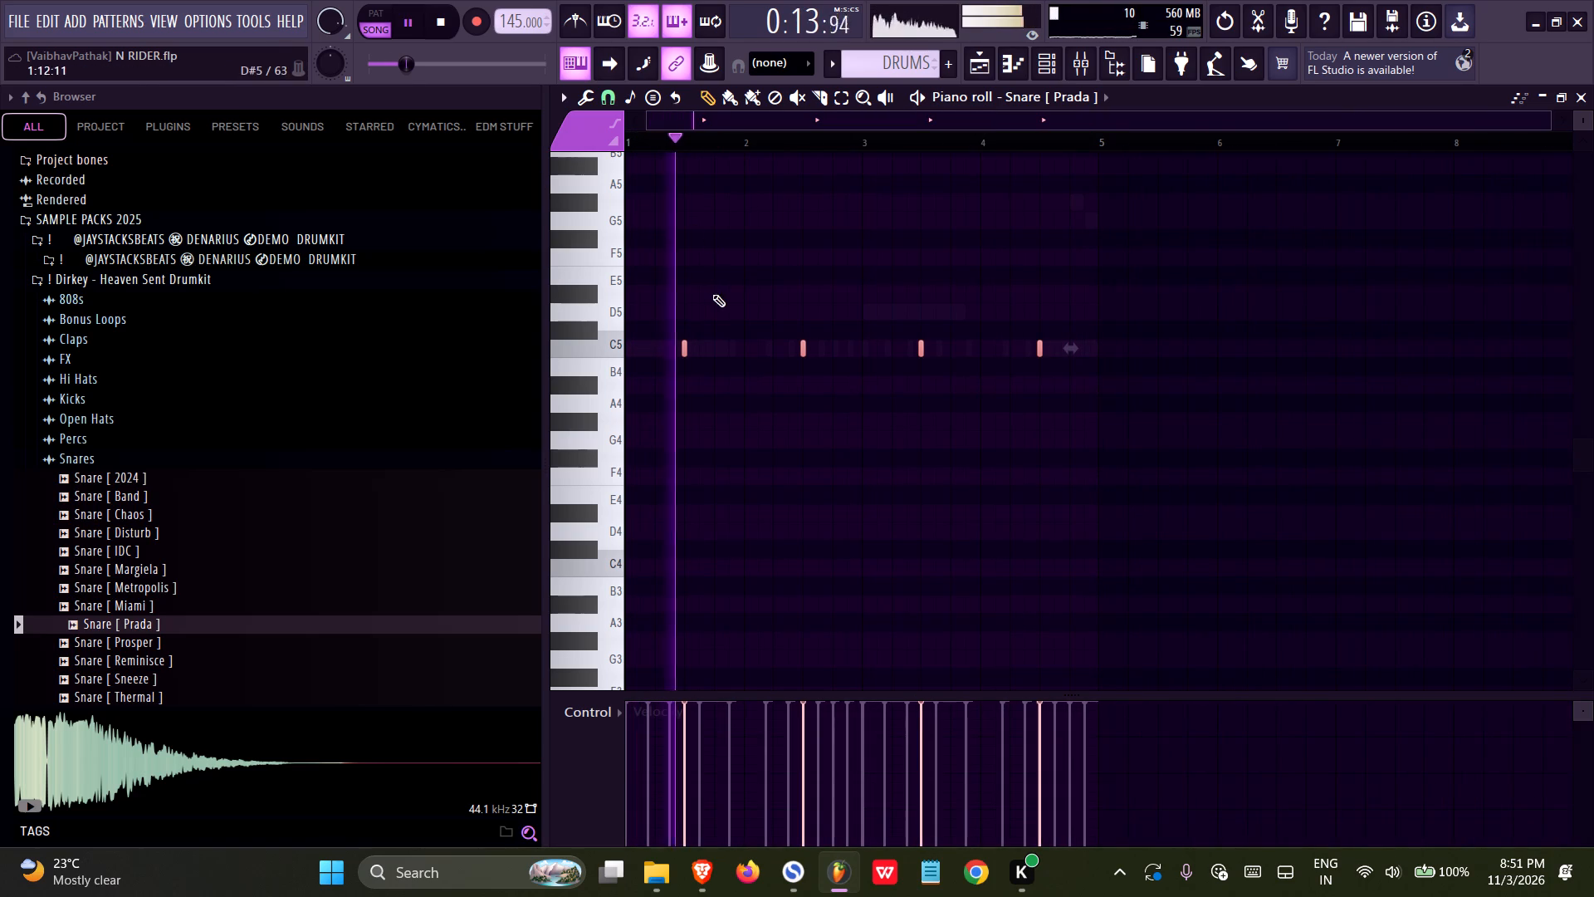
left_click(983, 60)
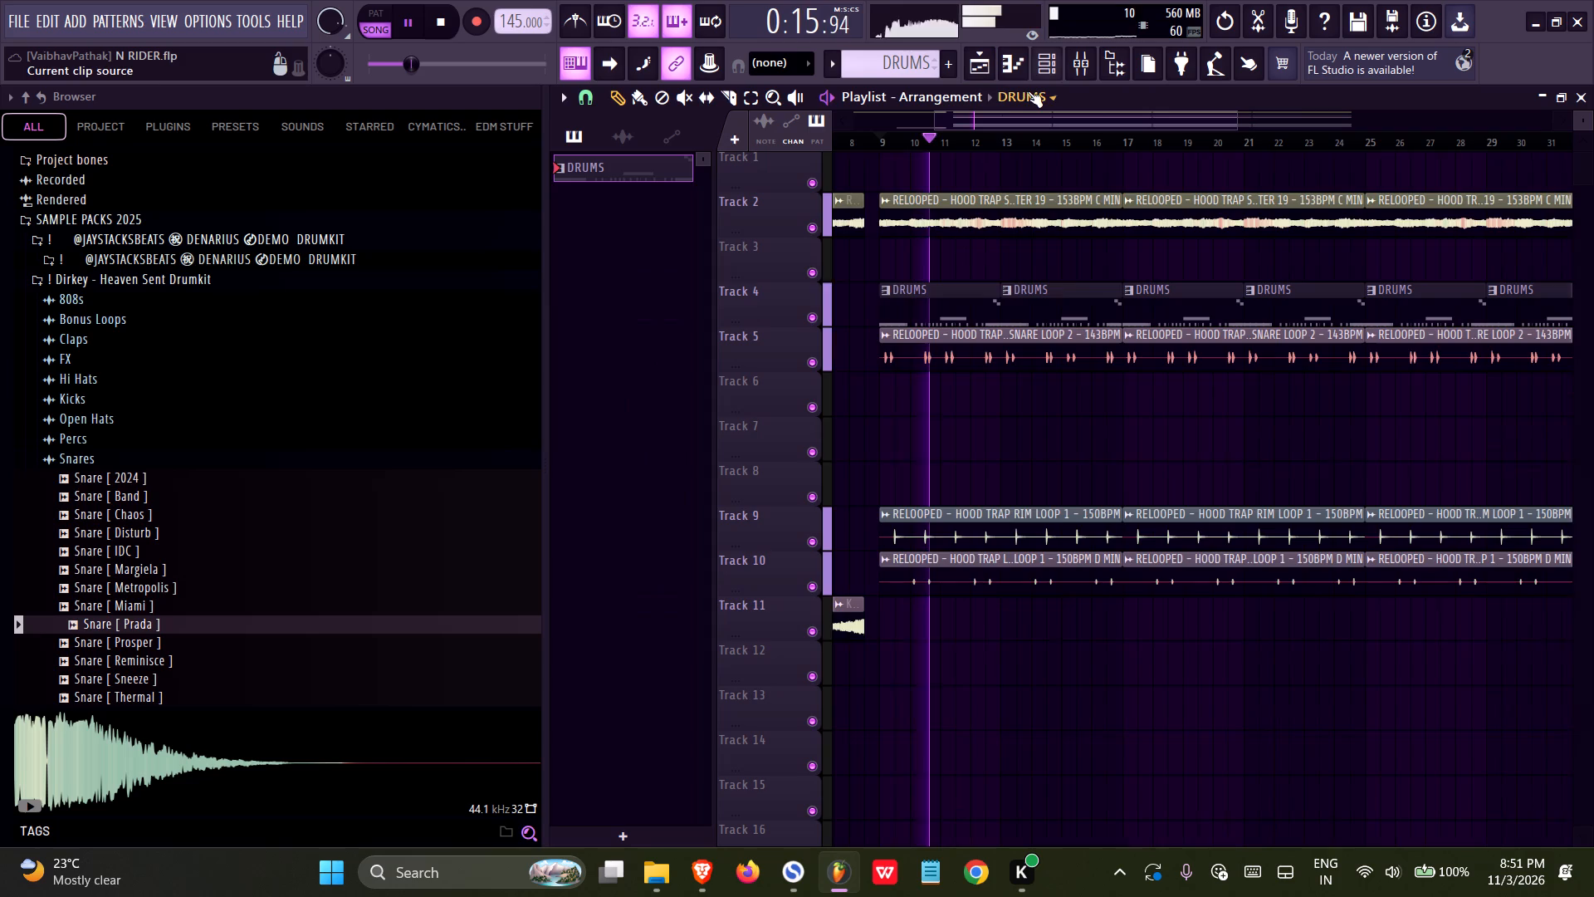
left_click(1036, 71)
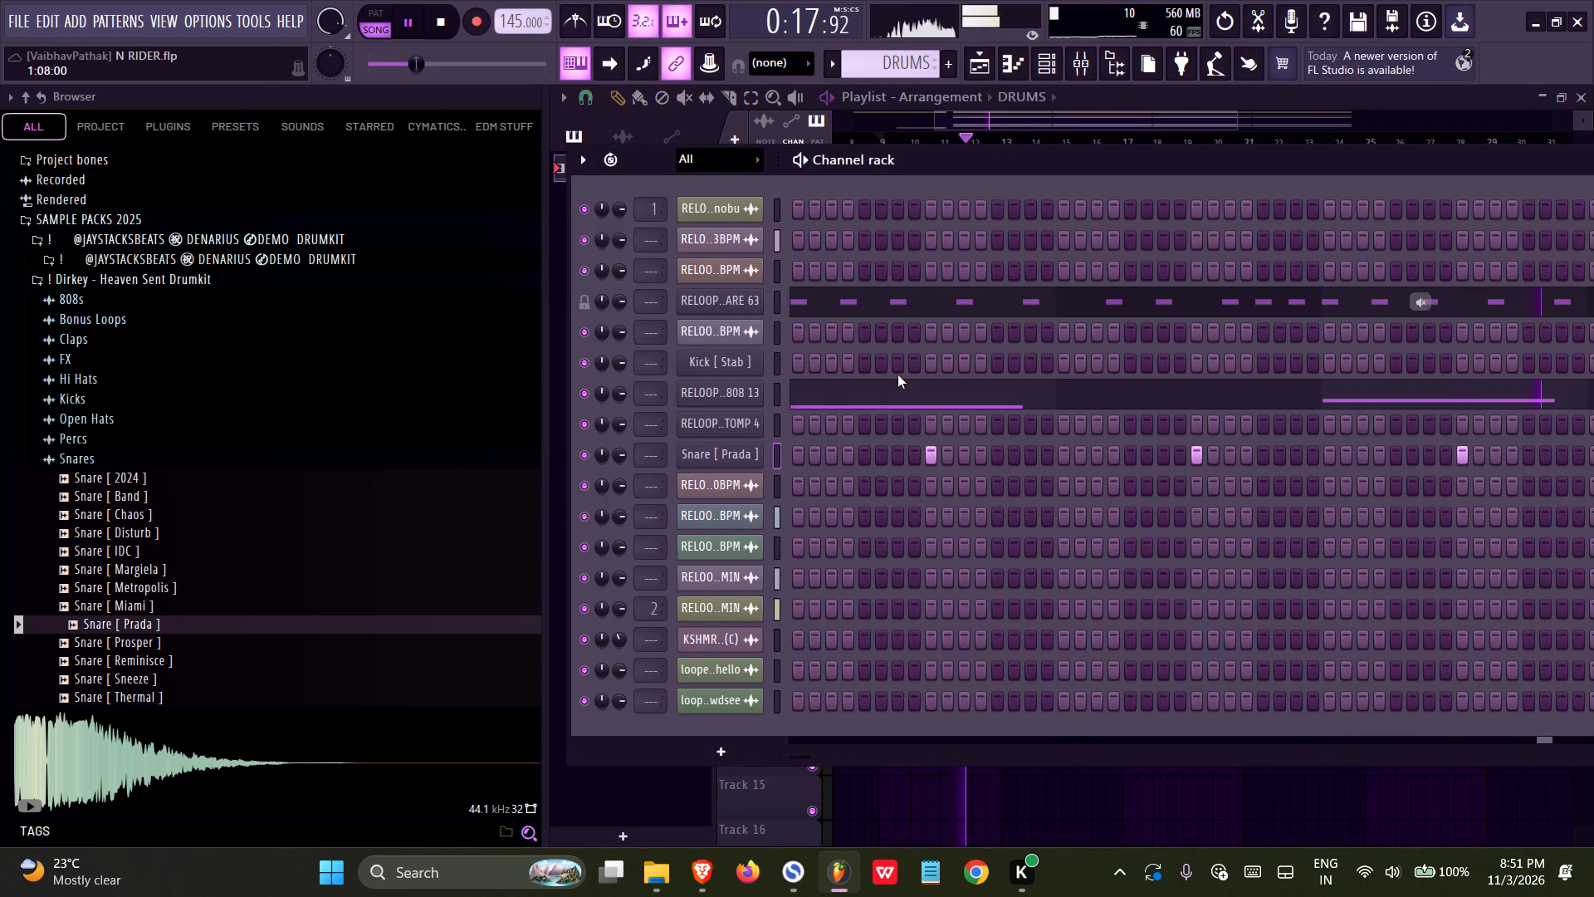
right_click(959, 799)
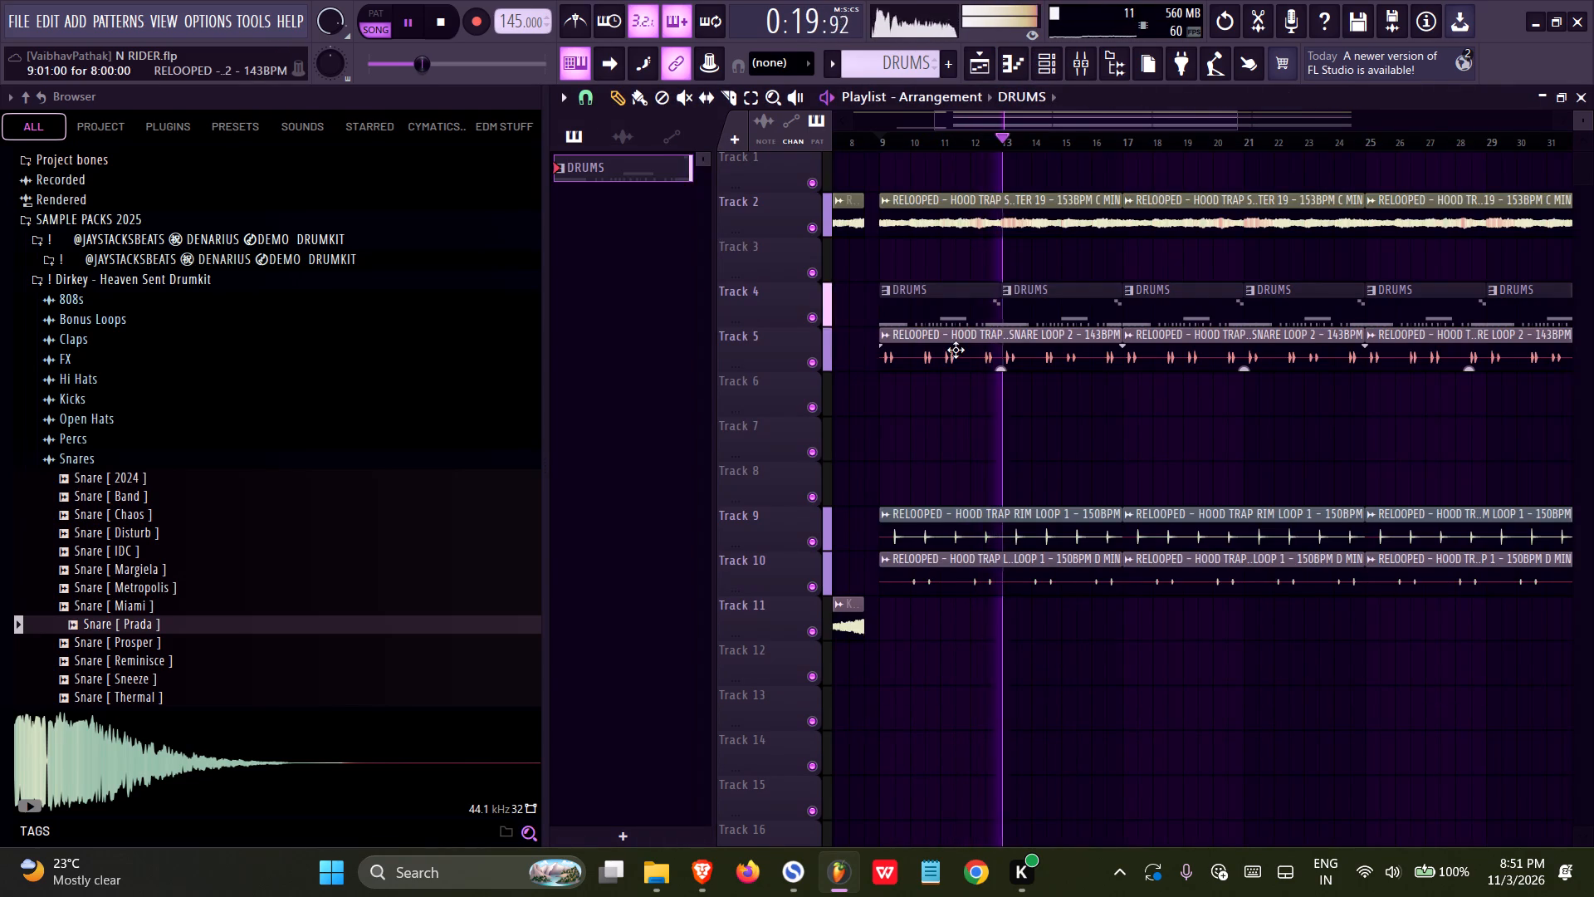
Normalize the HOOD TRAP SIDE SNARE LOOP 2 audio clip on Track 5.
double_click(956, 350)
left_click(905, 423)
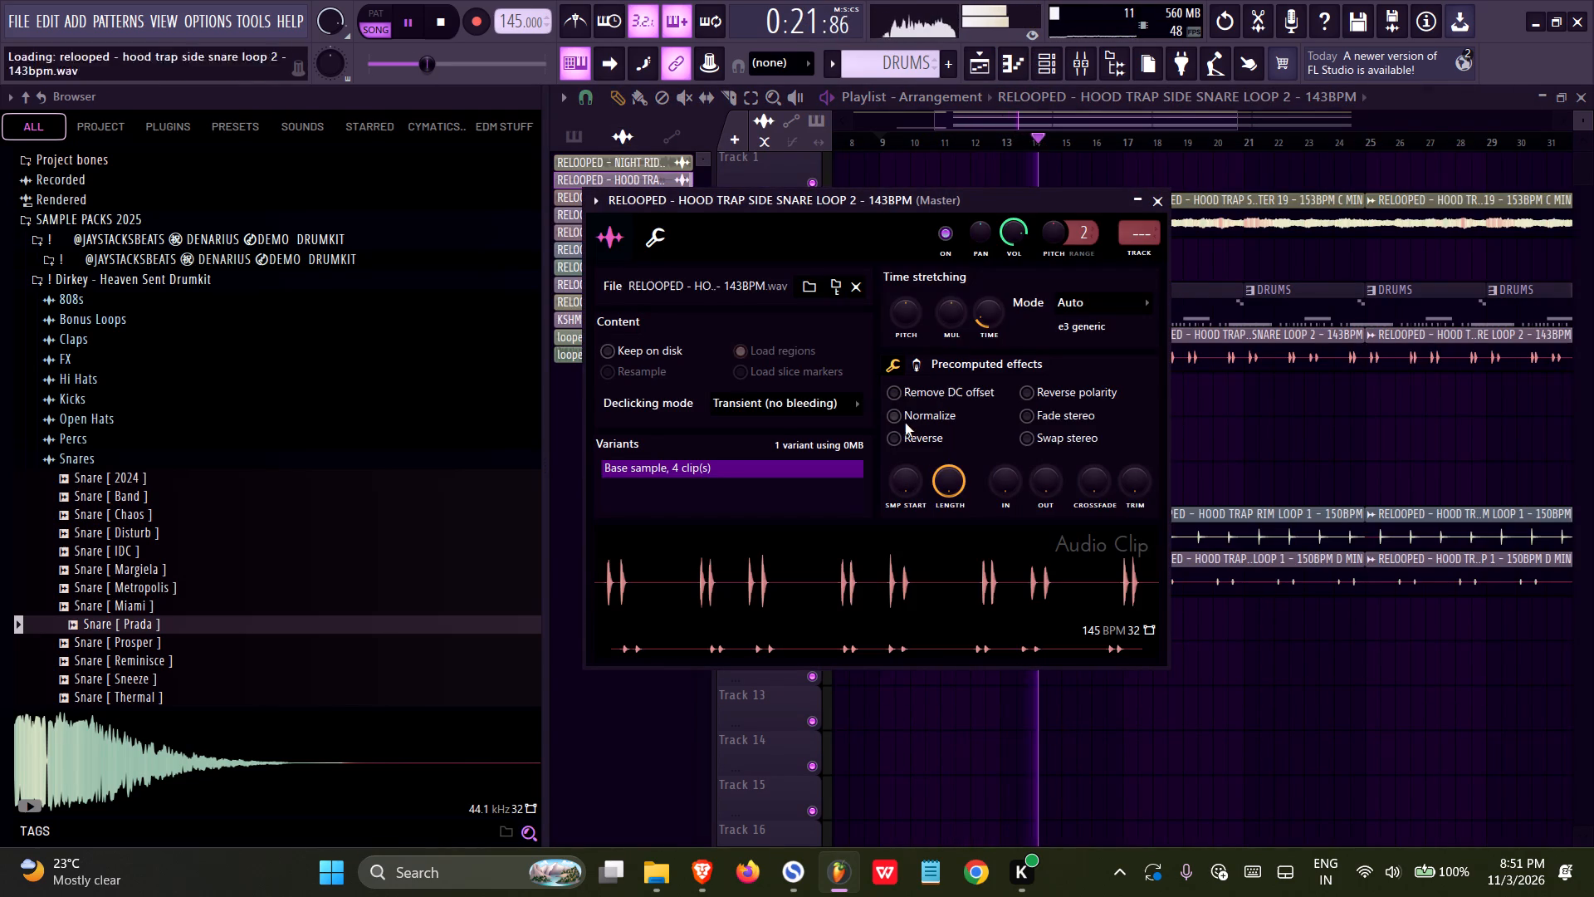
right_click(1310, 684)
Normalize the HOOD TRAP RIM LOOP 1 audio clip on Track 9 and save the project.
double_click(1014, 540)
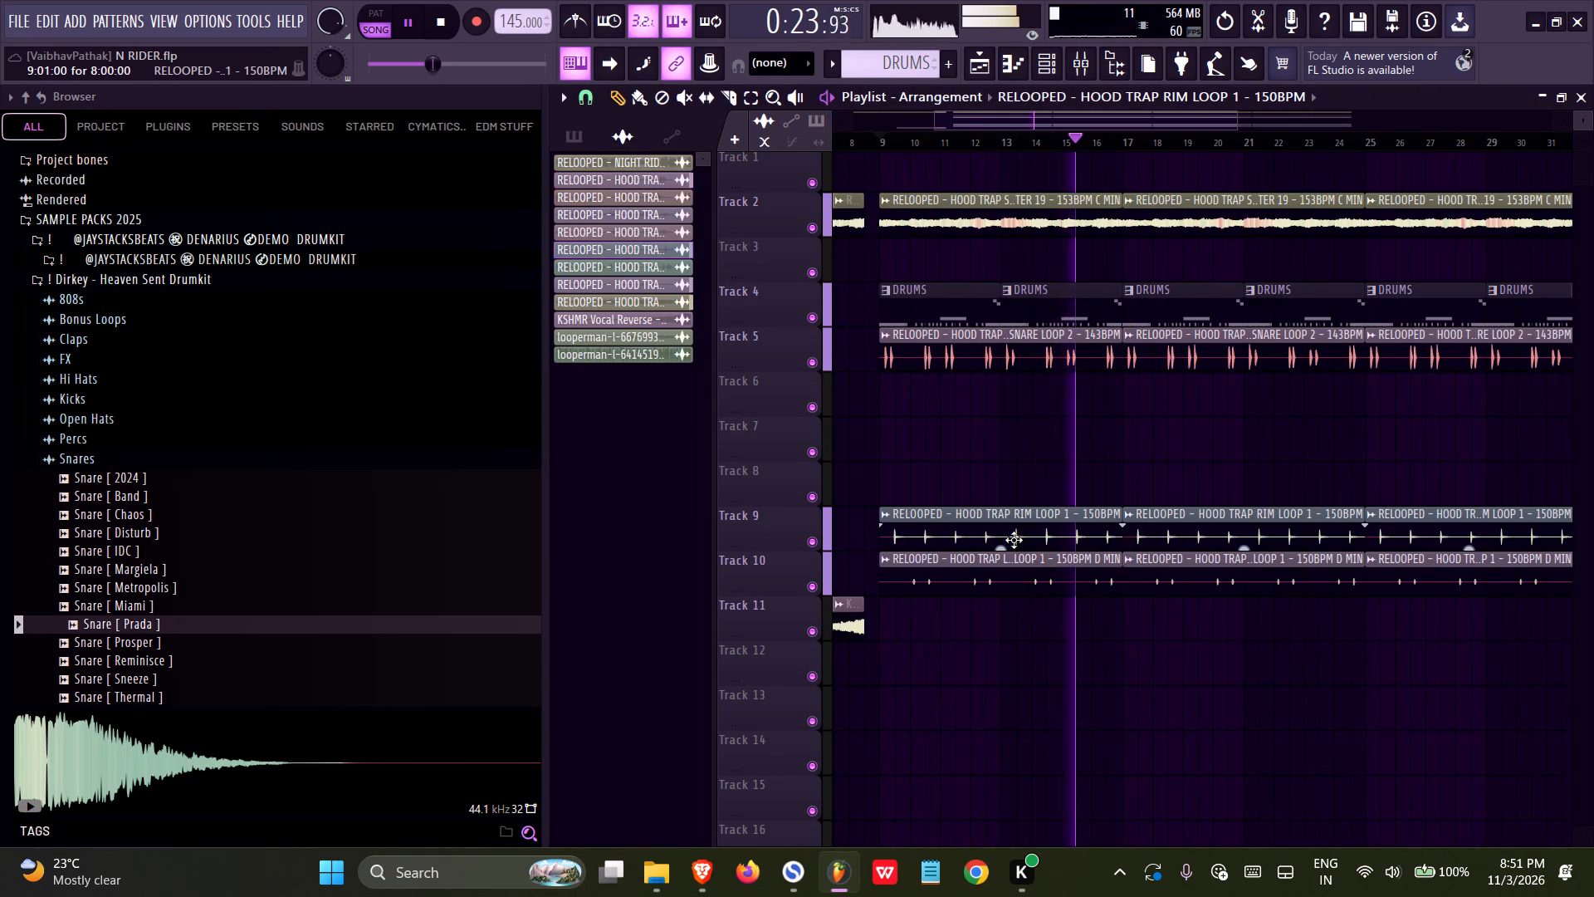
left_click(883, 388)
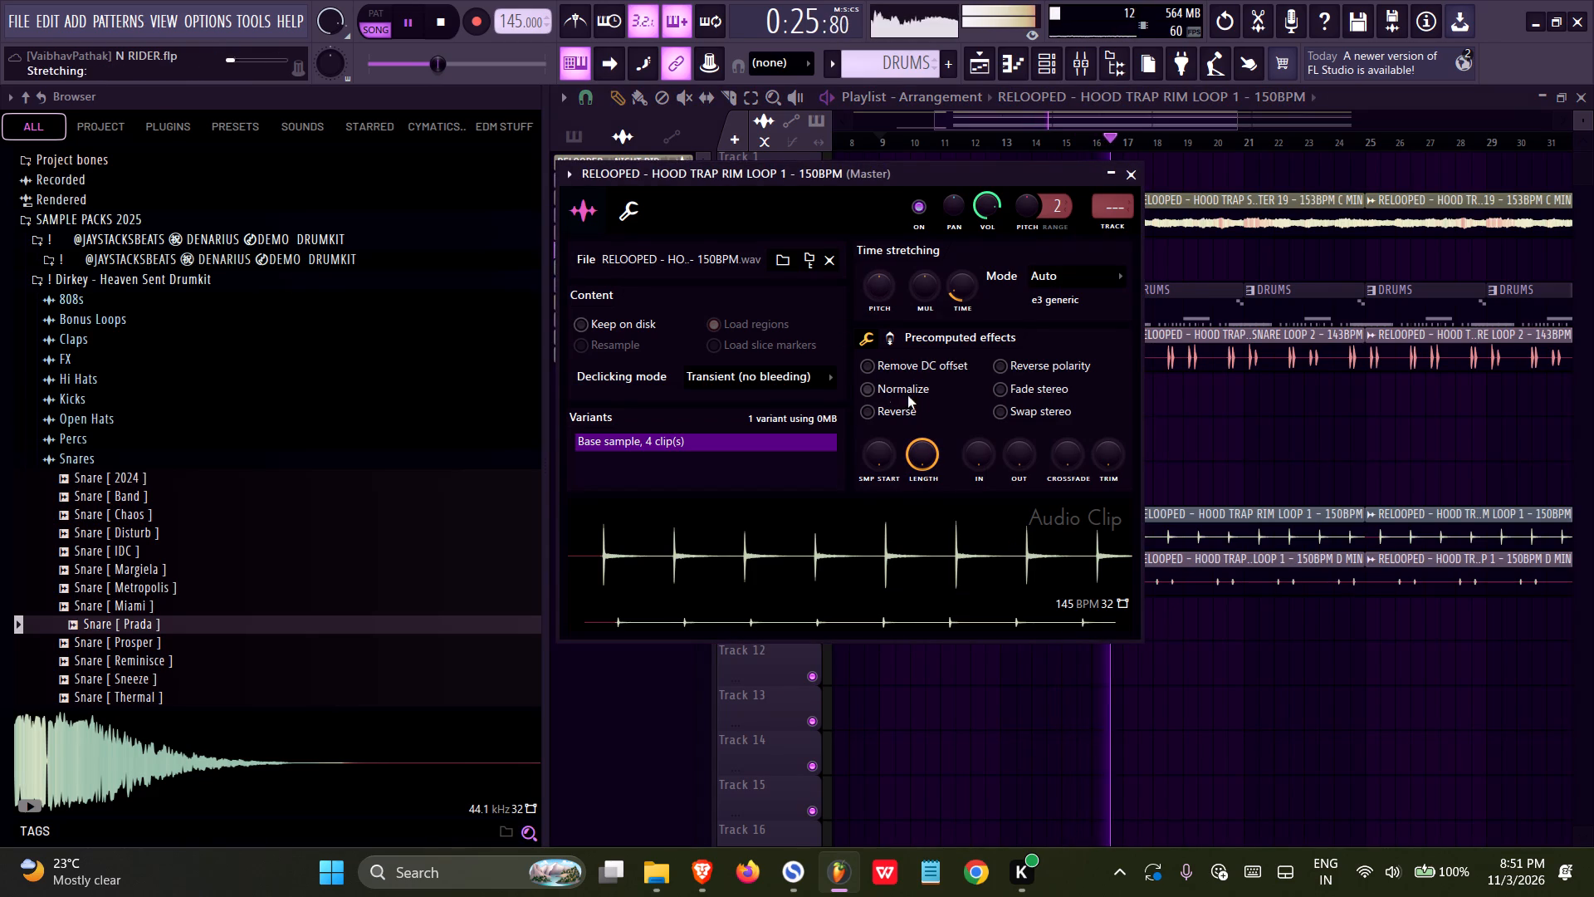
right_click(1335, 431)
key("ctrl+s")
scroll(971, 442, "down", 6, "ctrl")
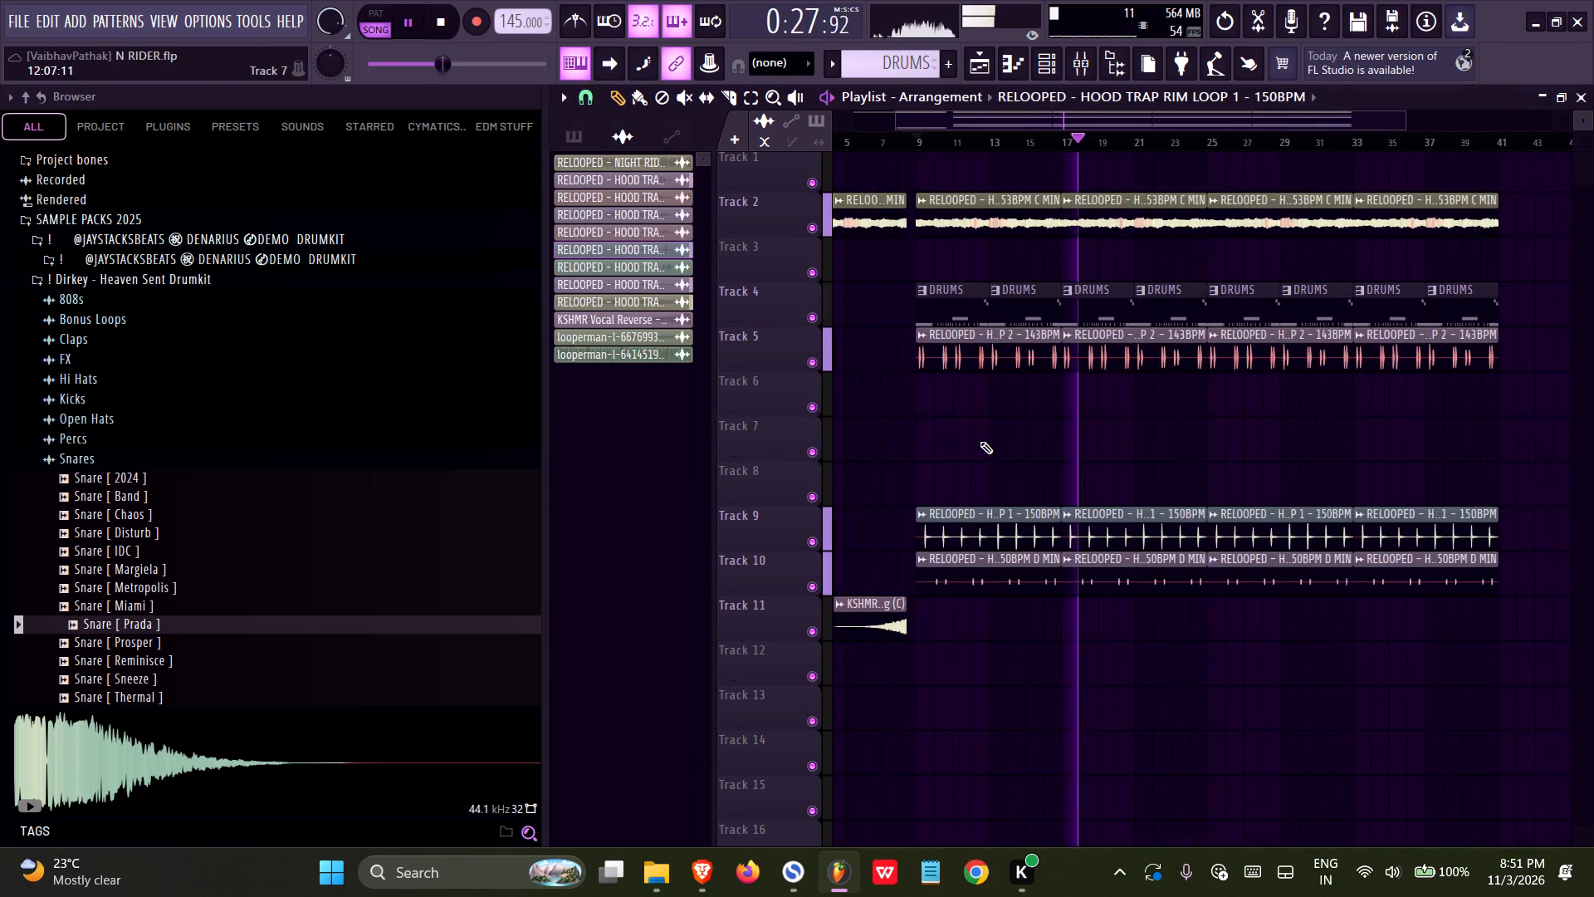
scroll(980, 441, "down", 4, "ctrl")
key("ctrl+s")
key("ctrl+s")
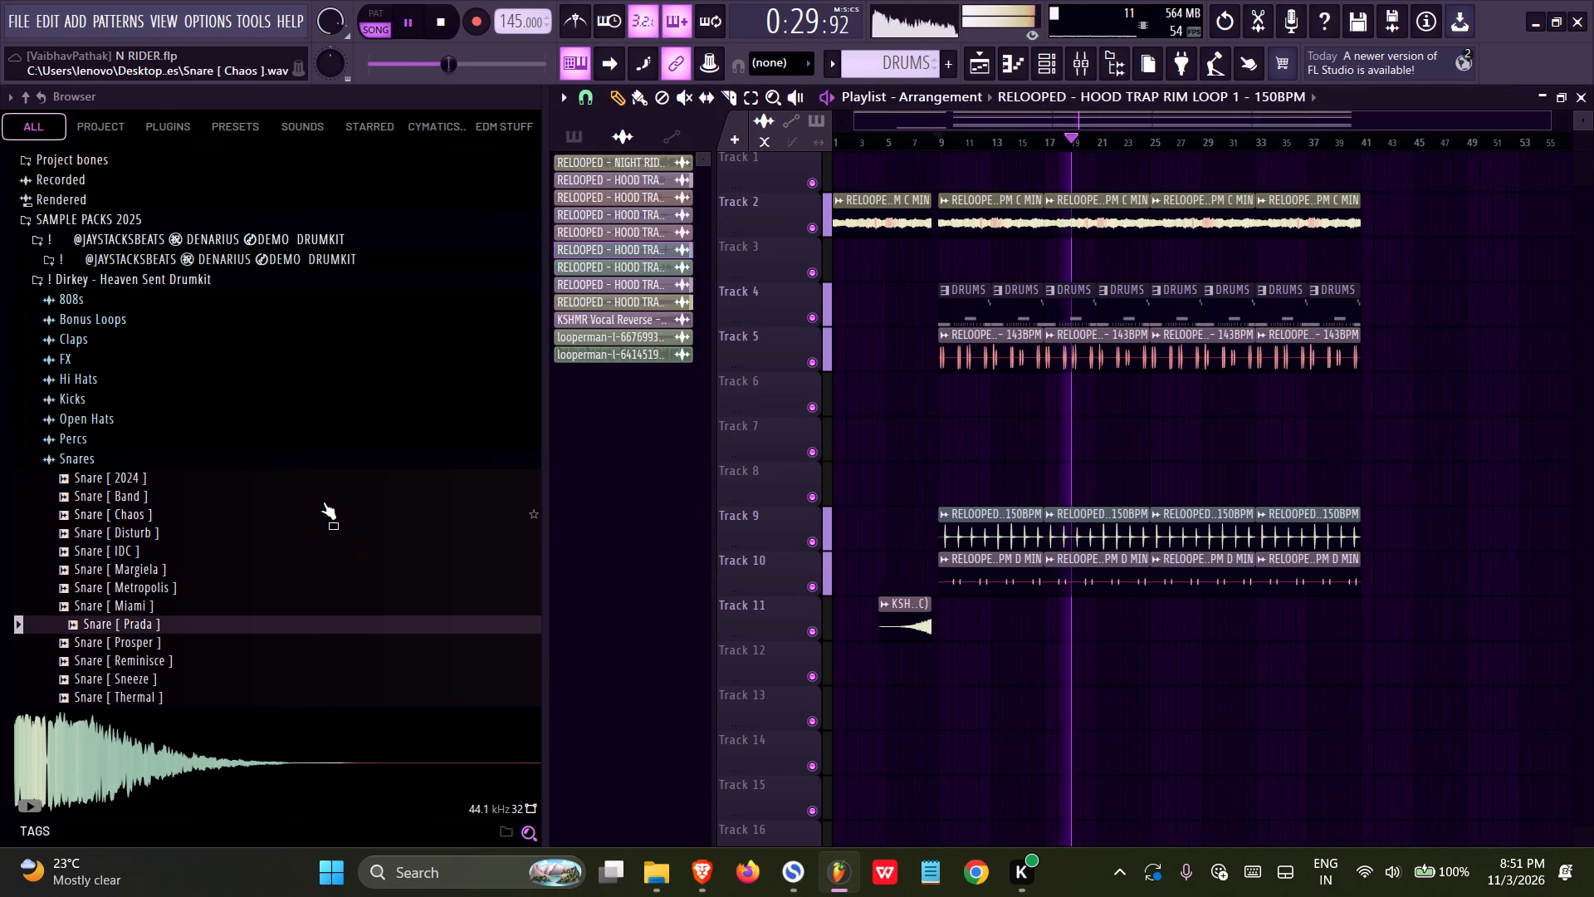
Close the drumkit's Snares folder, stop playback, and check its Bonus Loops folder.
left_click(139, 469)
key("ctrl+s")
left_click(105, 458)
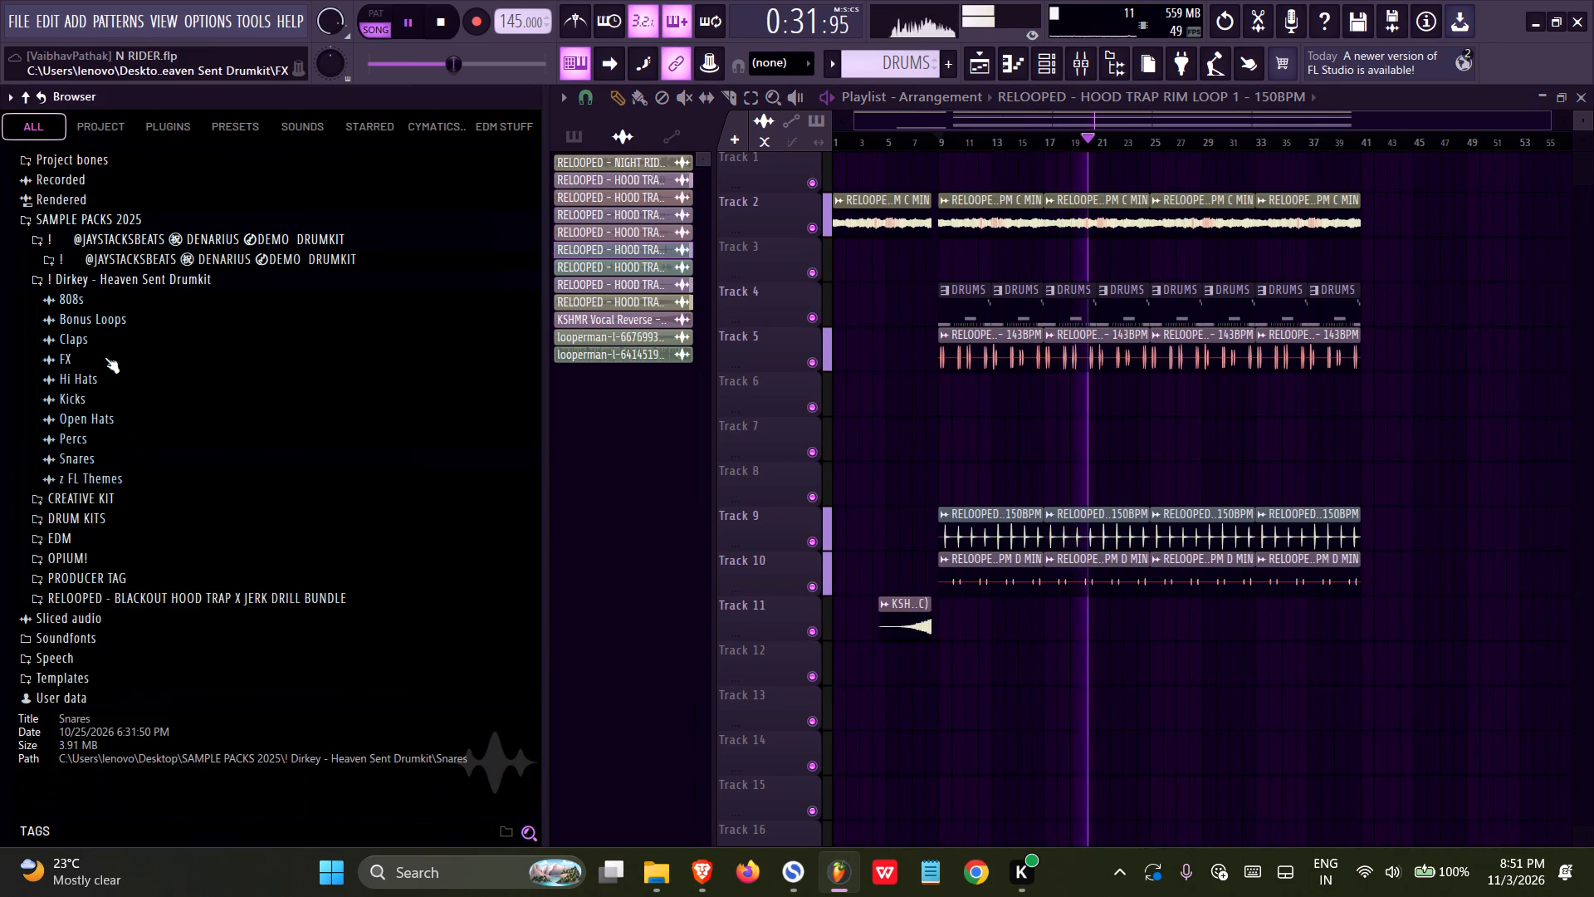
key("space")
left_click(105, 321)
left_click(105, 321)
Play the arrangement from bar 1, save the project, and close the Heaven Sent Drumkit folder.
left_click_drag(868, 139, 676, 167)
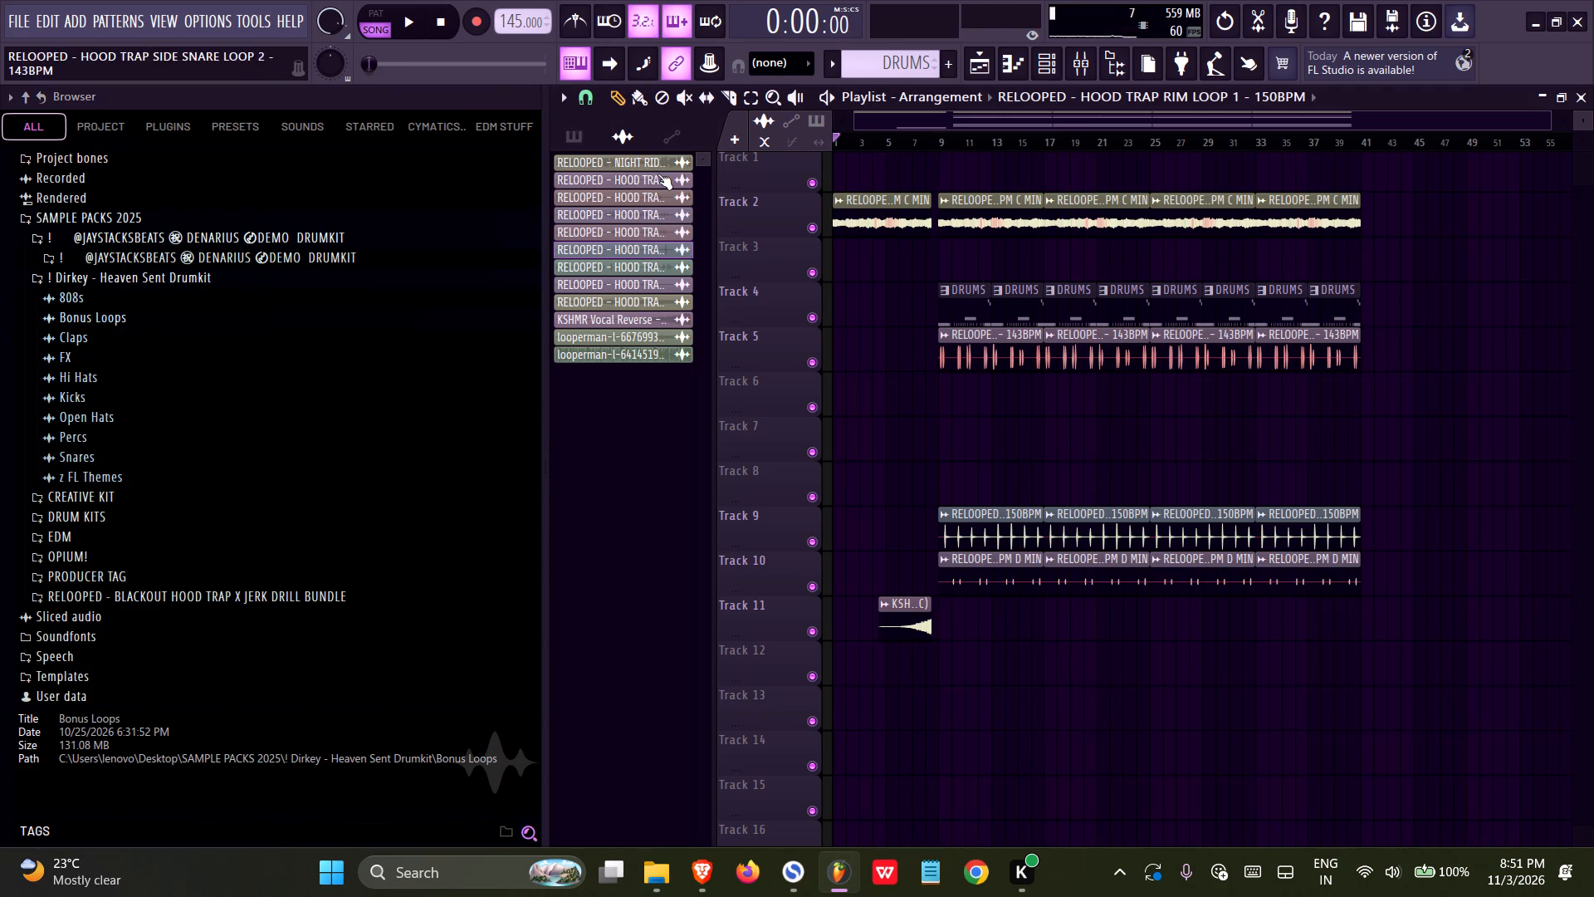
key("space")
key("ctrl+s")
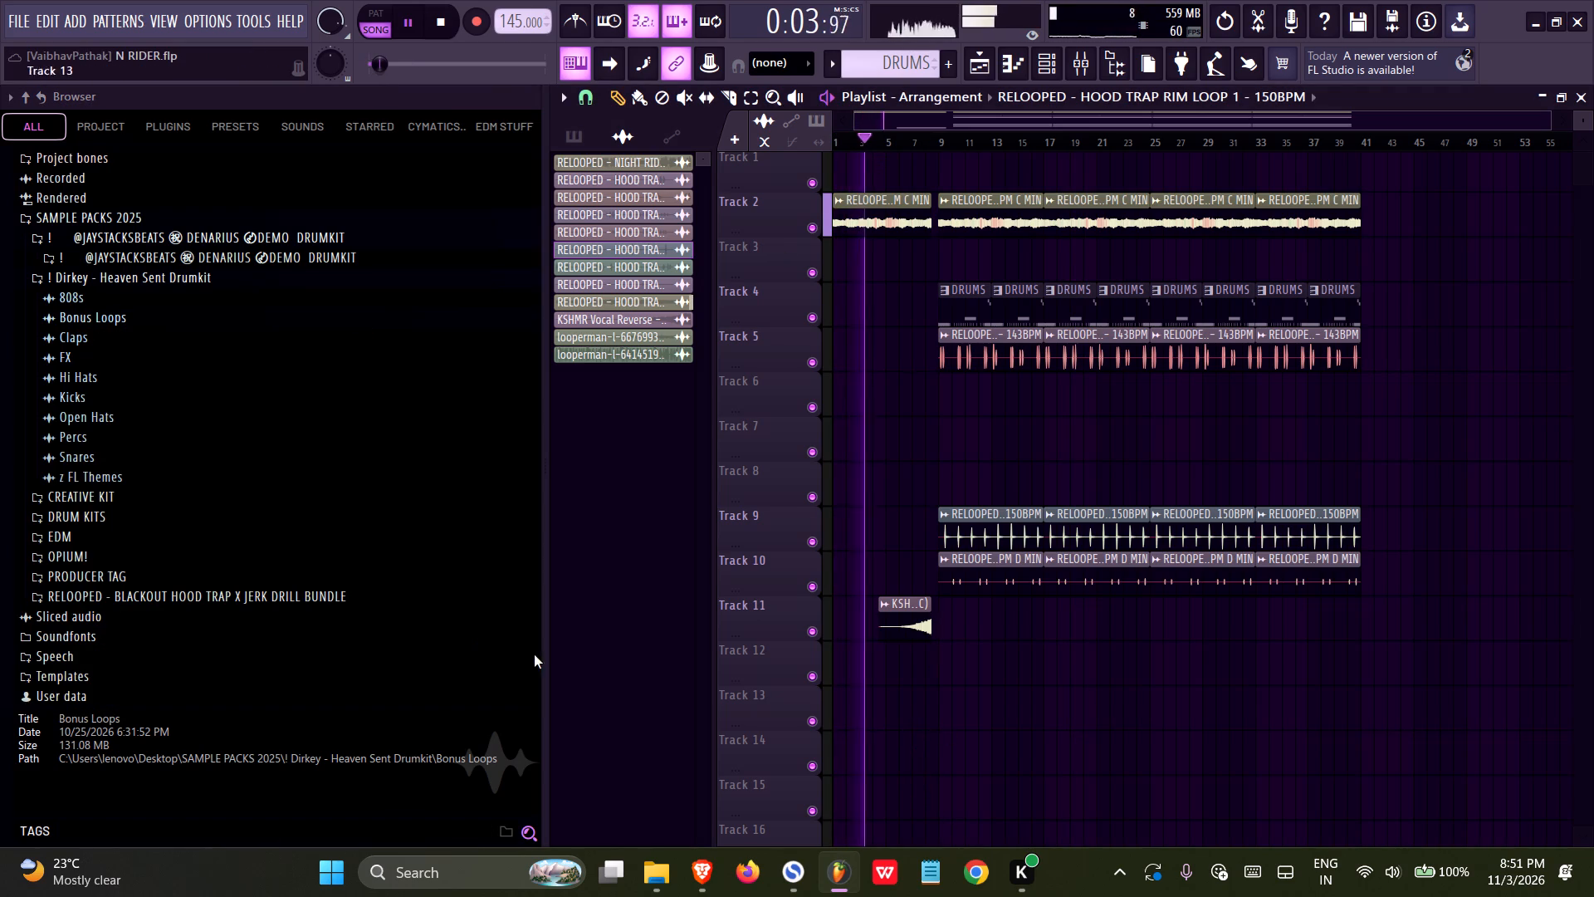
left_click(150, 276)
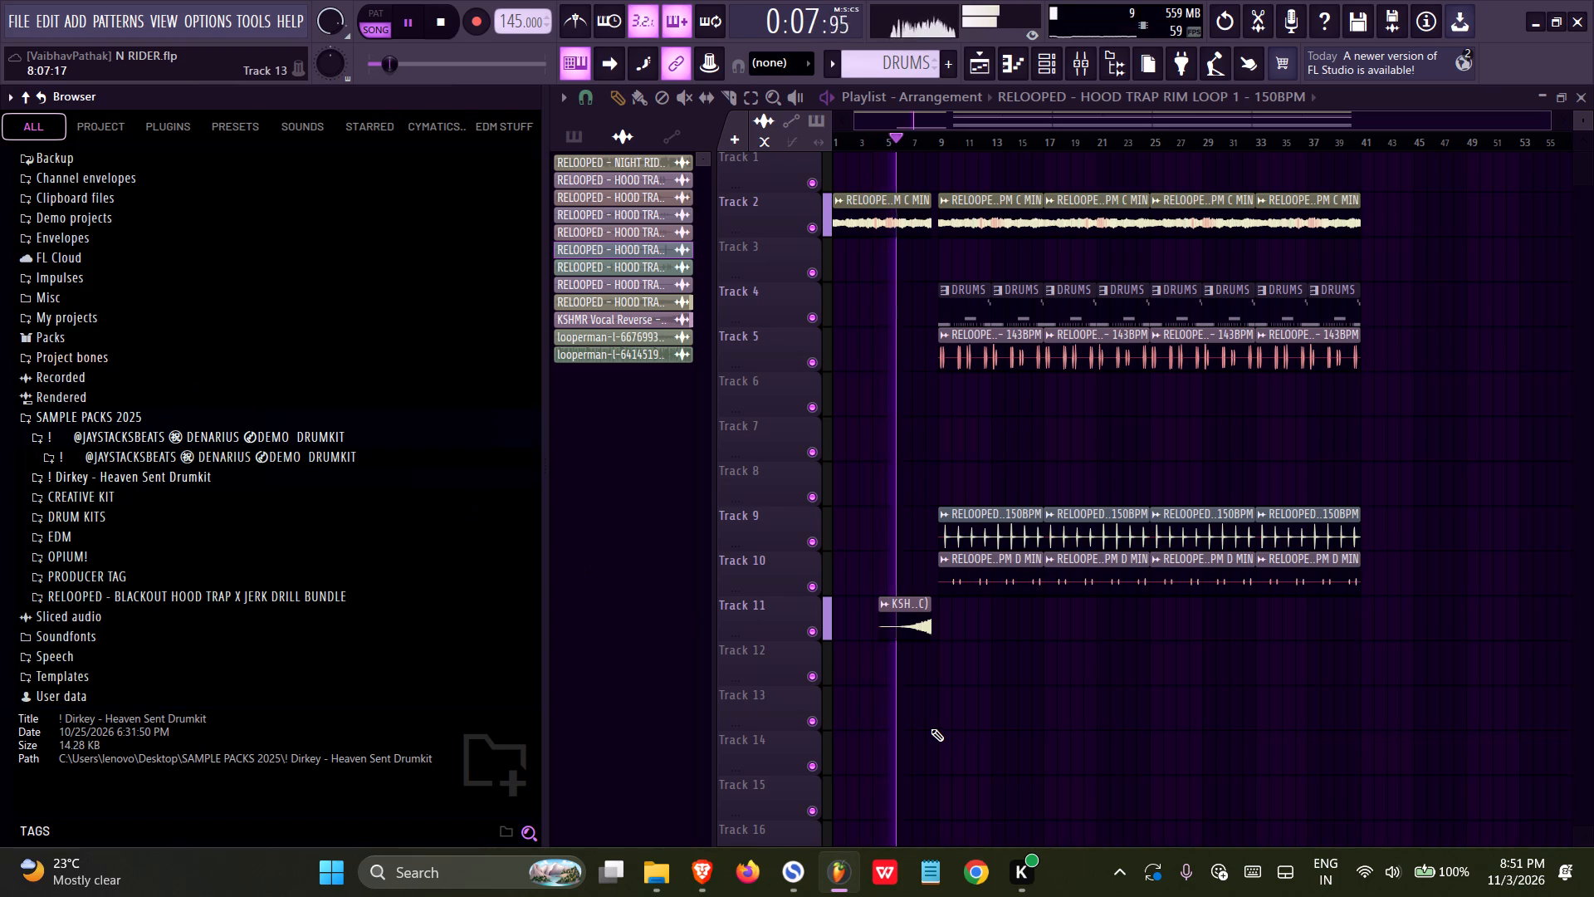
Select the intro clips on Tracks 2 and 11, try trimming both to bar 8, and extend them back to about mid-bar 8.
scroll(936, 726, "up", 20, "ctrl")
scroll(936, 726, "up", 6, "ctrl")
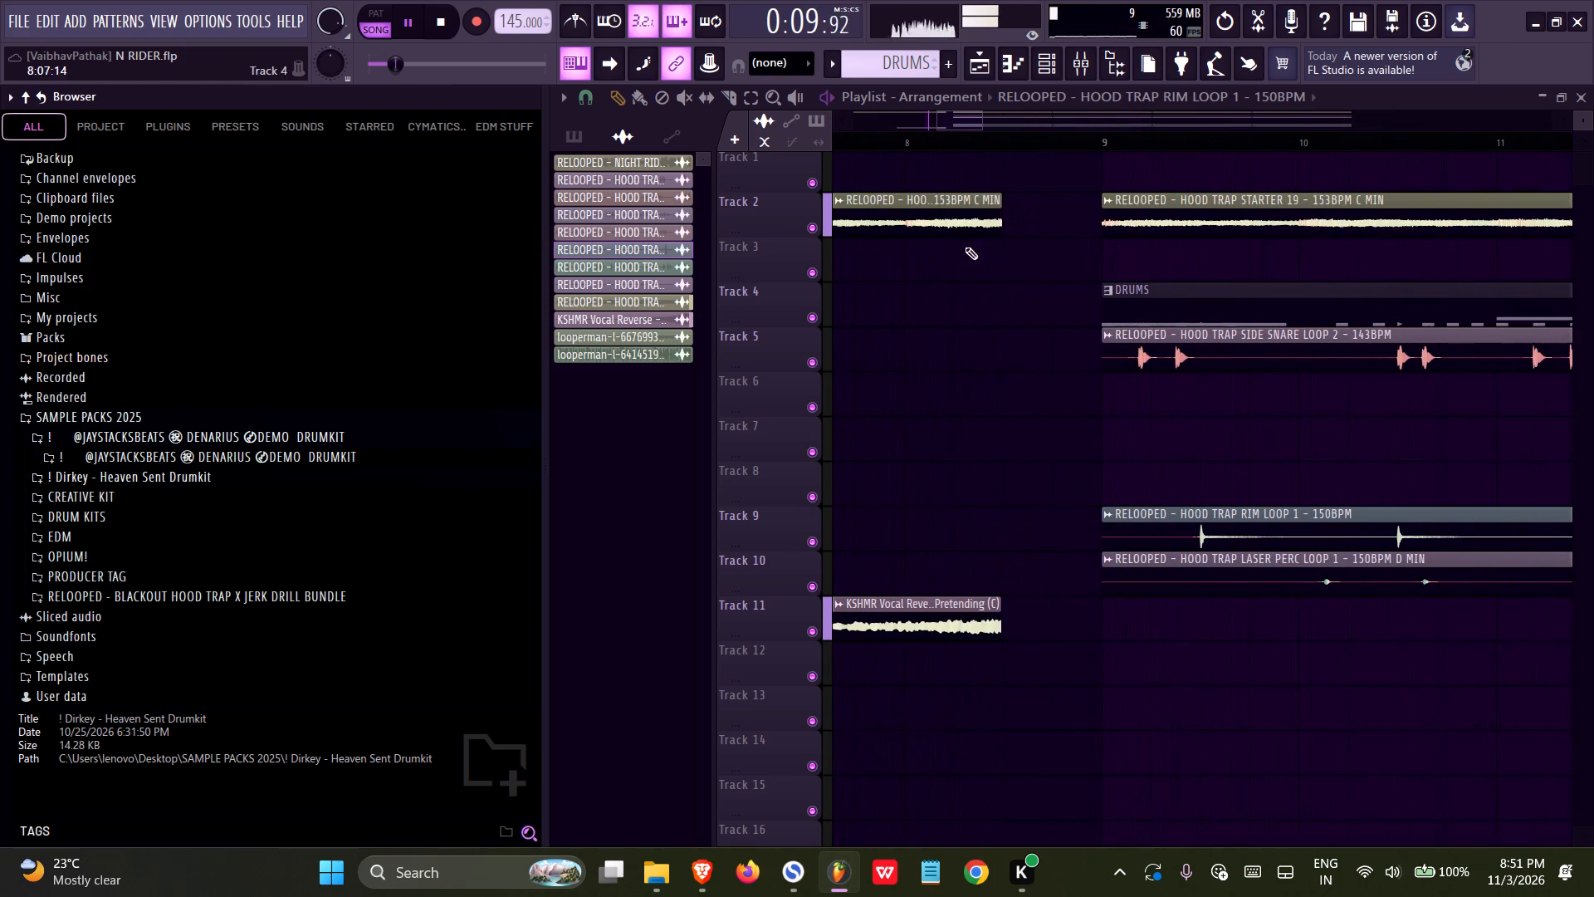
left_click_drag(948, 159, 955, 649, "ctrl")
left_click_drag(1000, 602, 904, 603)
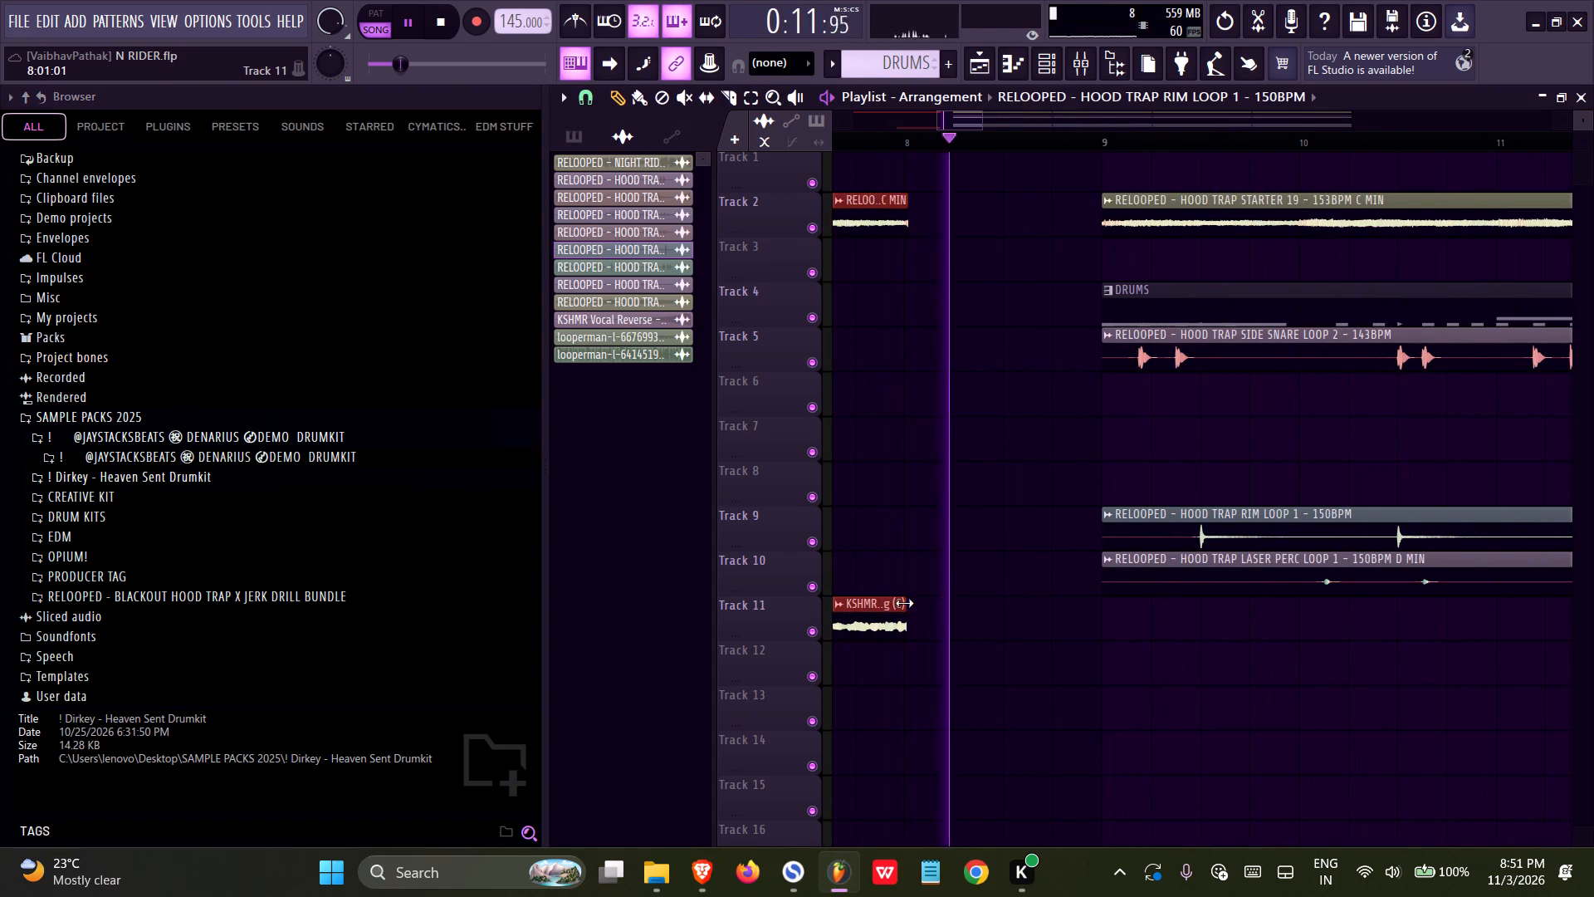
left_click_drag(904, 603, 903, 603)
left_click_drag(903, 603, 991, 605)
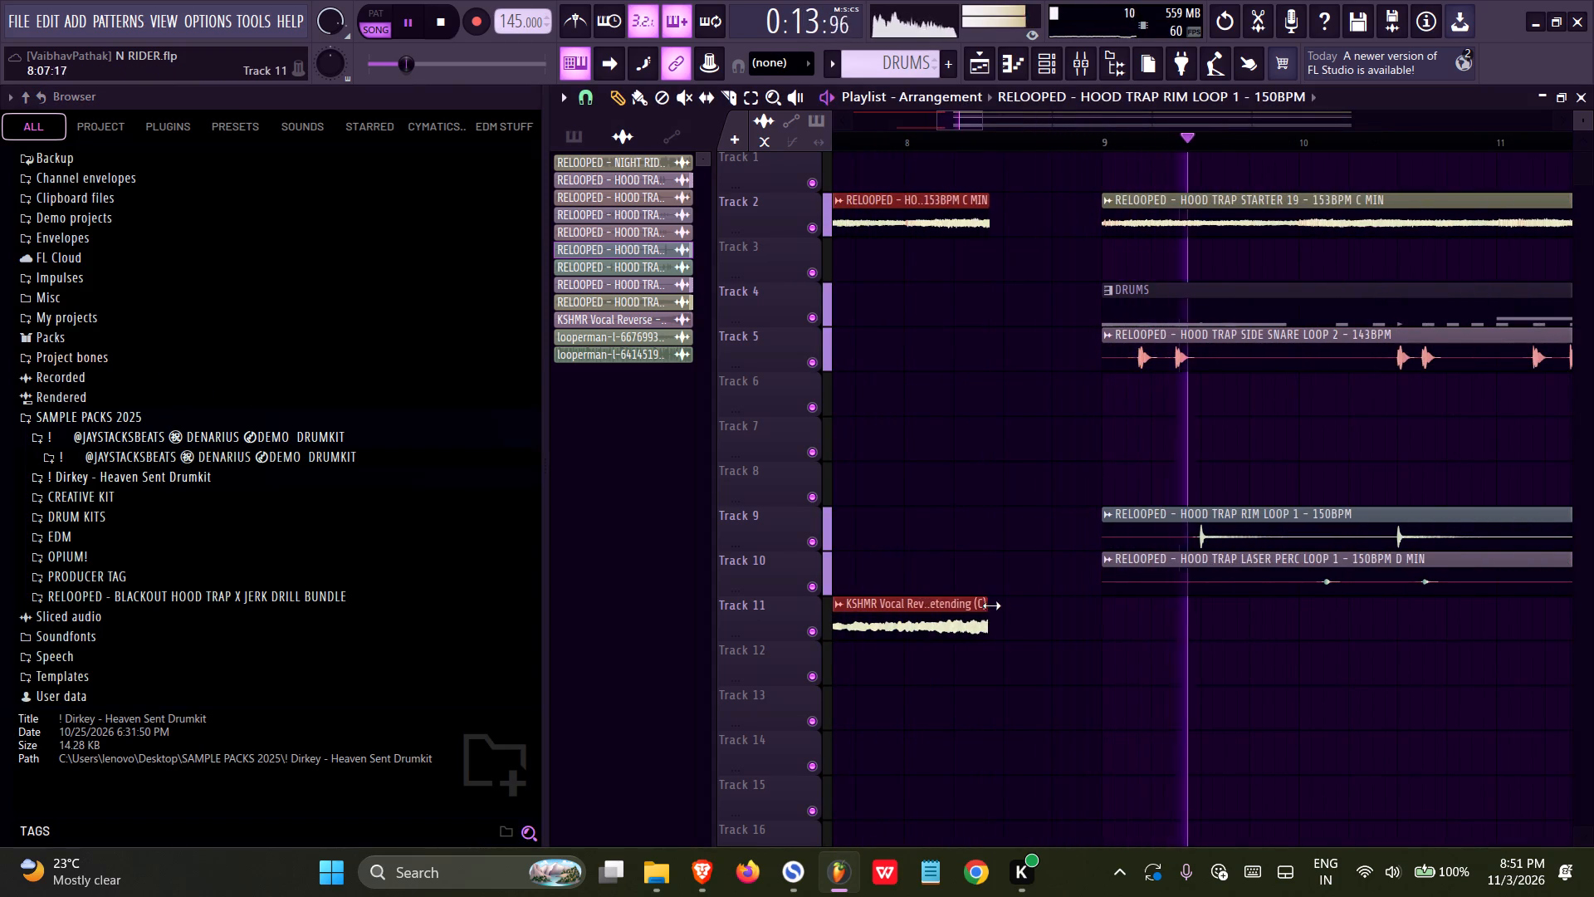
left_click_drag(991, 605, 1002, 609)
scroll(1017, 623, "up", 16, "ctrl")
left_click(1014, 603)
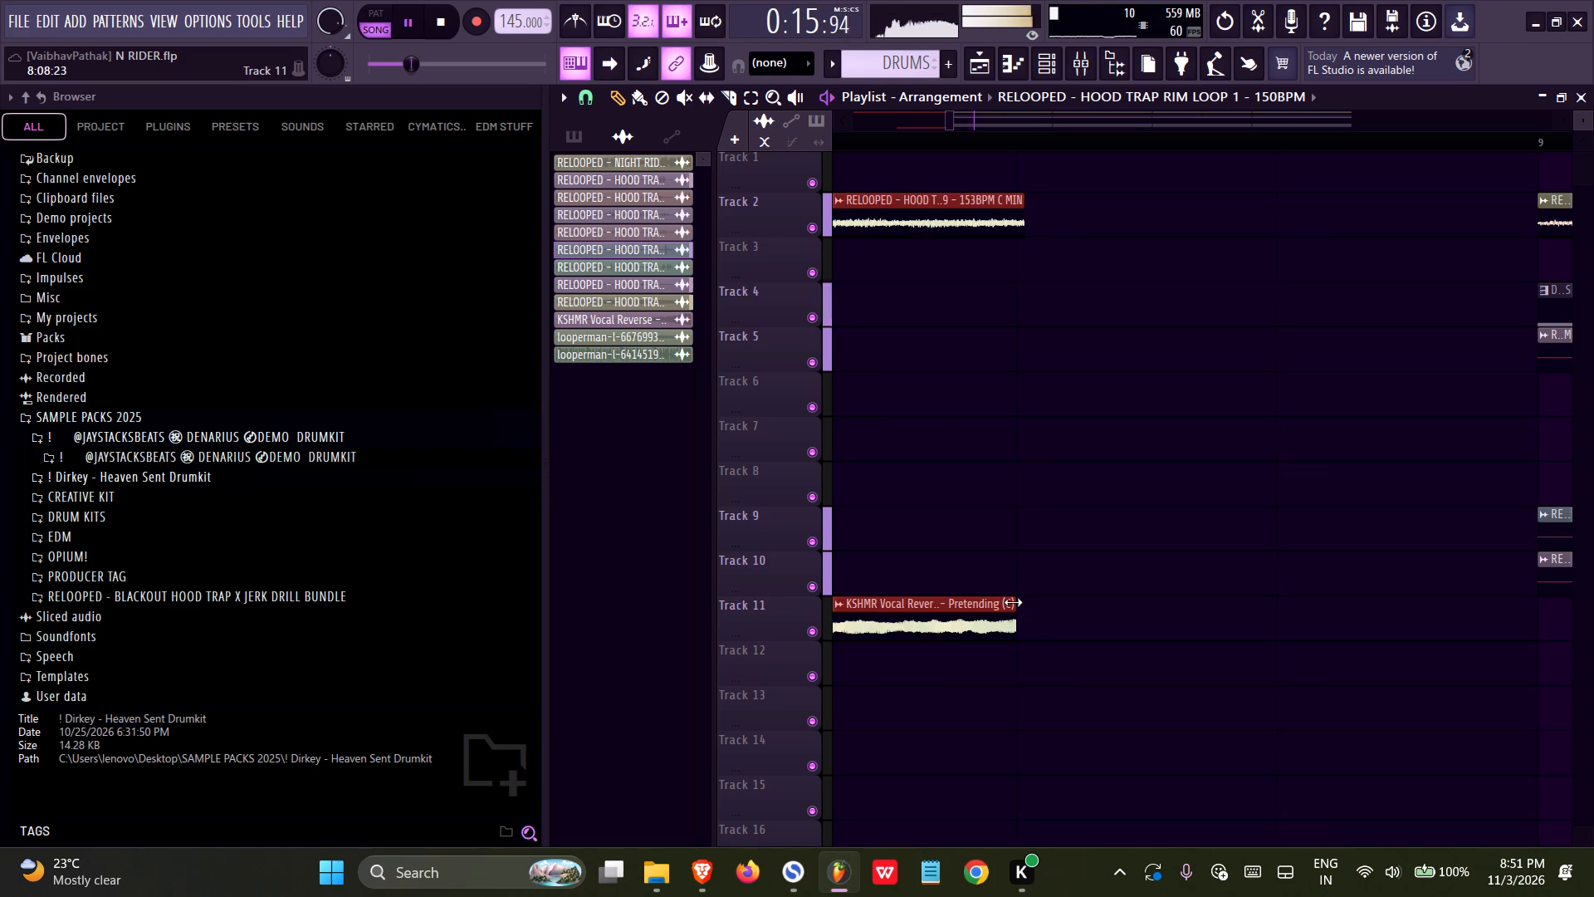
Adjust the ends of the KSHMR vocal clip and the intro HOOD TRAP STARTER 19 clip separately so both align at about 8:09.
scroll(1035, 620, "up", 10, "ctrl")
right_click(1029, 610)
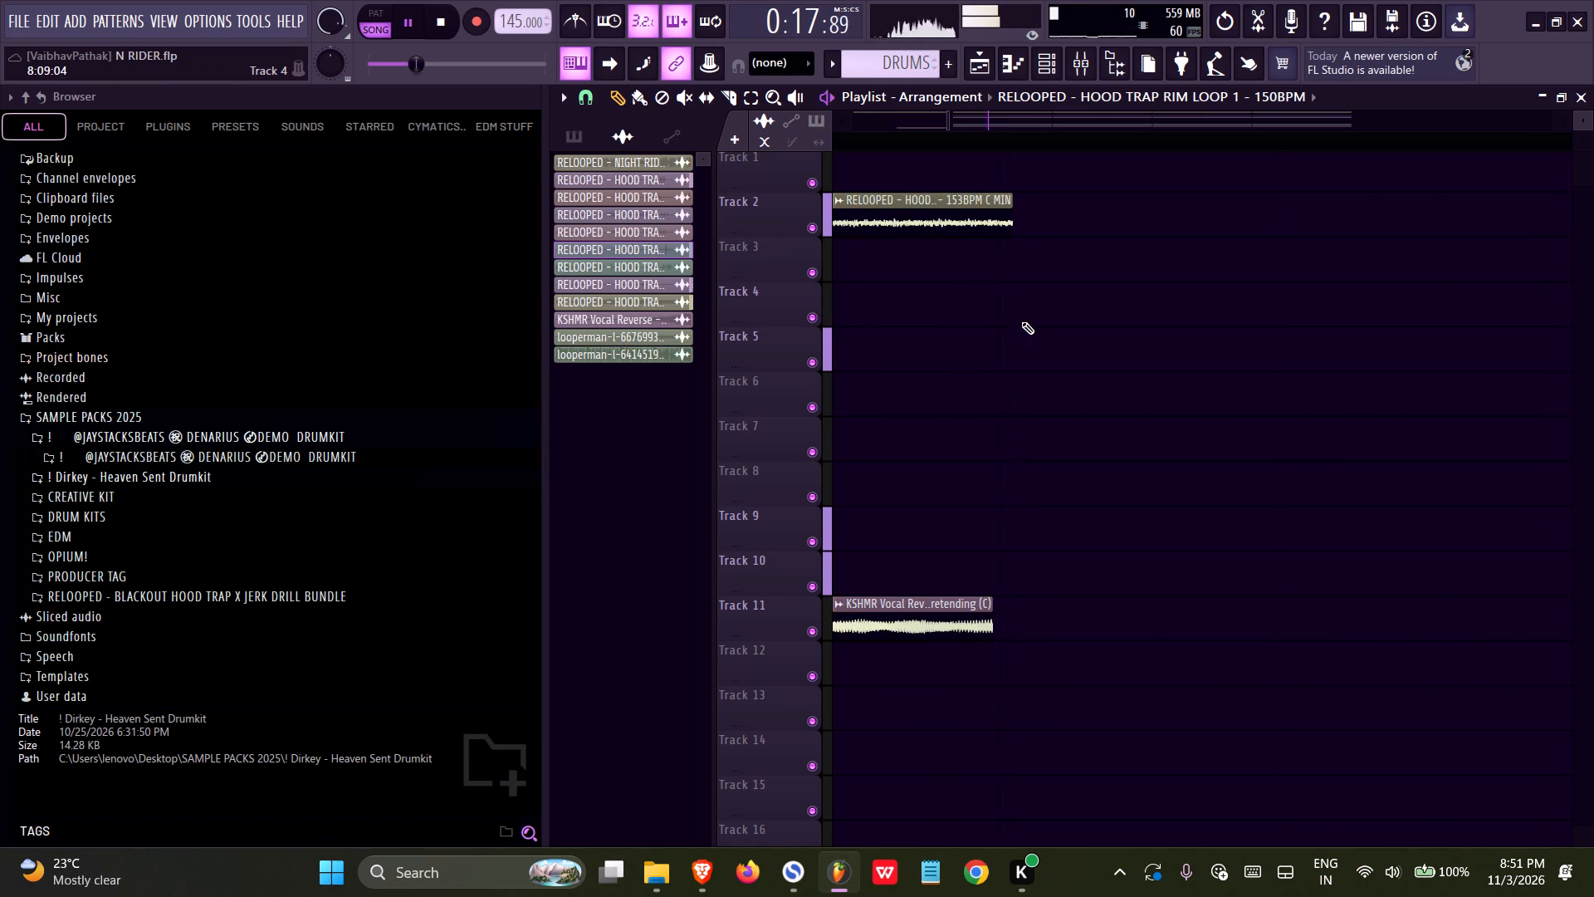
left_click_drag(1049, 555, 929, 659, "ctrl")
left_click(988, 599)
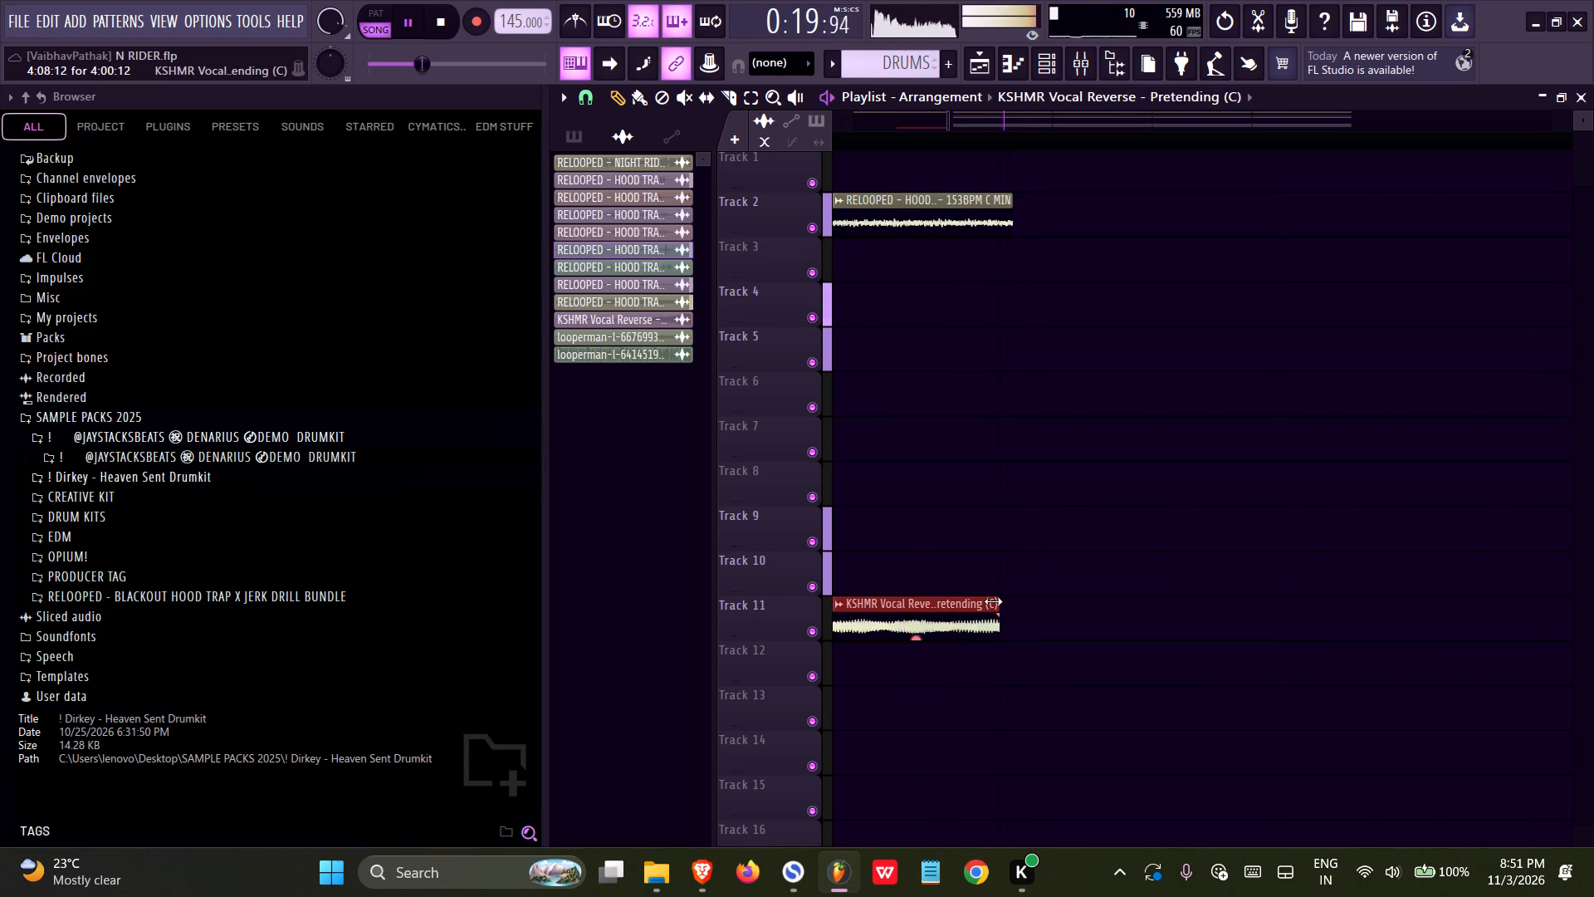
left_click_drag(1007, 196, 995, 194)
scroll(1017, 351, "down", 9, "ctrl")
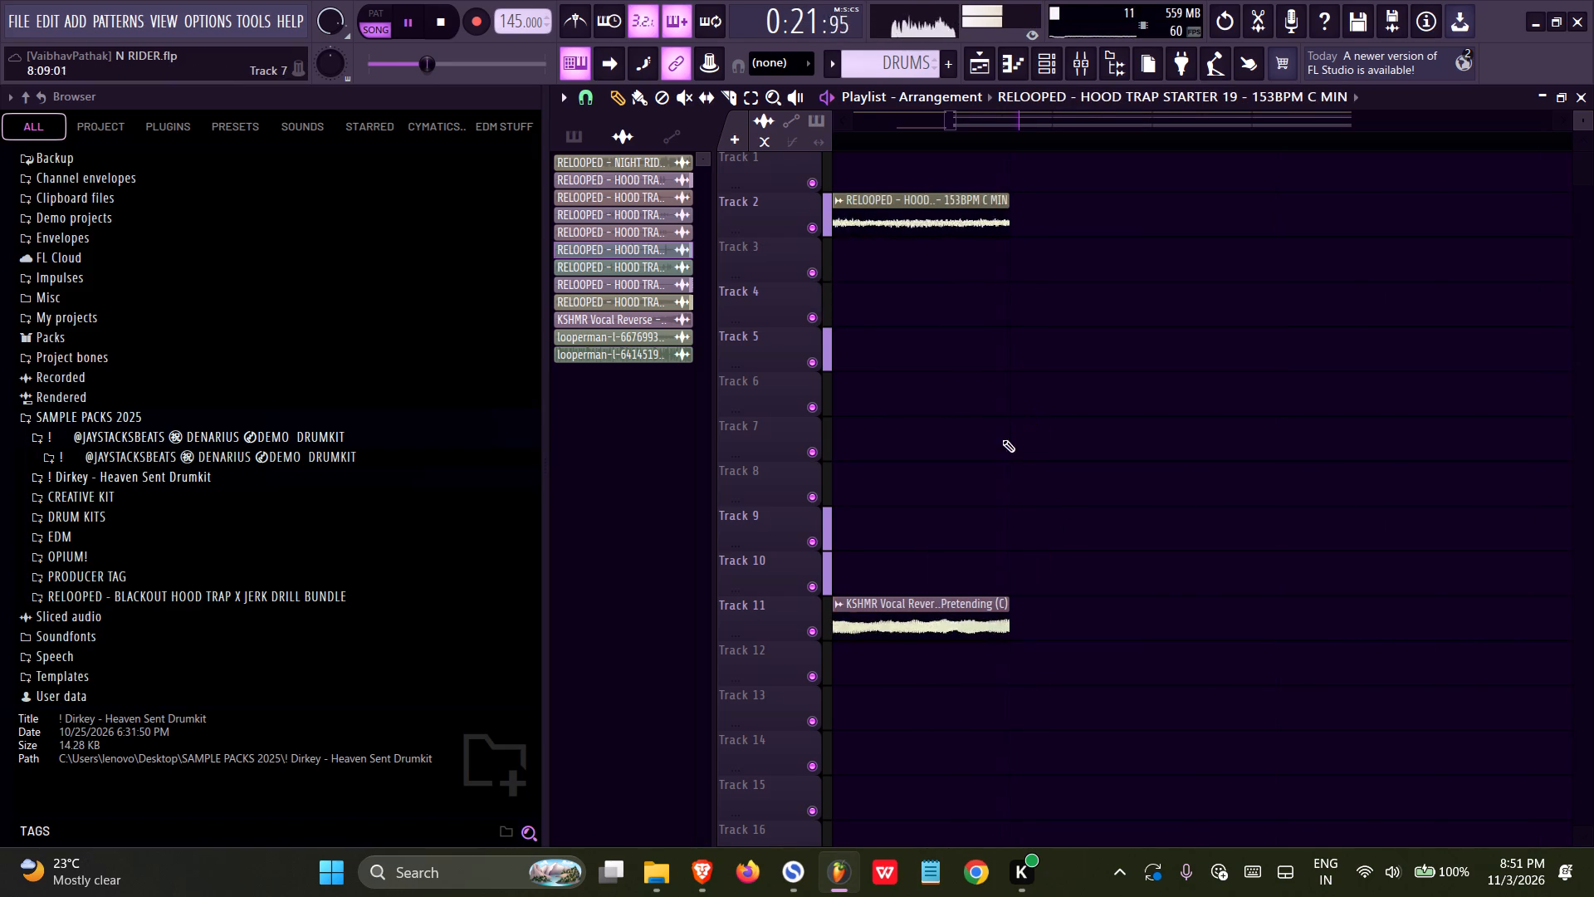
Save the N RIDER project with the adjusted intro clips.
scroll(1002, 439, "down", 20, "ctrl")
scroll(1002, 439, "down", 20, "ctrl")
scroll(1002, 439, "down", 2, "ctrl")
key("ctrl+s")
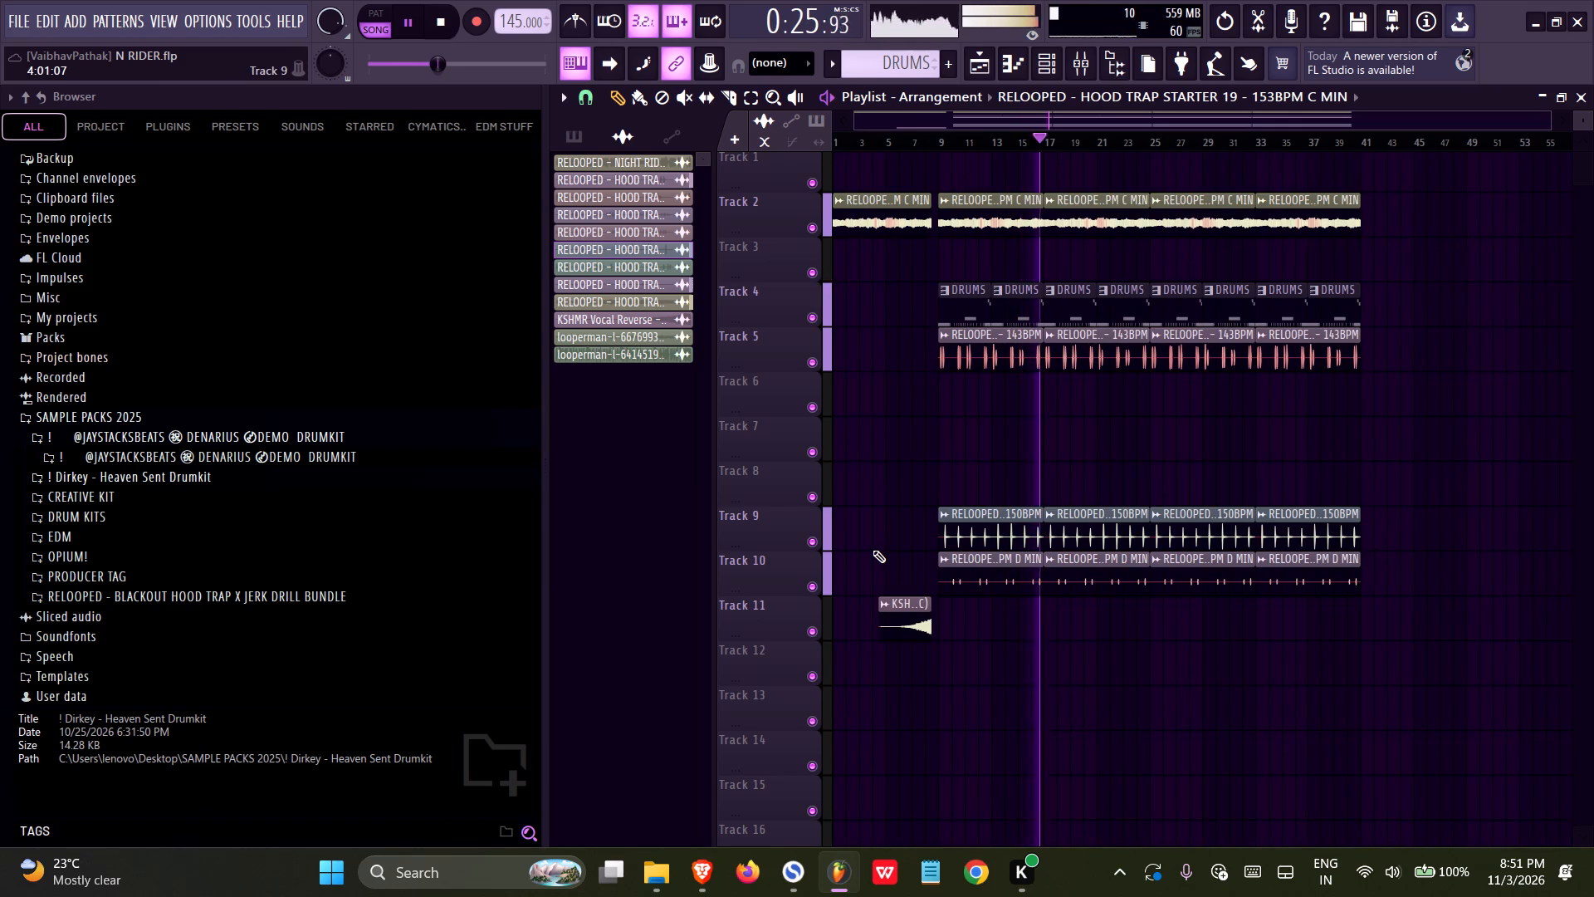
key("ctrl+s")
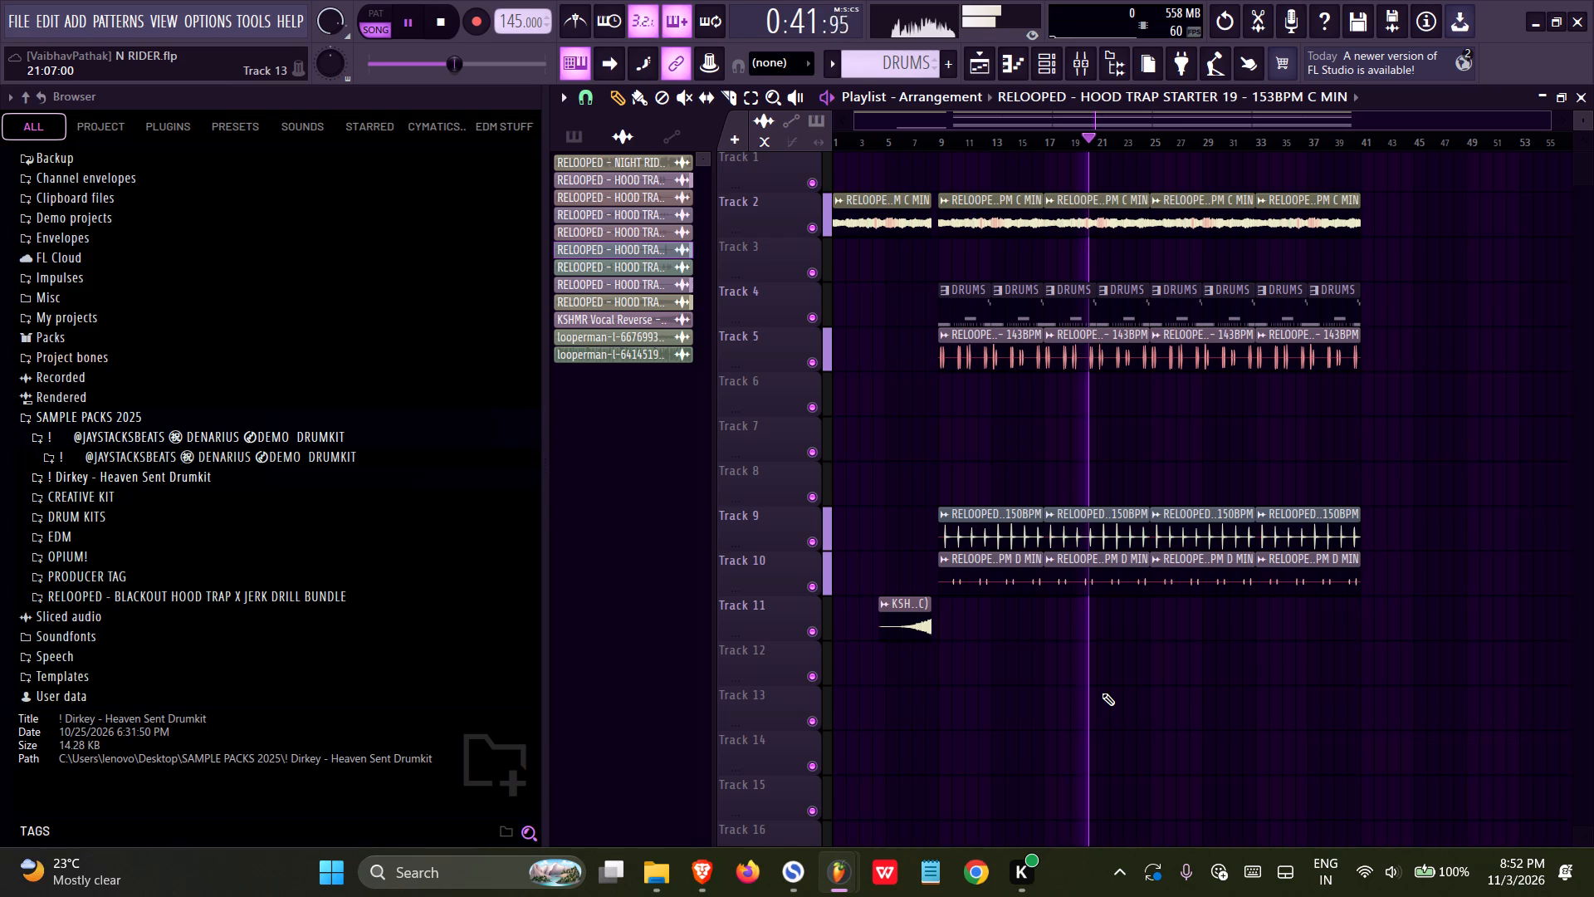
Restart the arrangement from bar 1 several times to check the trimmed intro, saving the project in between.
double_click(448, 28)
left_click(417, 16)
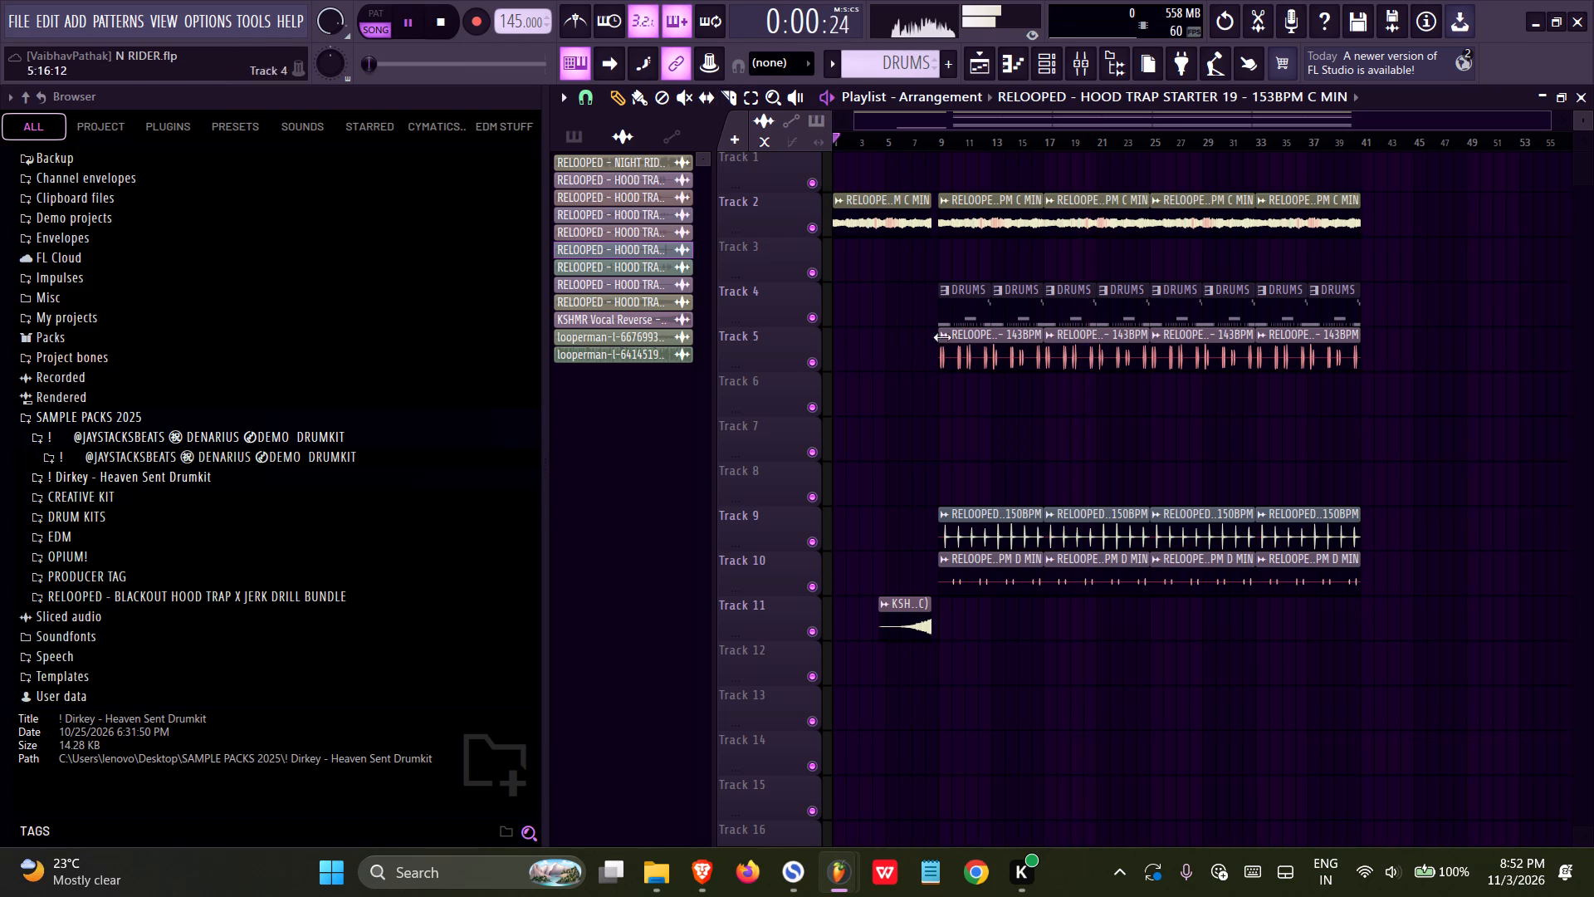
key("space")
key("space")
key("ctrl+s")
key("space")
key("space")
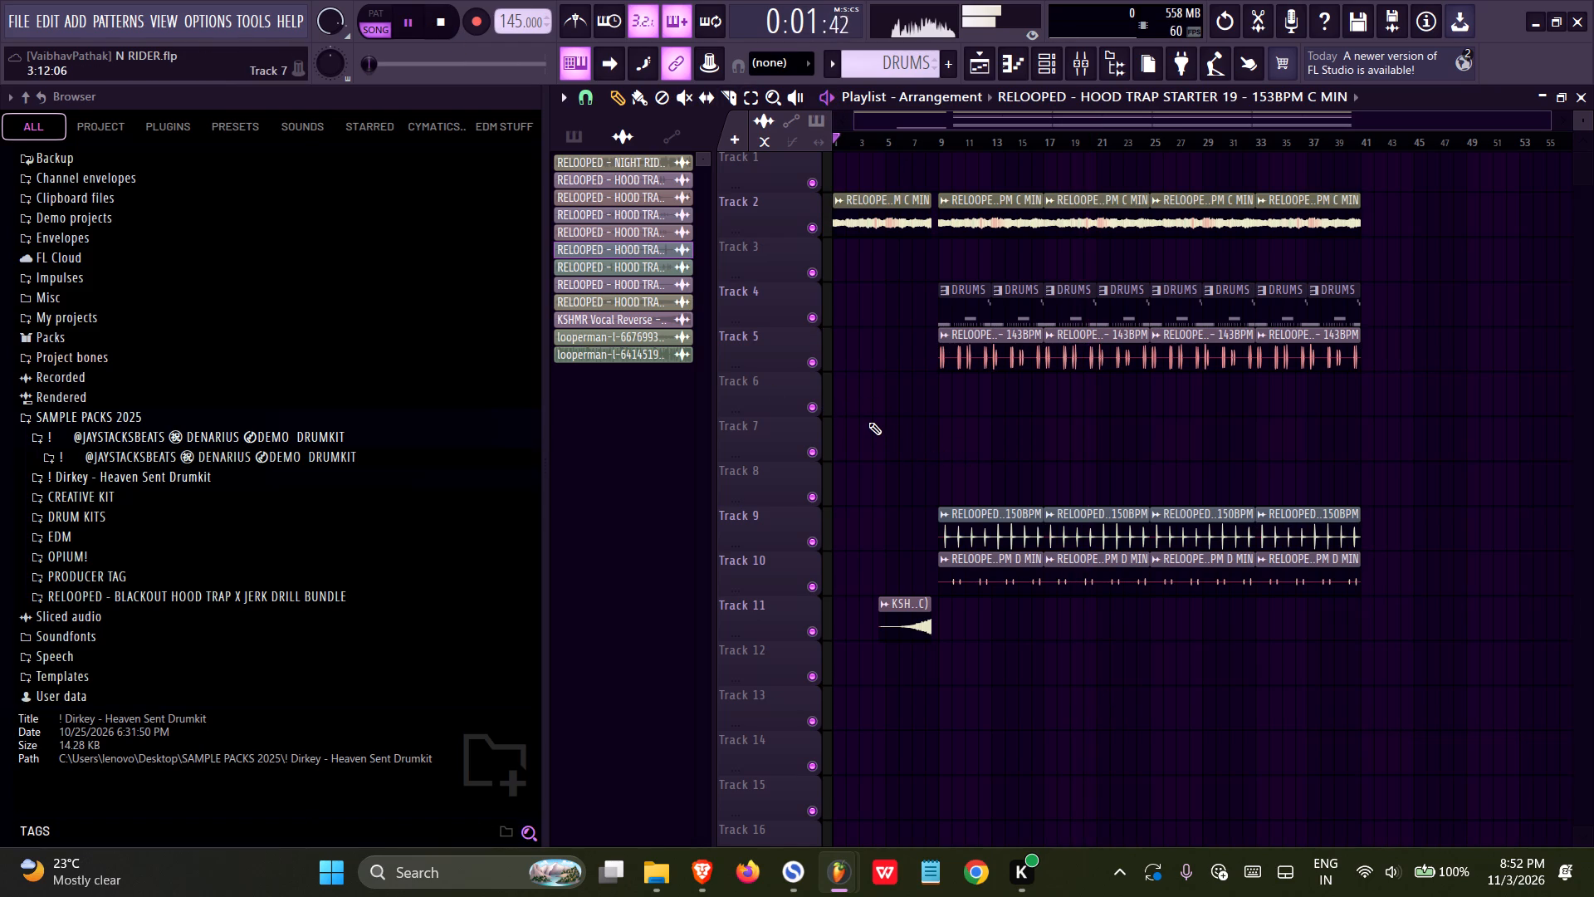
key("space")
key("space")
key("space")
left_click(445, 25)
left_click_drag(441, 23, 427, 21)
left_click(399, 21)
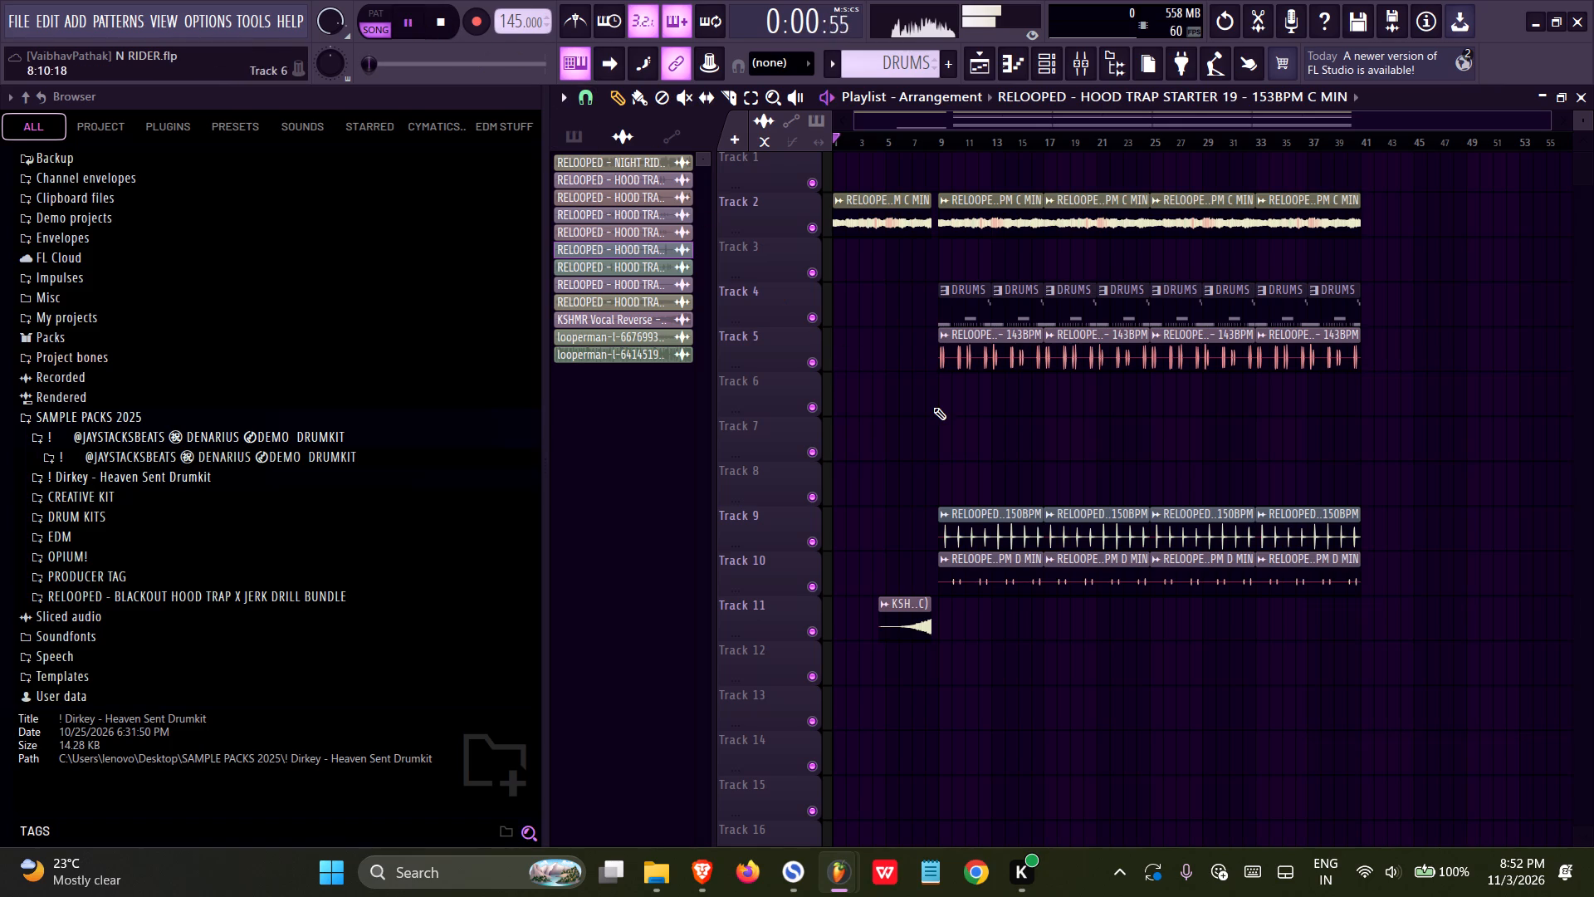
key("space")
key("space")
Save the project and keep the Draw tool active in the playlist.
key("ctrl+s")
scroll(933, 407, "up", 9, "ctrl")
left_click(612, 91)
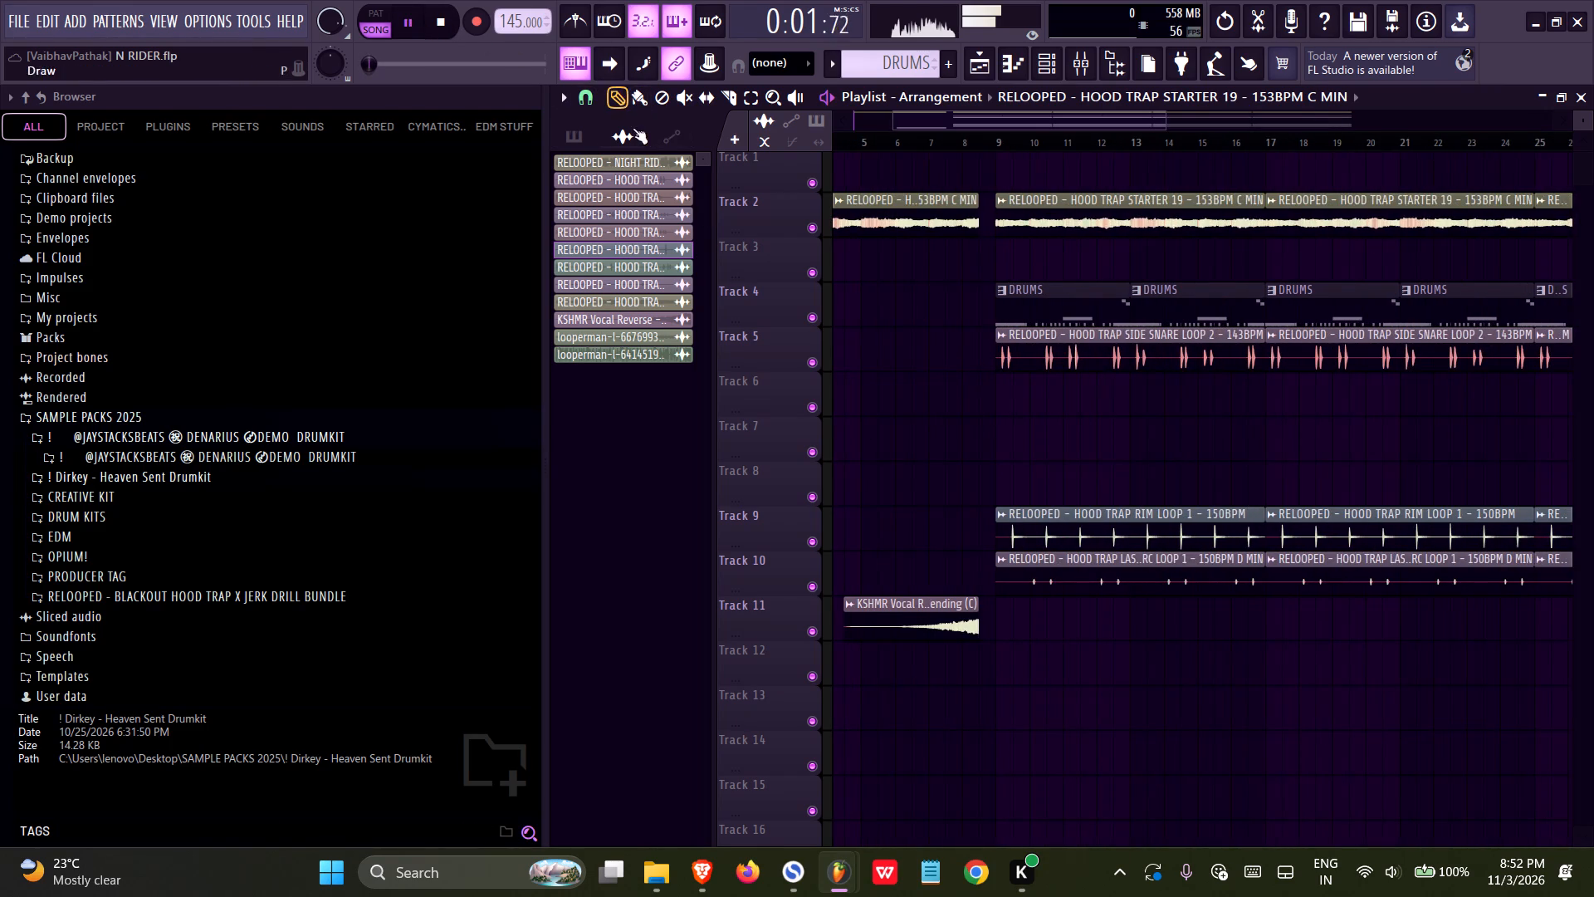
right_click(938, 341)
scroll(957, 396, "down", 7, "ctrl")
key("ctrl+s")
key("ctrl+s")
Start and stop the arrangement from bar 1 and save the project again.
key("space")
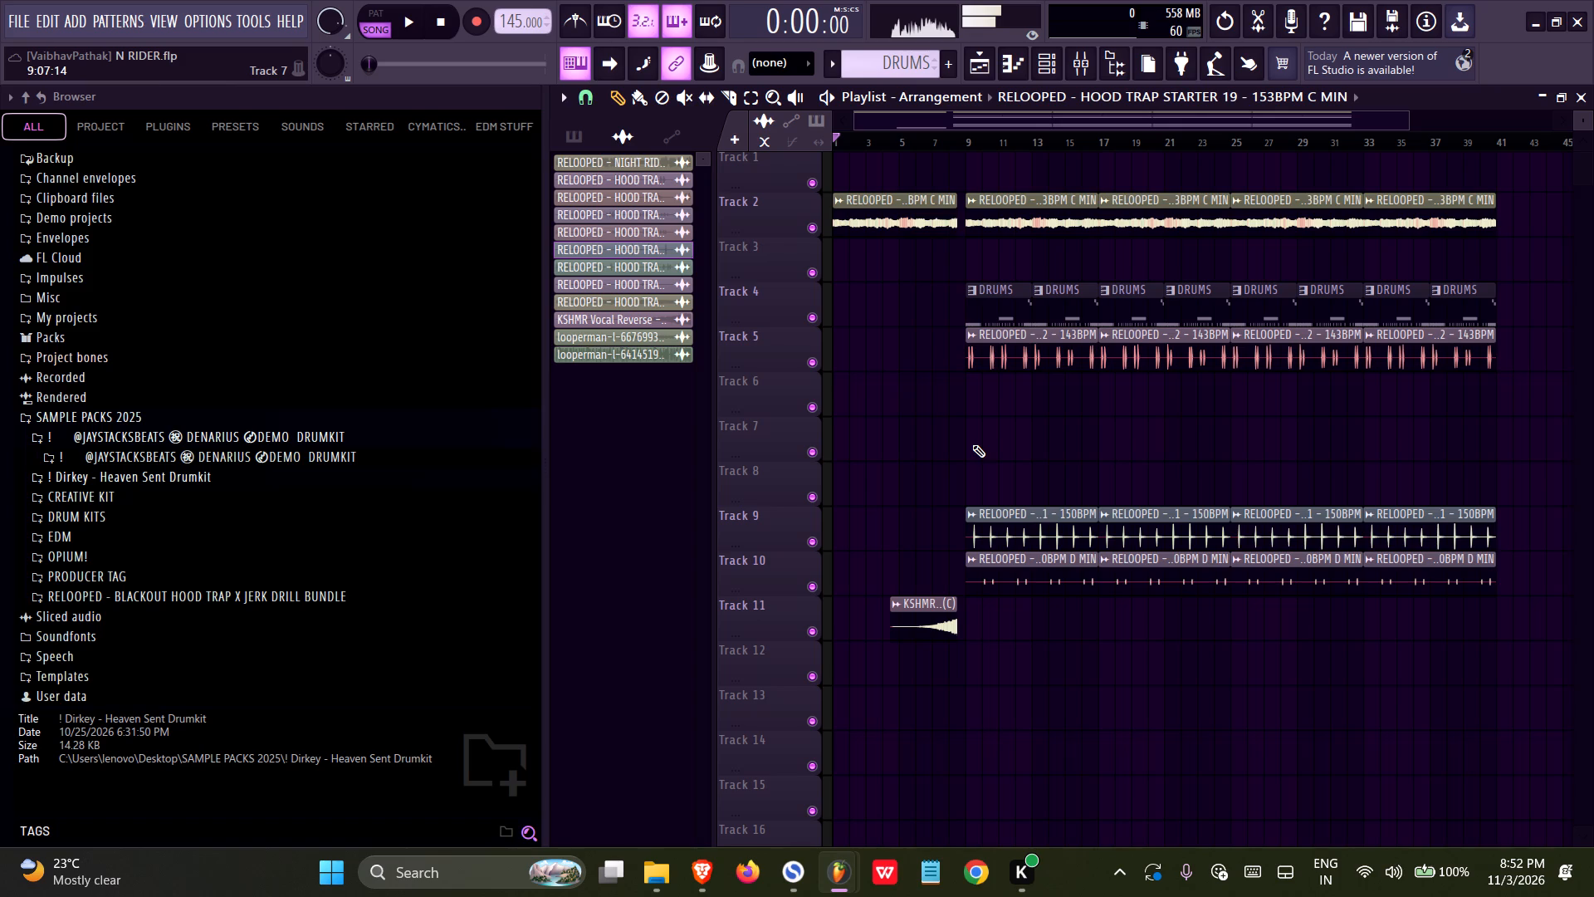
key("space")
scroll(972, 444, "down", 14, "ctrl")
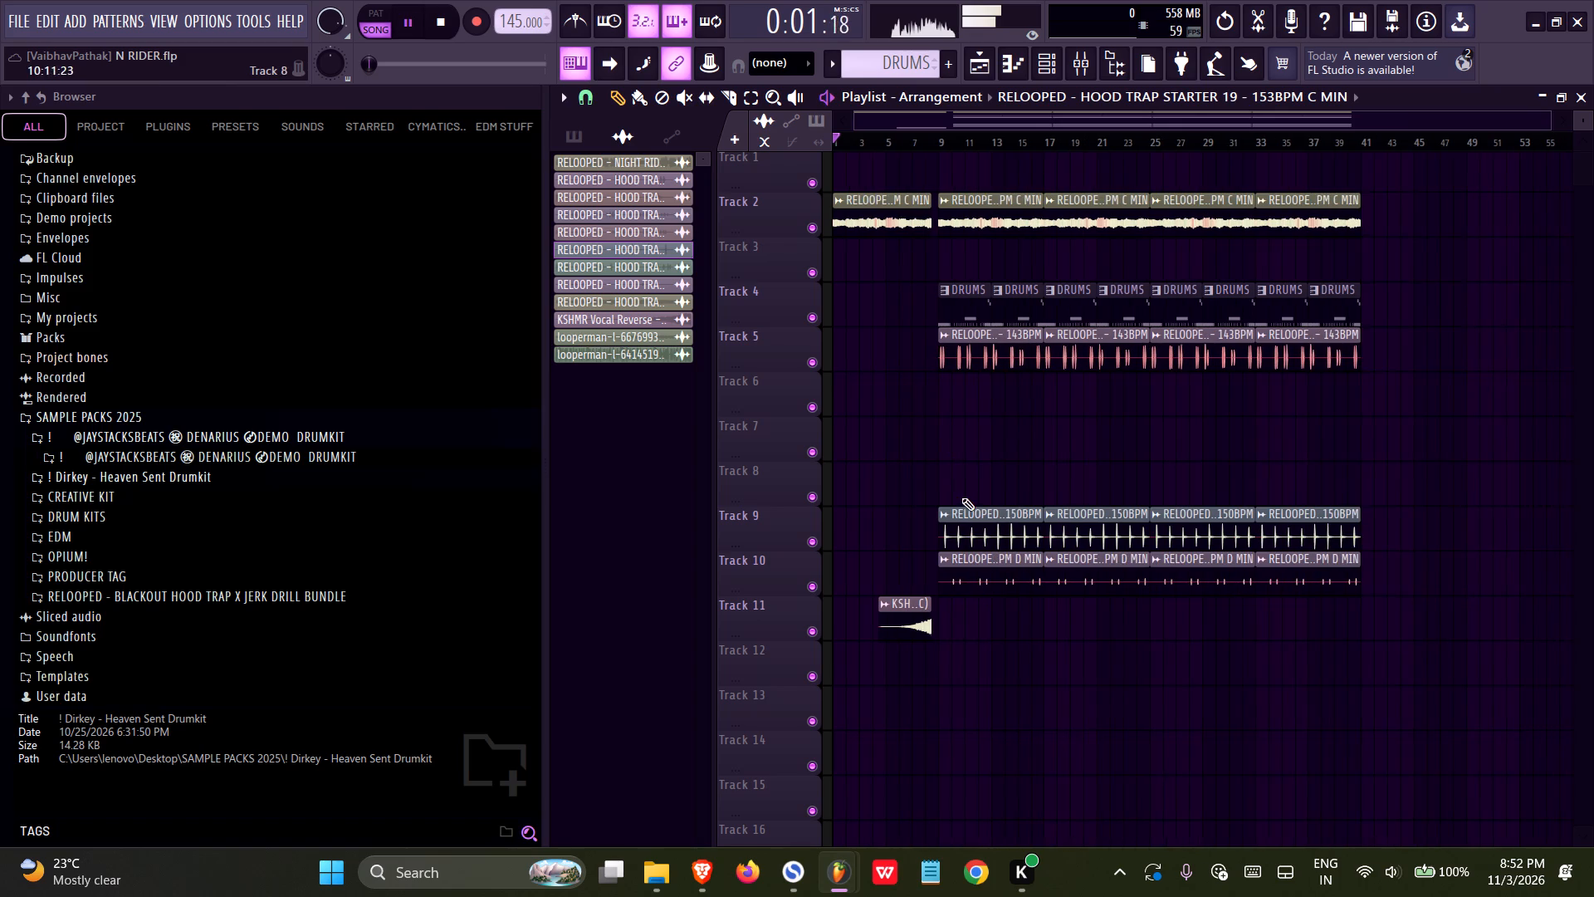
key("ctrl+s")
key("ctrl+s")
key("ctrl+s")
key("ctrl+s")
key("ctrl+s")
key("ctrl+s")
key("ctrl+s")
key("space")
key("space")
key("space")
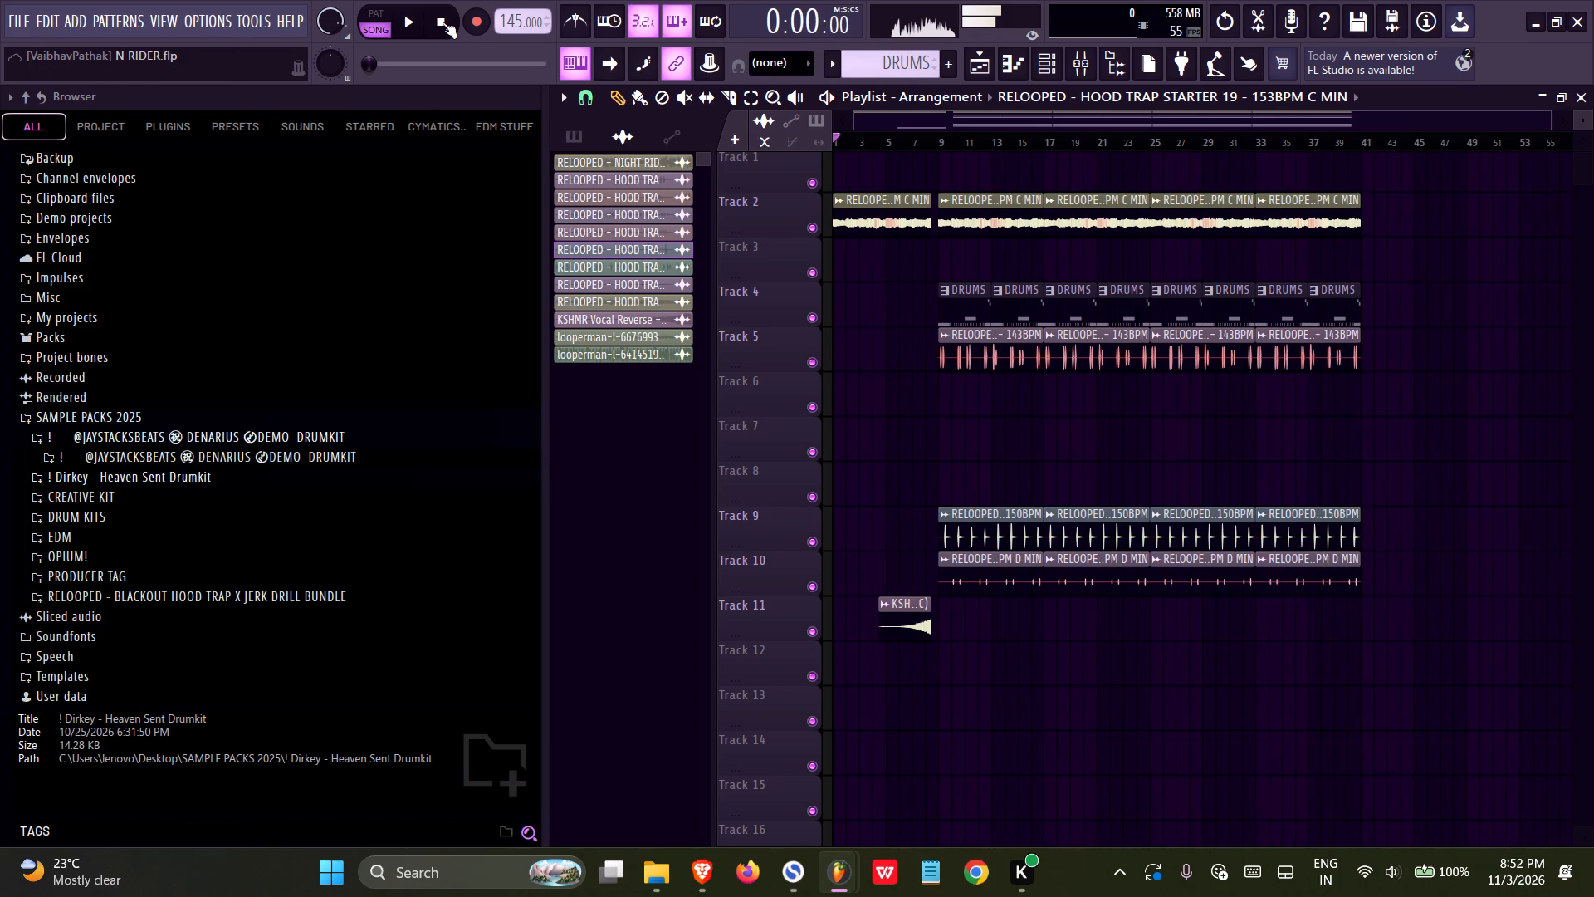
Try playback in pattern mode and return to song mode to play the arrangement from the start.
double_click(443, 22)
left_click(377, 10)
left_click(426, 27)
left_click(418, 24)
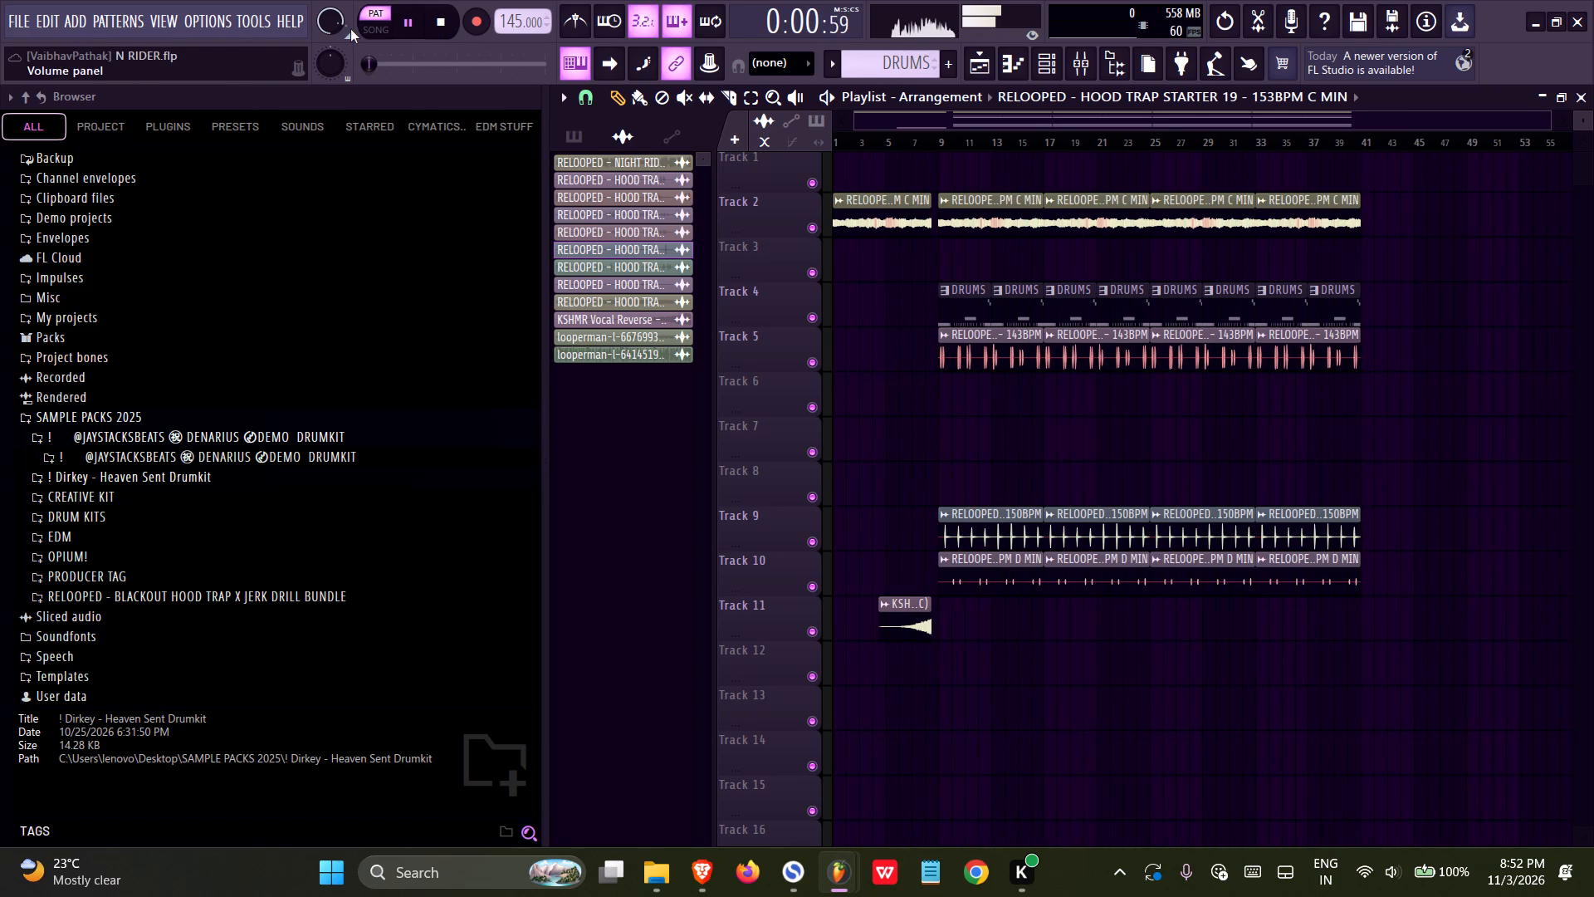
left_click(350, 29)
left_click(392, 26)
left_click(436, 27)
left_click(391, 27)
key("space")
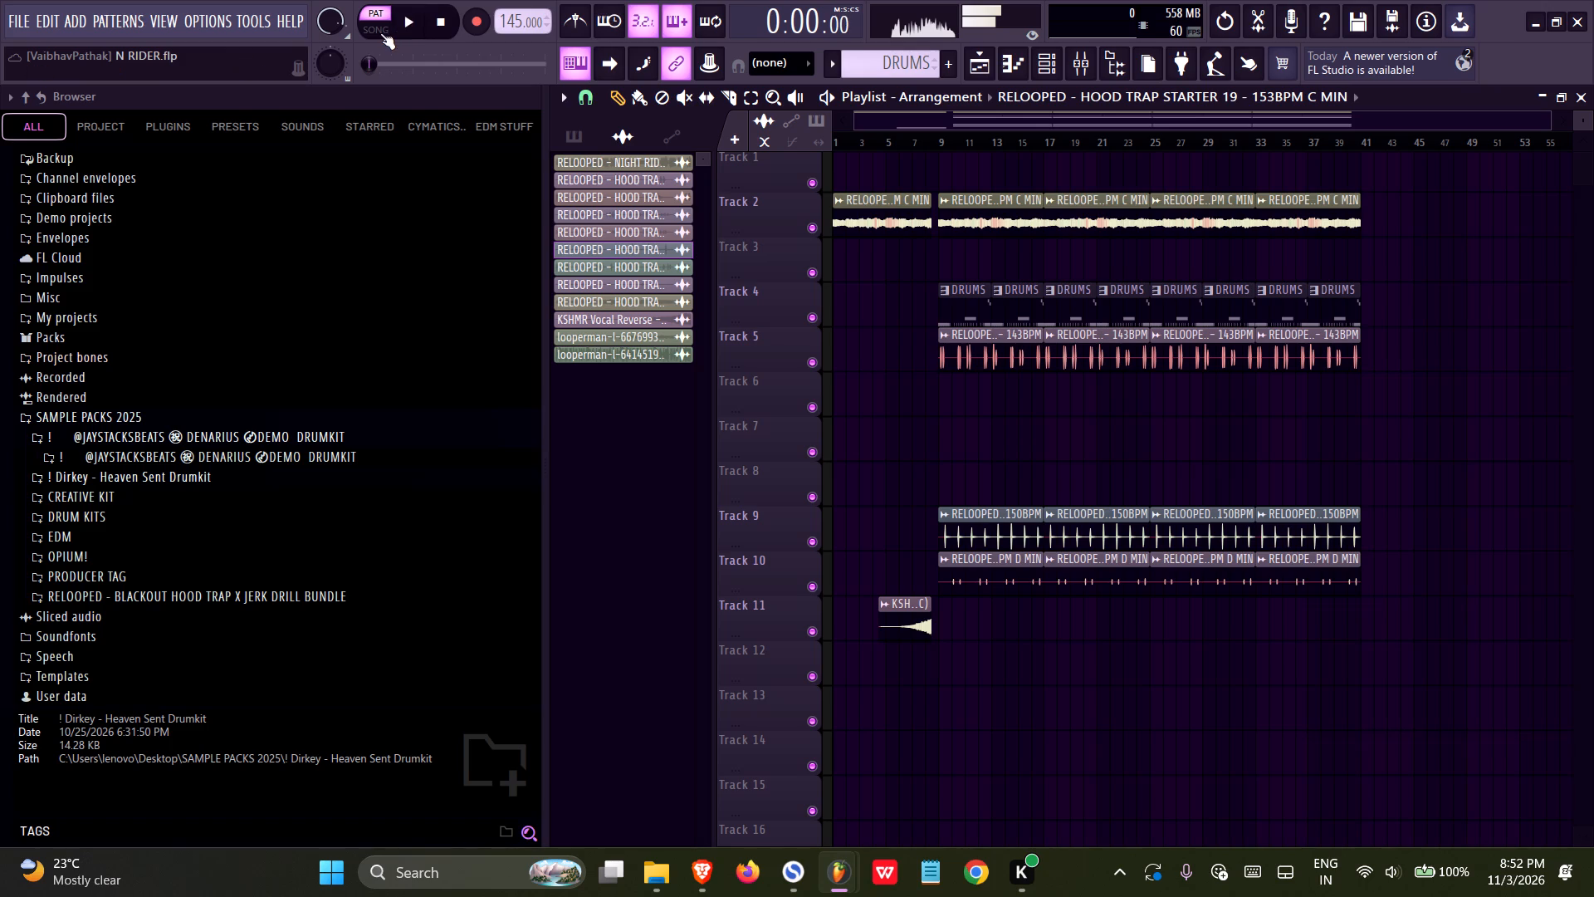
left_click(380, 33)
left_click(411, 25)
Open the audio settings and select FL Studio ASIO as the output device.
left_click(225, 23)
key("space")
left_click(246, 72)
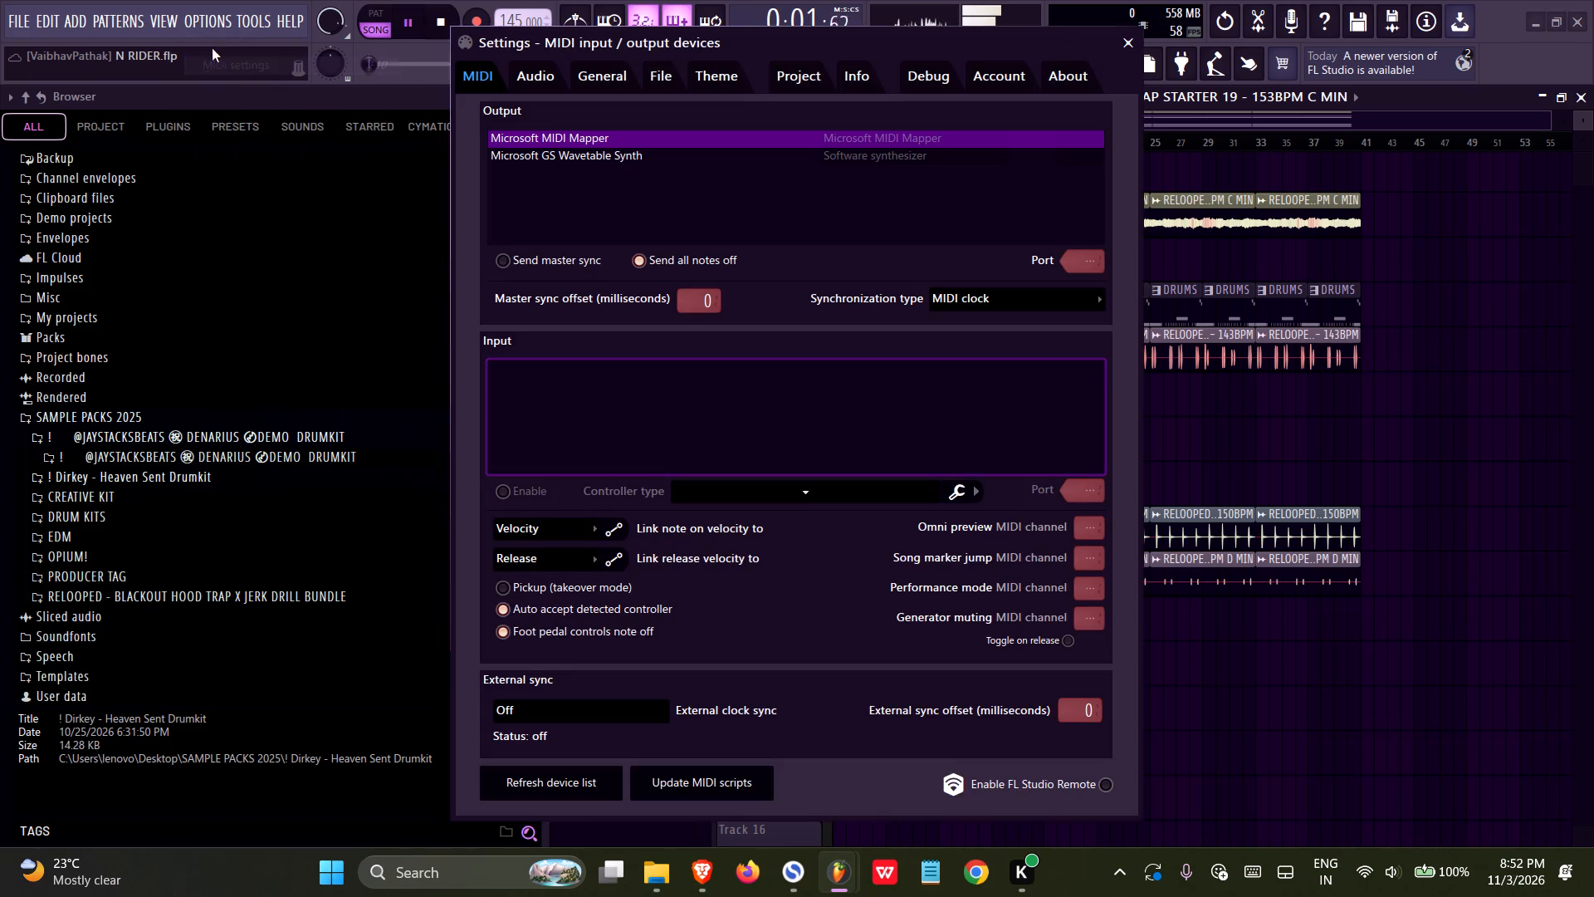
left_click_drag(555, 71, 534, 72)
left_click(596, 142)
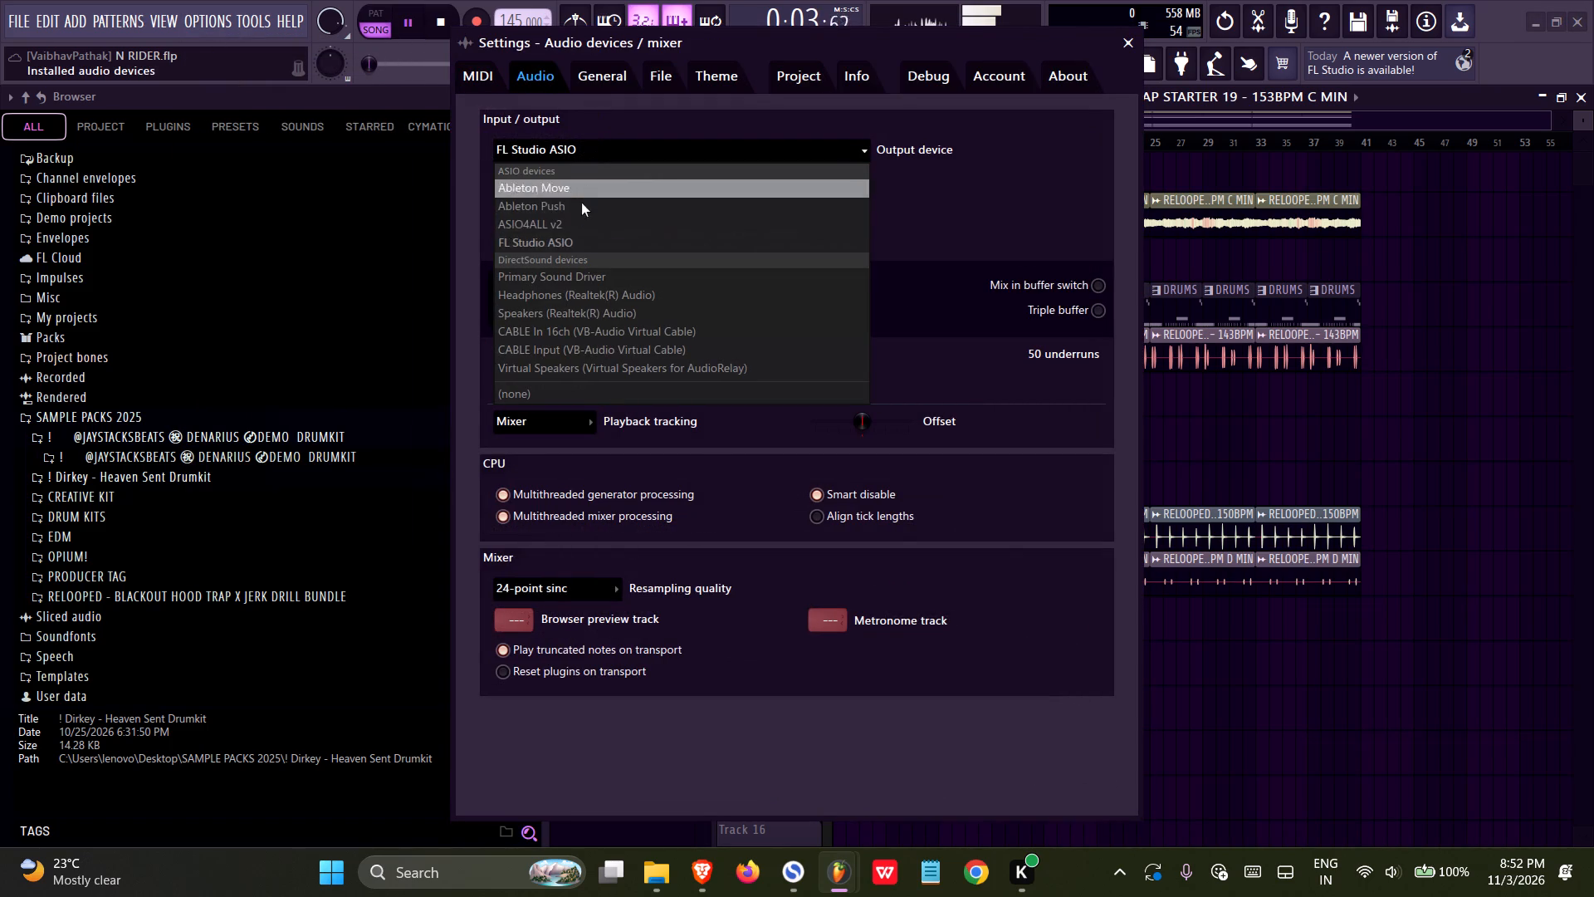
left_click(555, 243)
key("space")
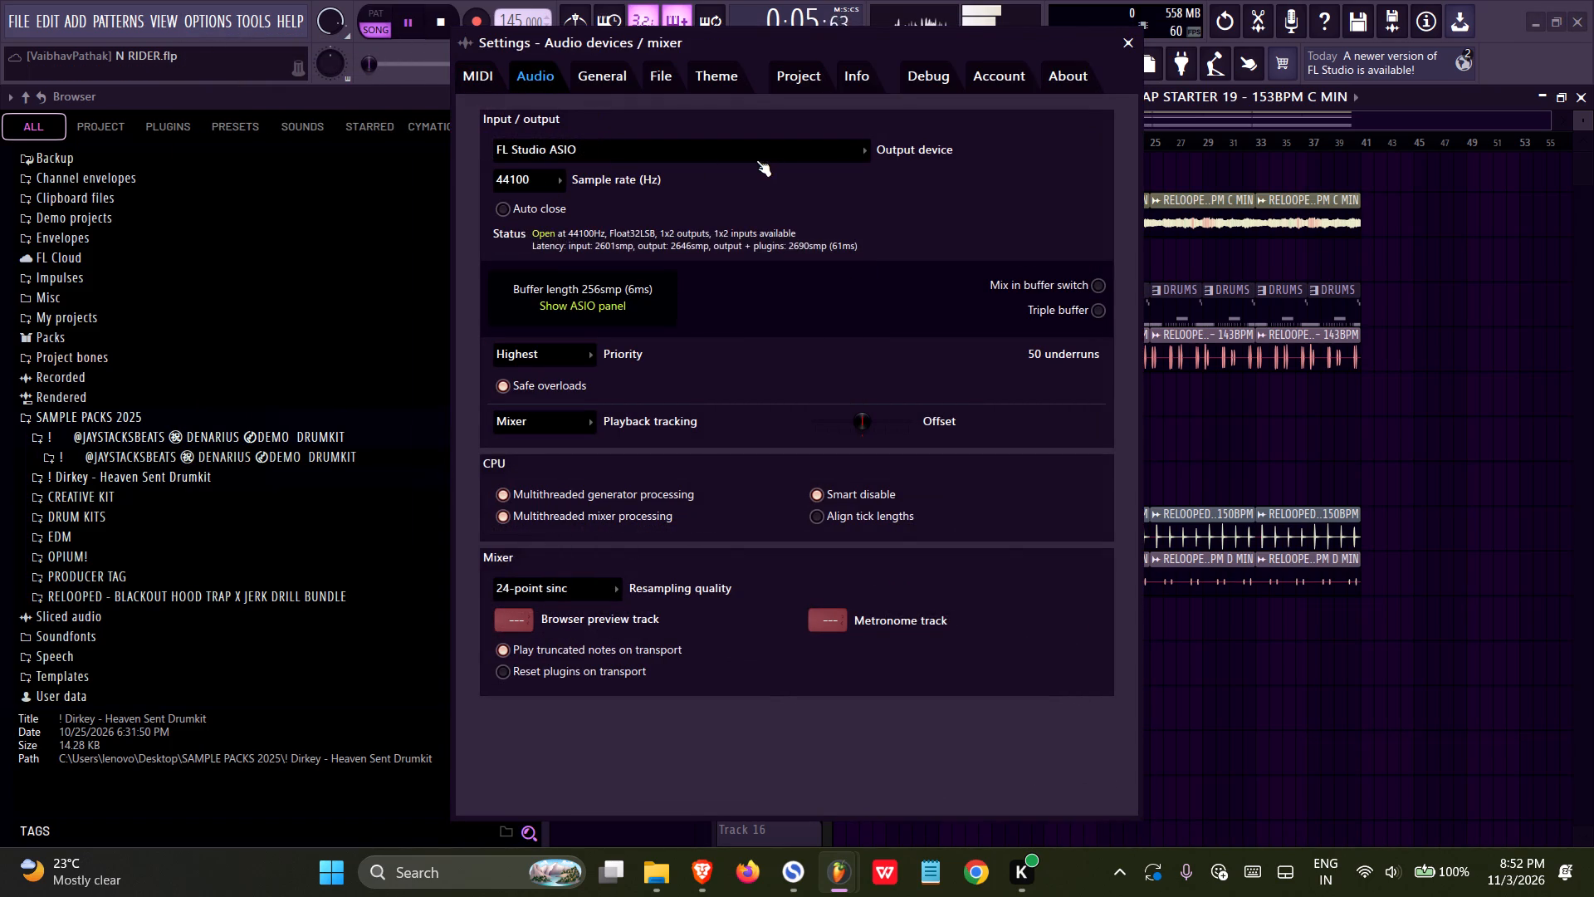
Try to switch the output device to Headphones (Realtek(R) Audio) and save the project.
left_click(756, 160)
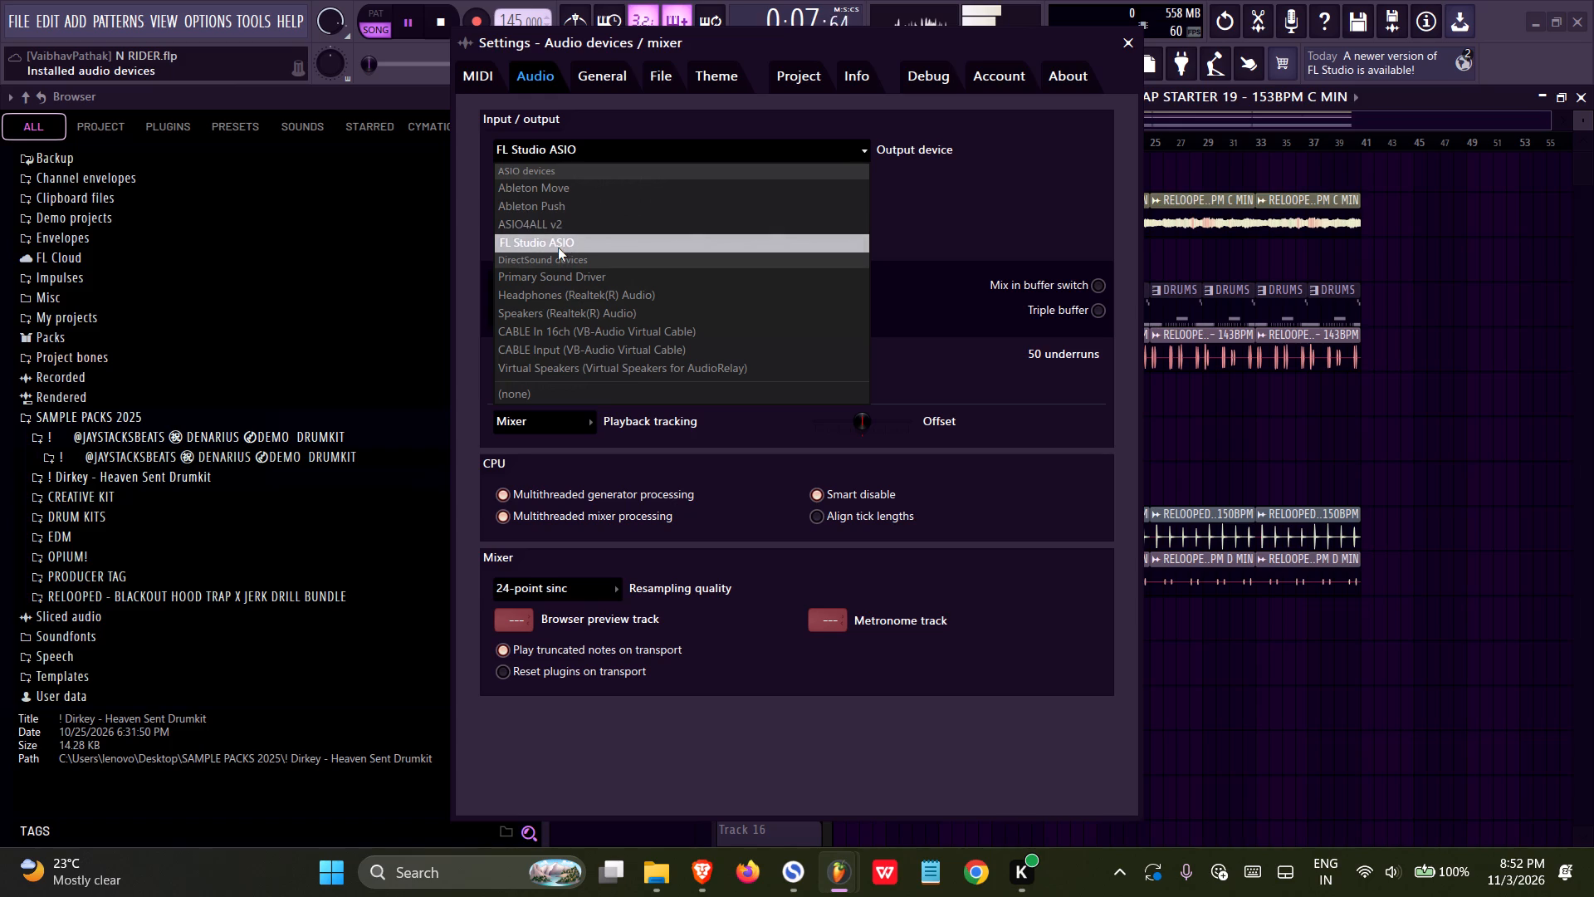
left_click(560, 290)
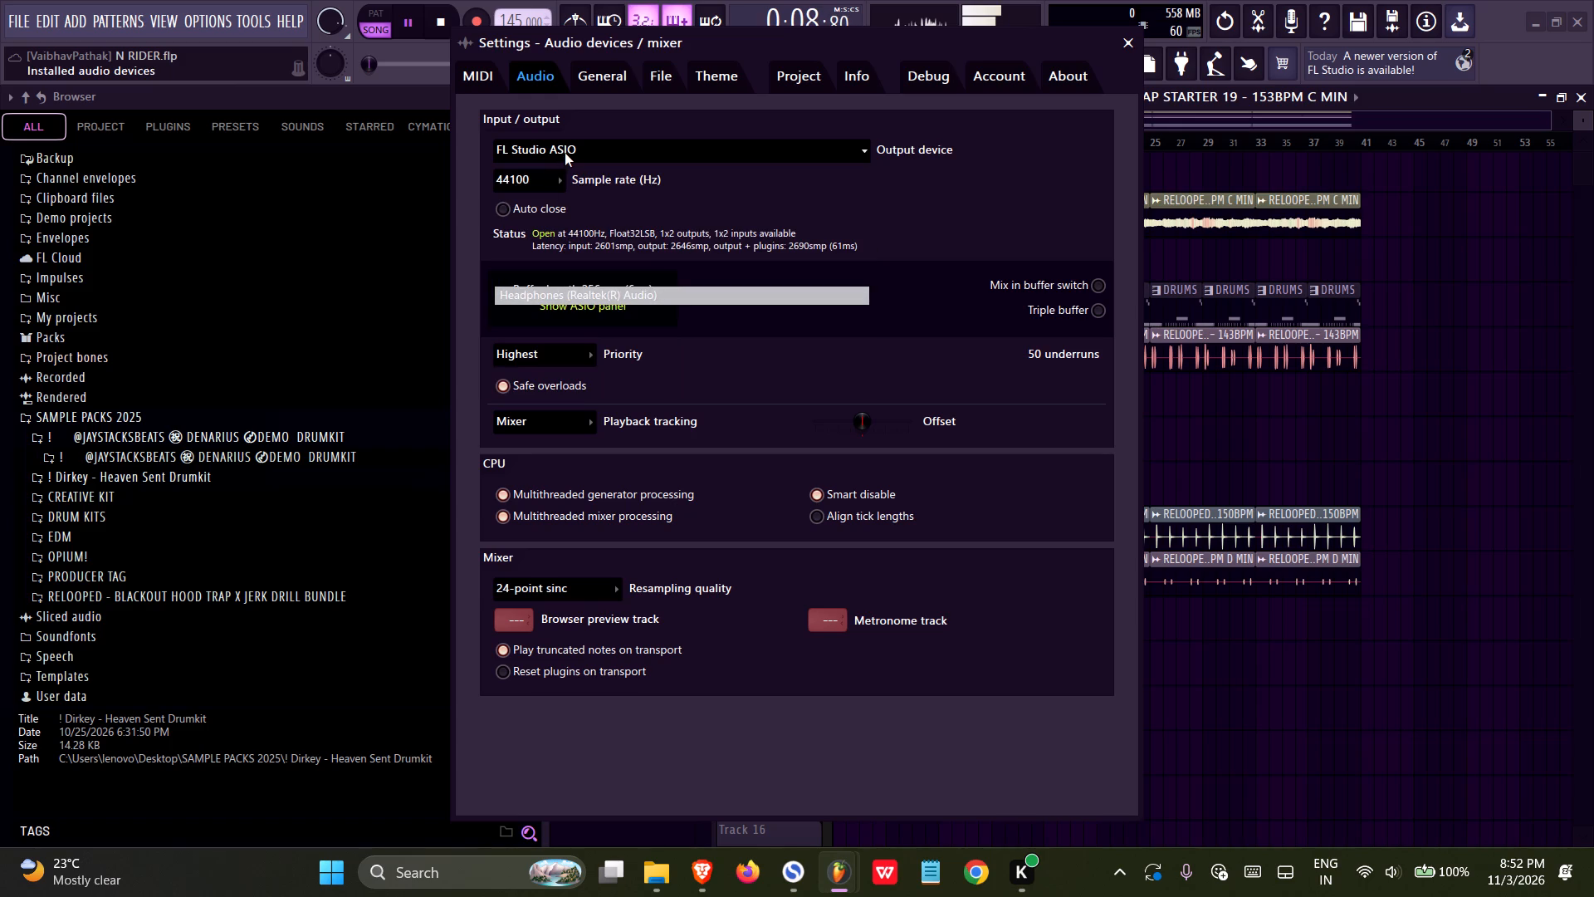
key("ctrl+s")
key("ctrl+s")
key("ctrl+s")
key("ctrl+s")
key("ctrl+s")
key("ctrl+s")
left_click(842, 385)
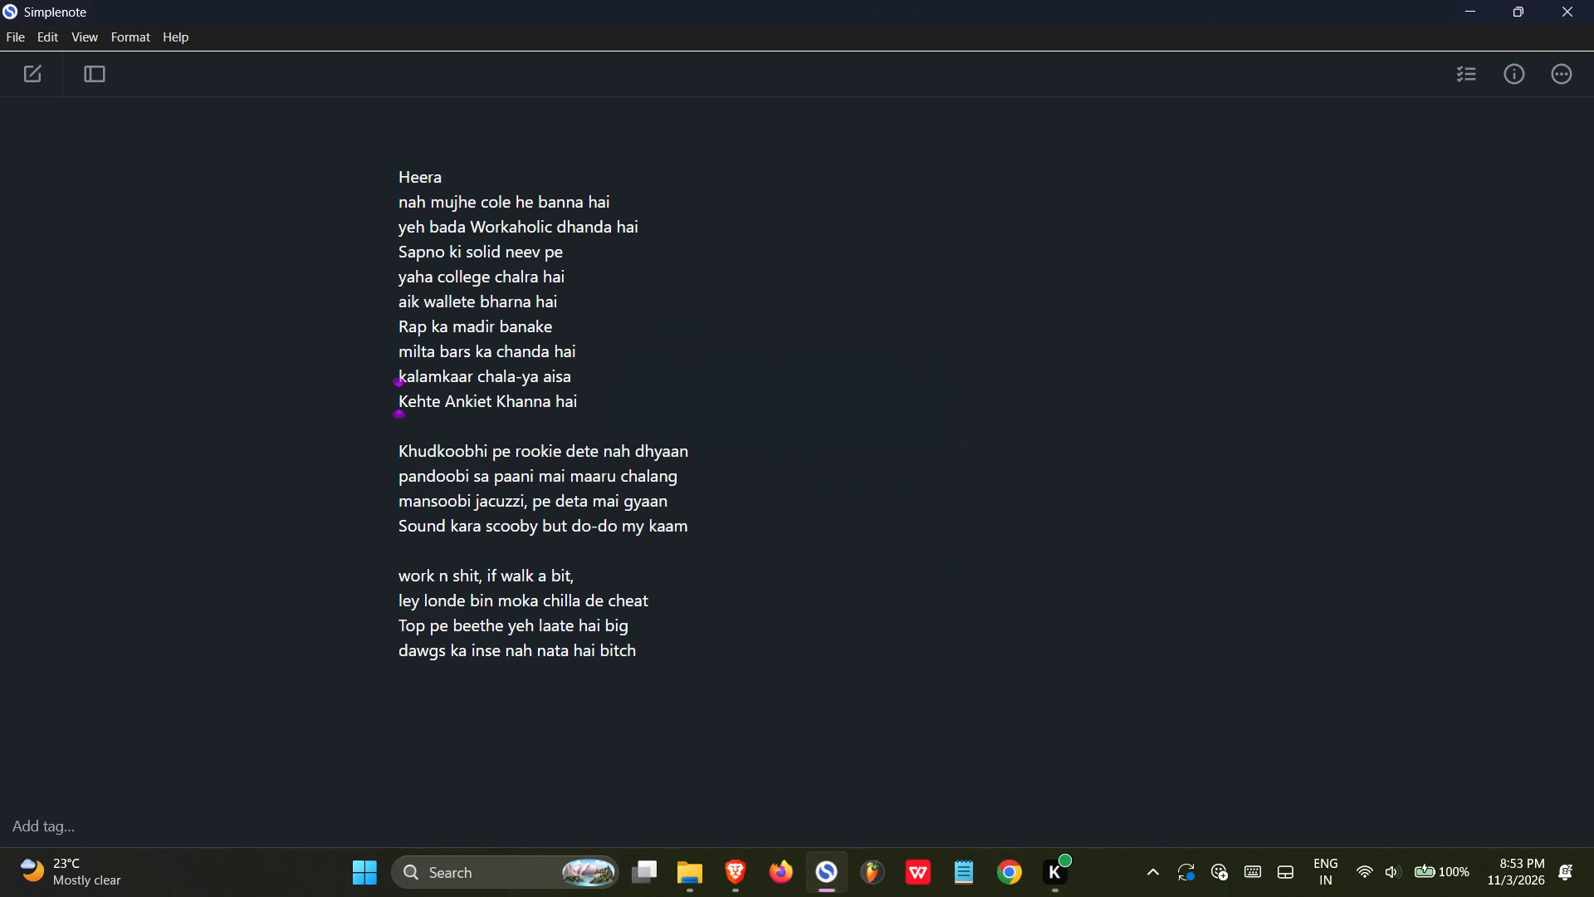
Relaunch FL Studio.
left_click(867, 876)
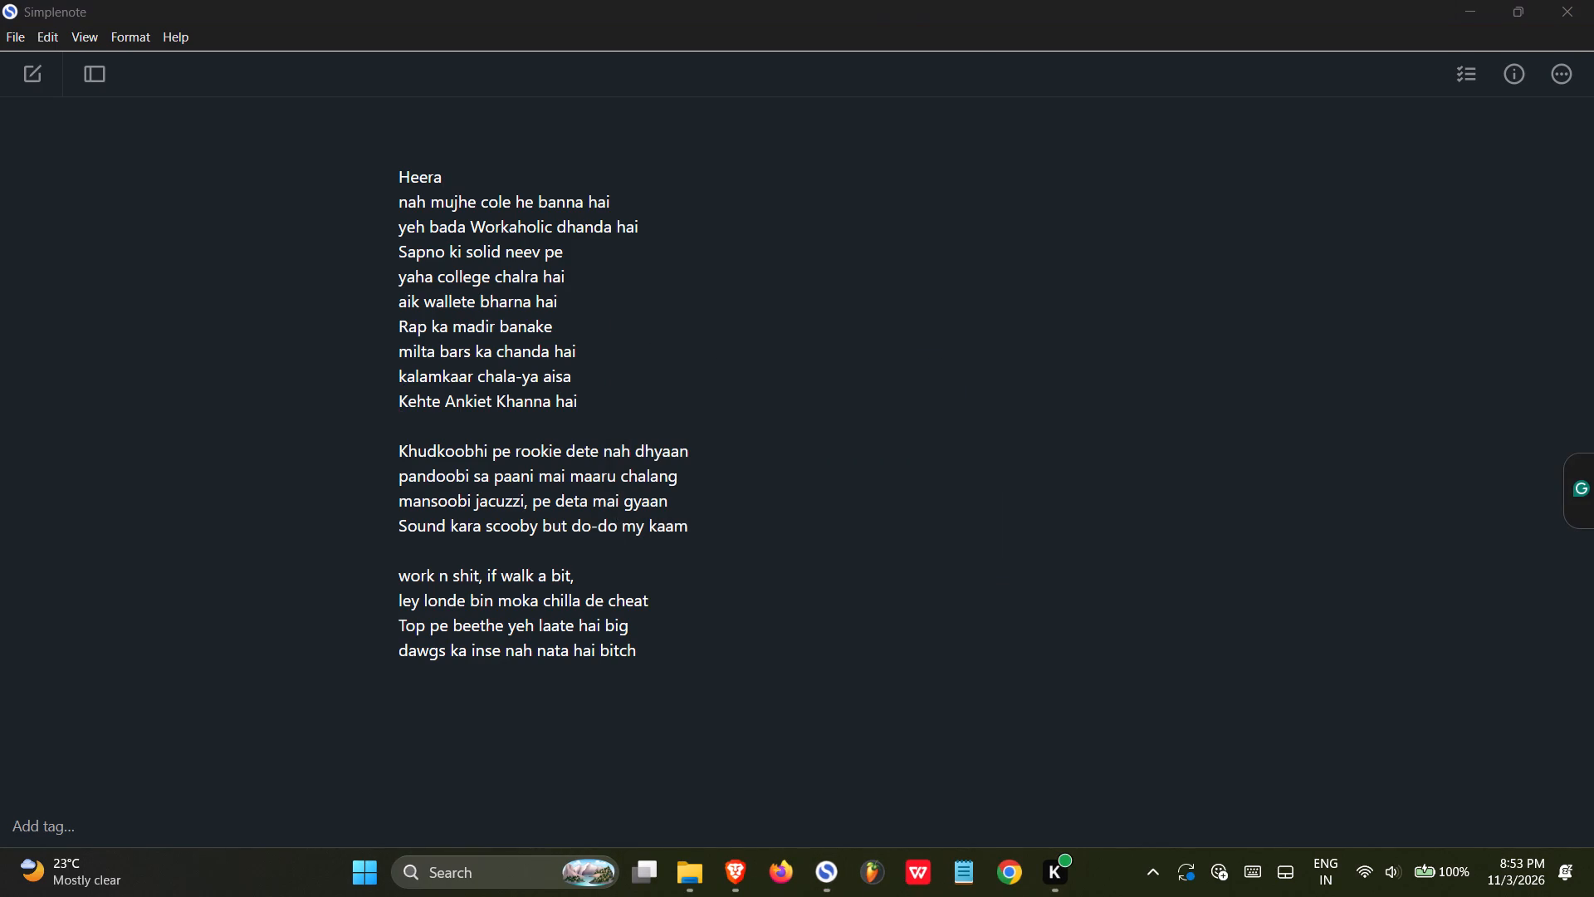
Switch to Brave and load the YouTube home page in the Hoodtrap beat tutorial's tab.
left_click(739, 880)
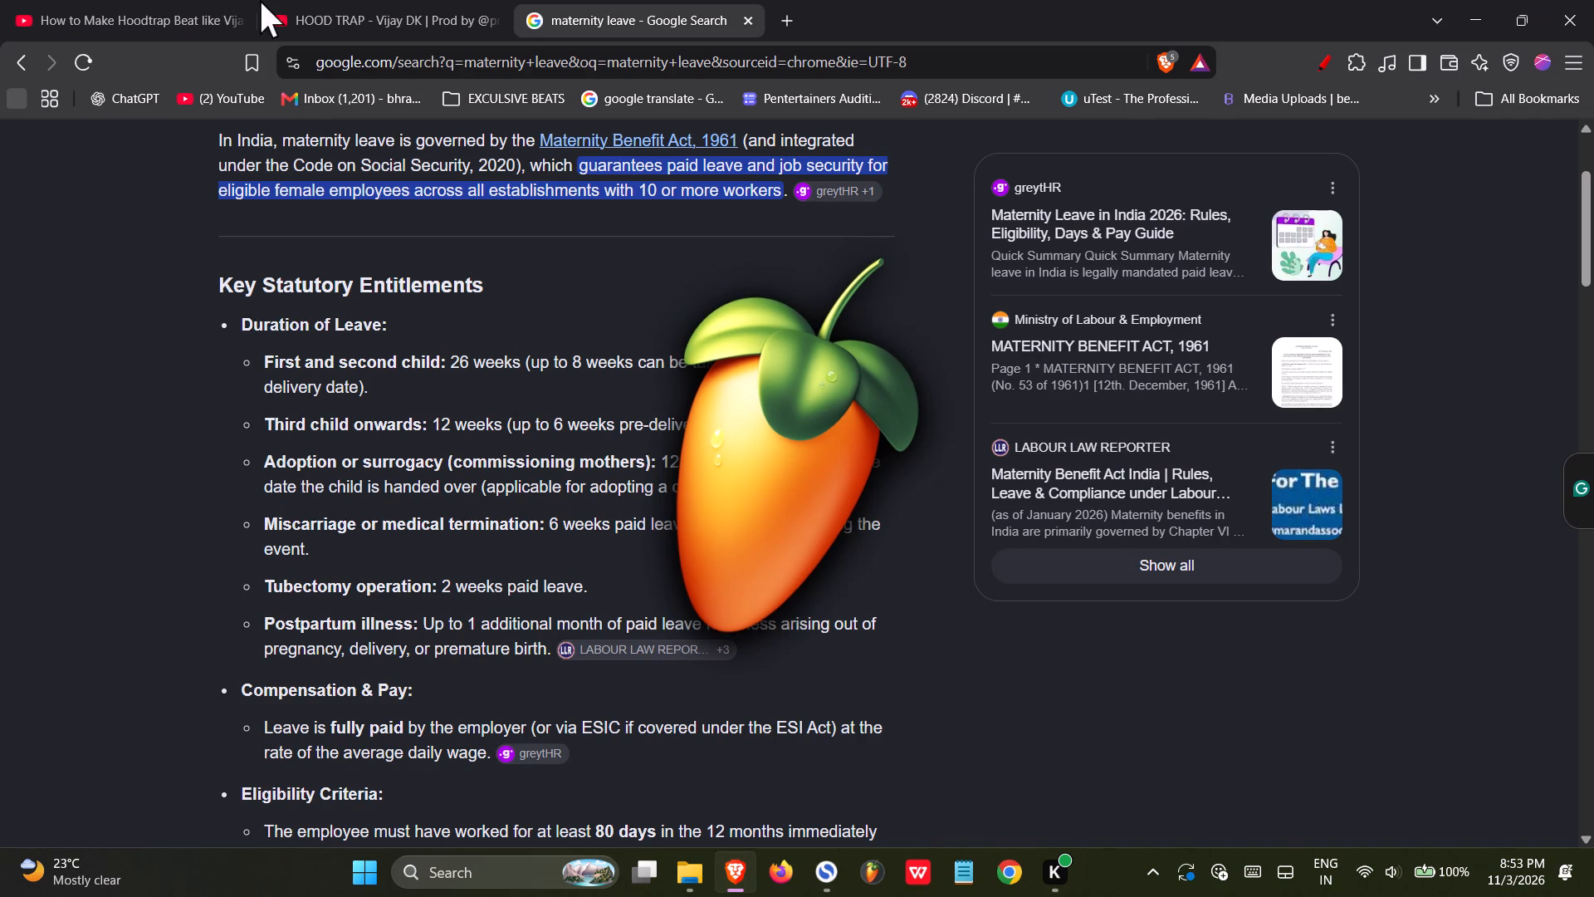
left_click(394, 0)
left_click(151, 0)
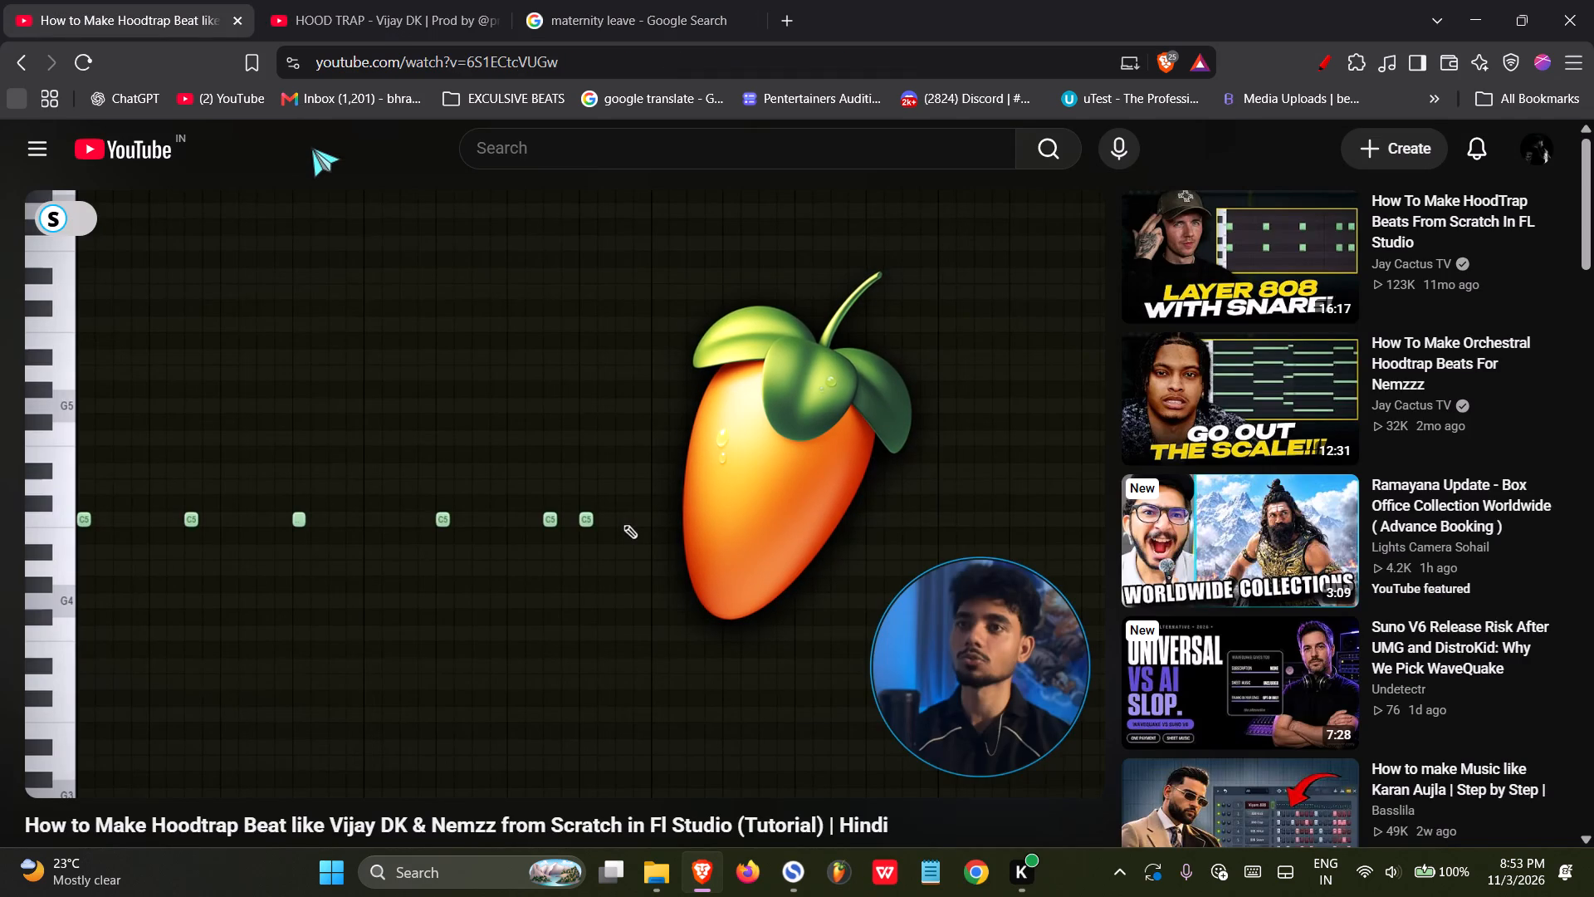
left_click(217, 96)
Try to open the HOOD TRAP video tab and close the maternity leave search tab.
left_click_drag(404, 12, 177, 9)
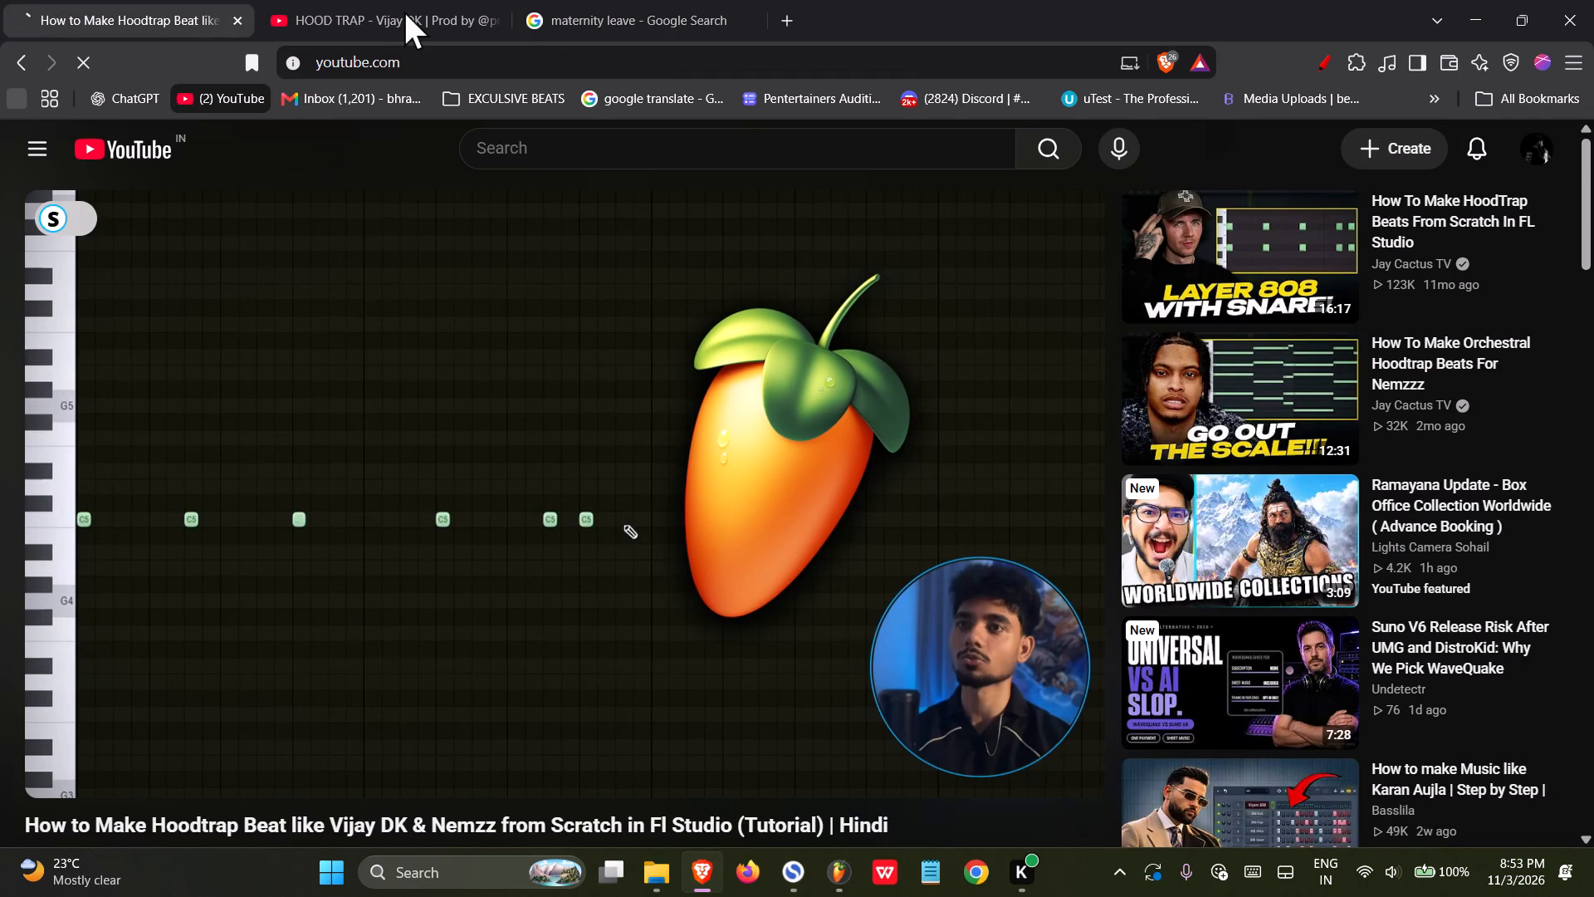
left_click(402, 9)
left_click(645, 12)
left_click(746, 22)
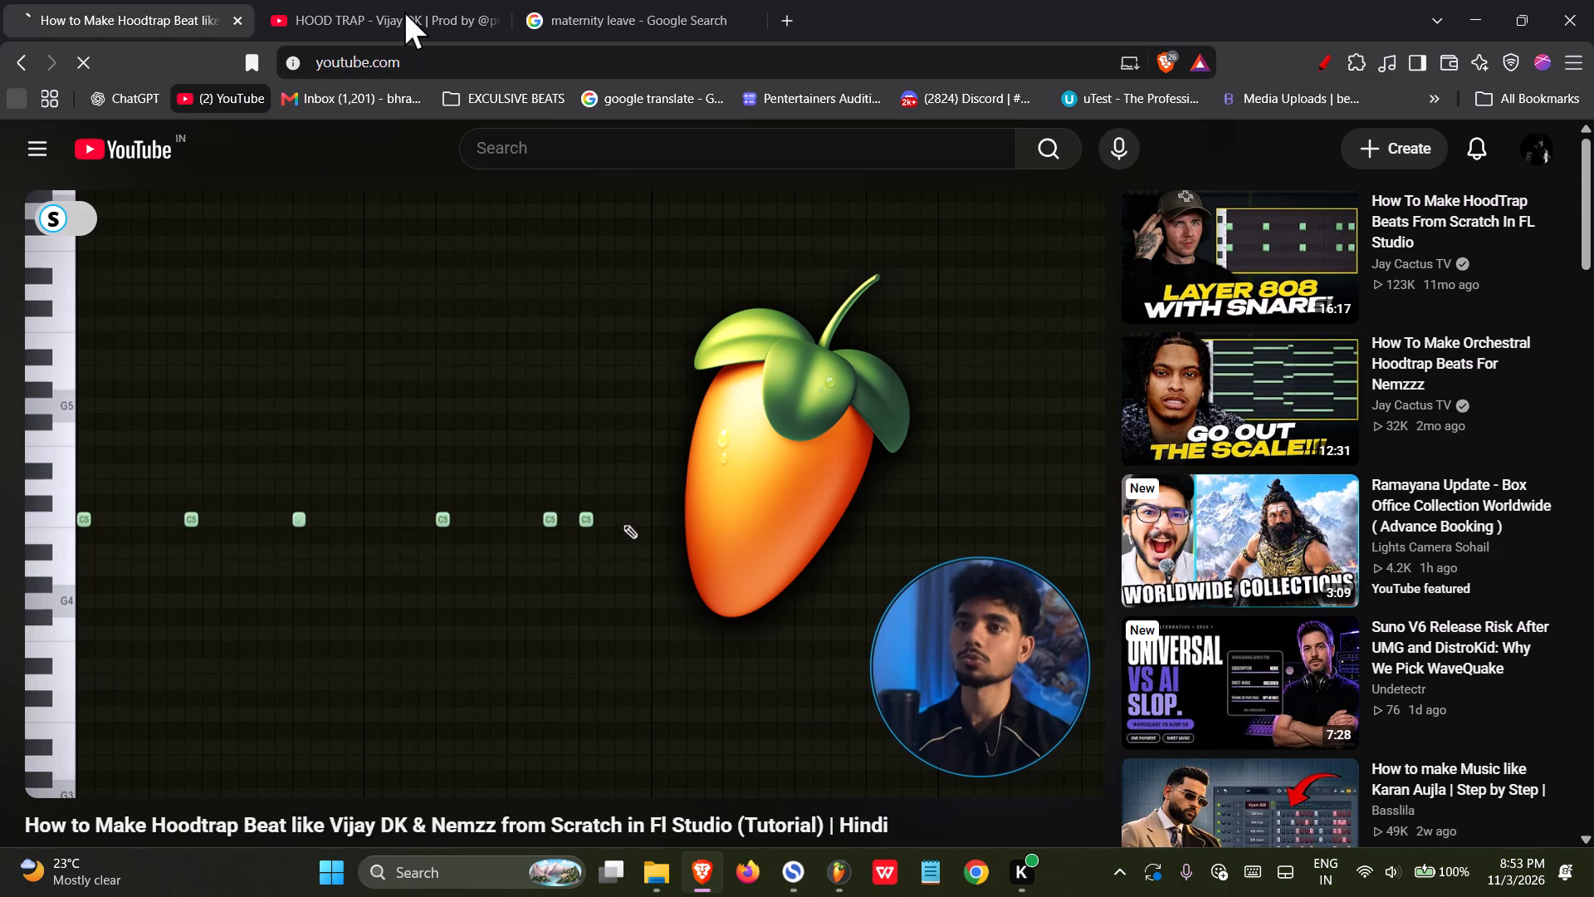